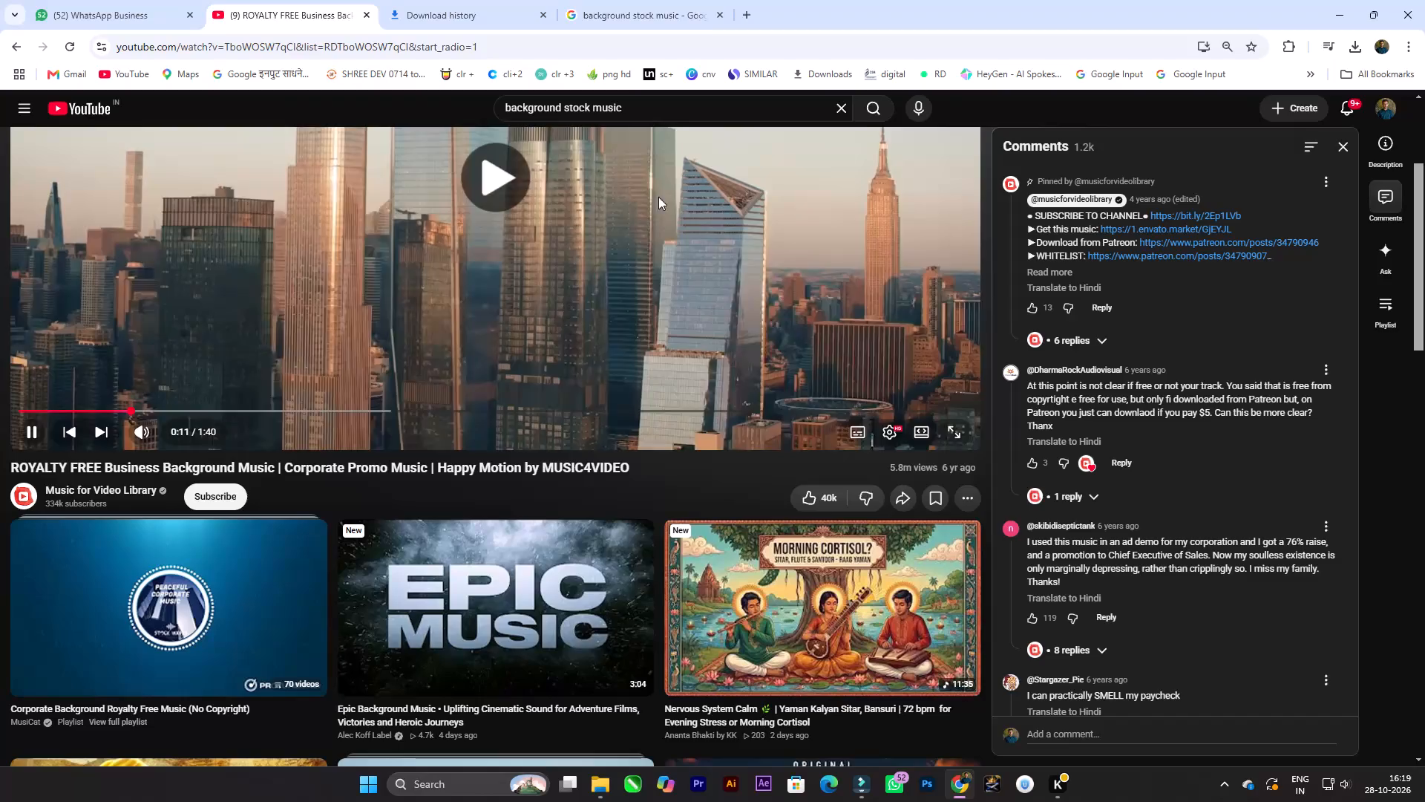
# Search the web for ytmp3 in a new browser tab and open the ytmp3.gl YouTube to MP3 Converter site.
pyautogui.click(747, 7)
pyautogui.click(612, 304)
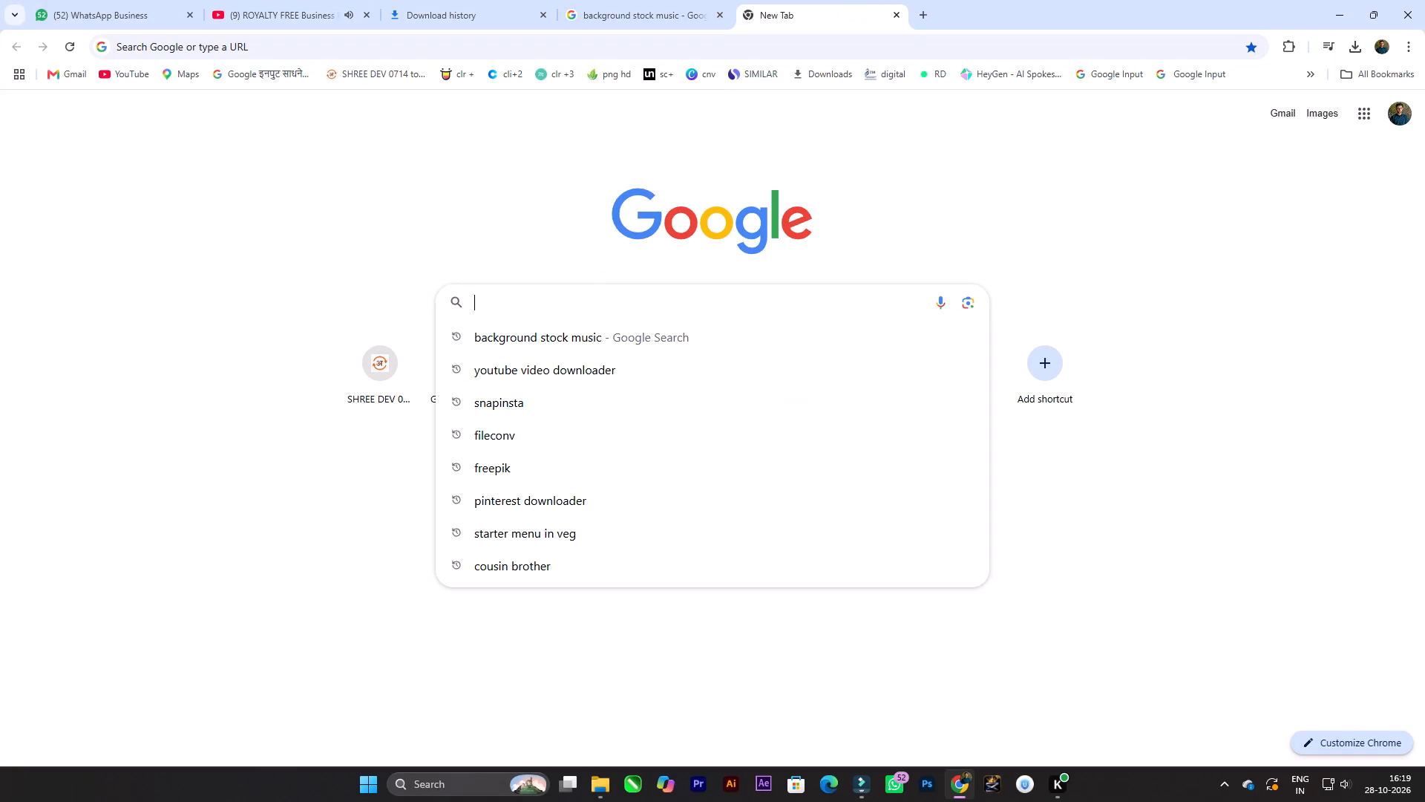
pyautogui.write('ytmp3')
pyautogui.press('Return')
pyautogui.click(312, 255)
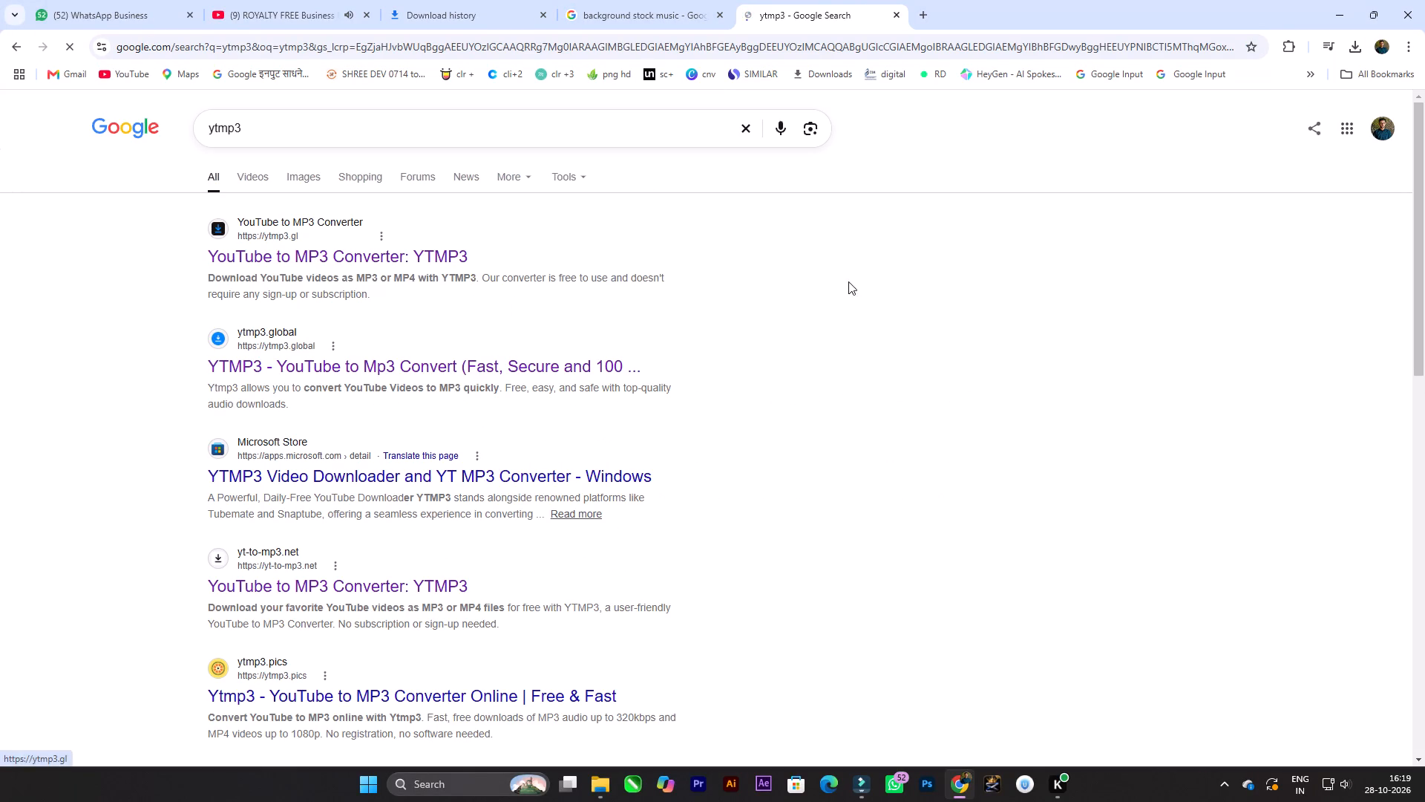
# Convert the copied YouTube link to MP3, pause the playing video meanwhile, and download the converted file, dismissing the pop-up page.
pyautogui.click(698, 239)
pyautogui.hotkey('ctrl', 'v')
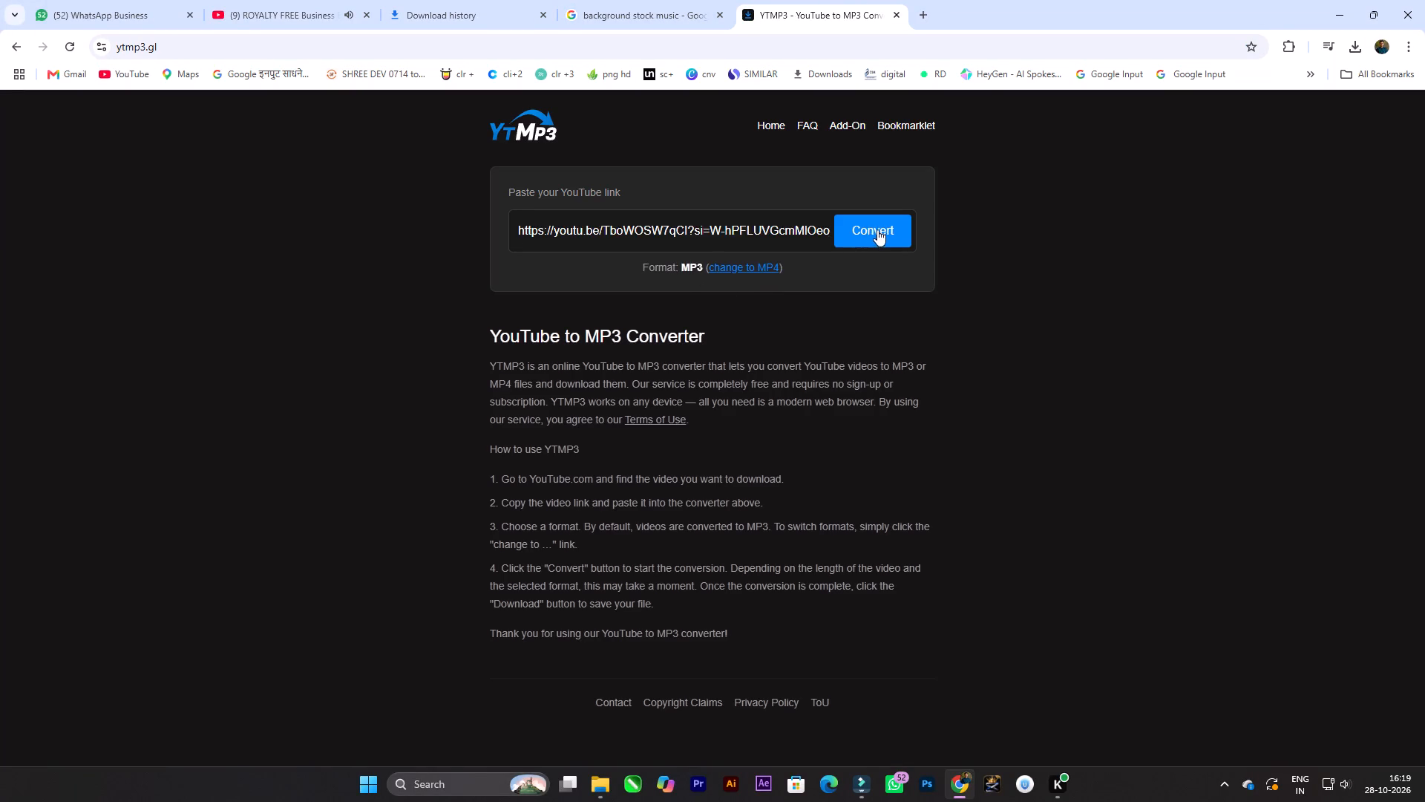
pyautogui.click(877, 229)
pyautogui.click(307, 0)
pyautogui.press('space')
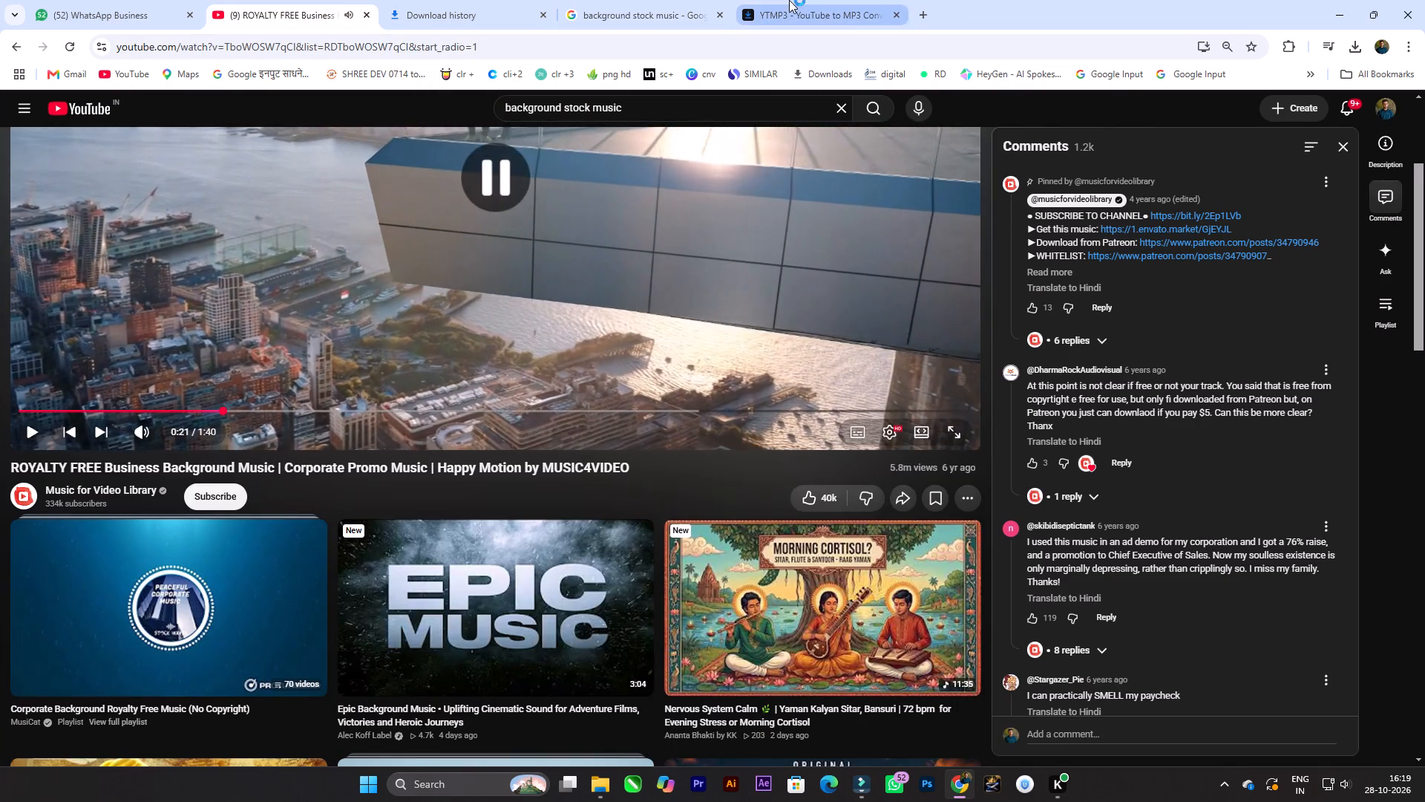
pyautogui.click(789, 0)
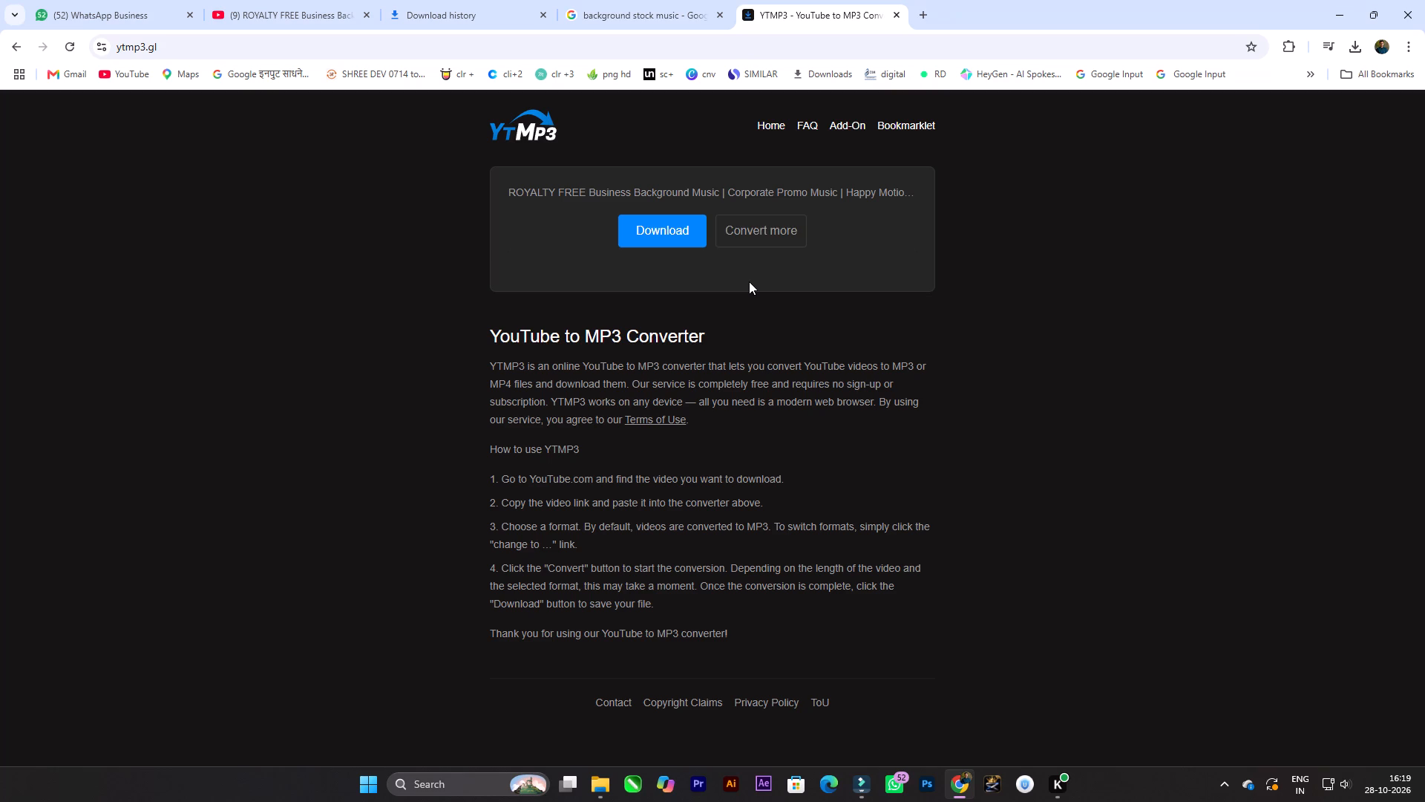
pyautogui.click(689, 229)
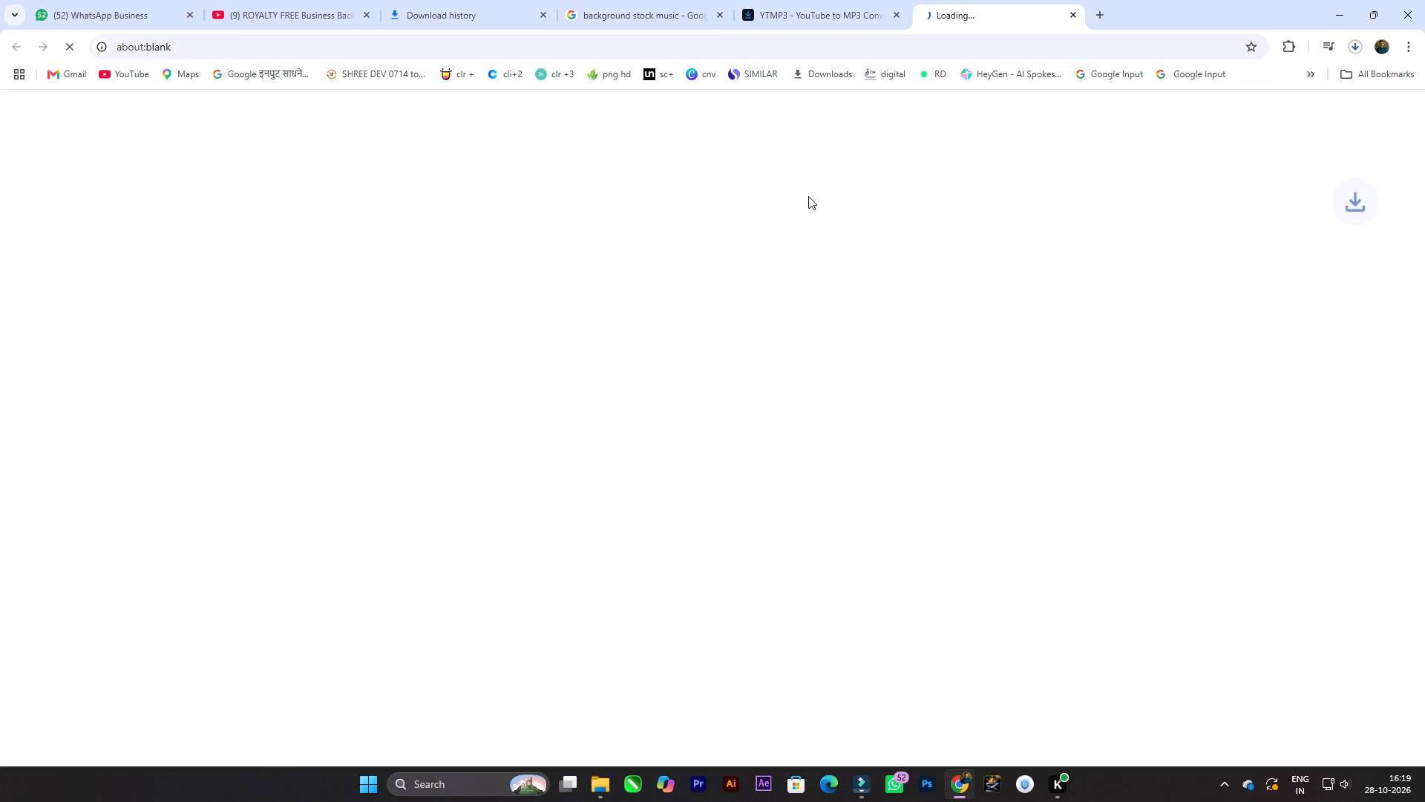
pyautogui.hotkey('ctrl', 'e')
pyautogui.hotkey('ctrl', 'w')
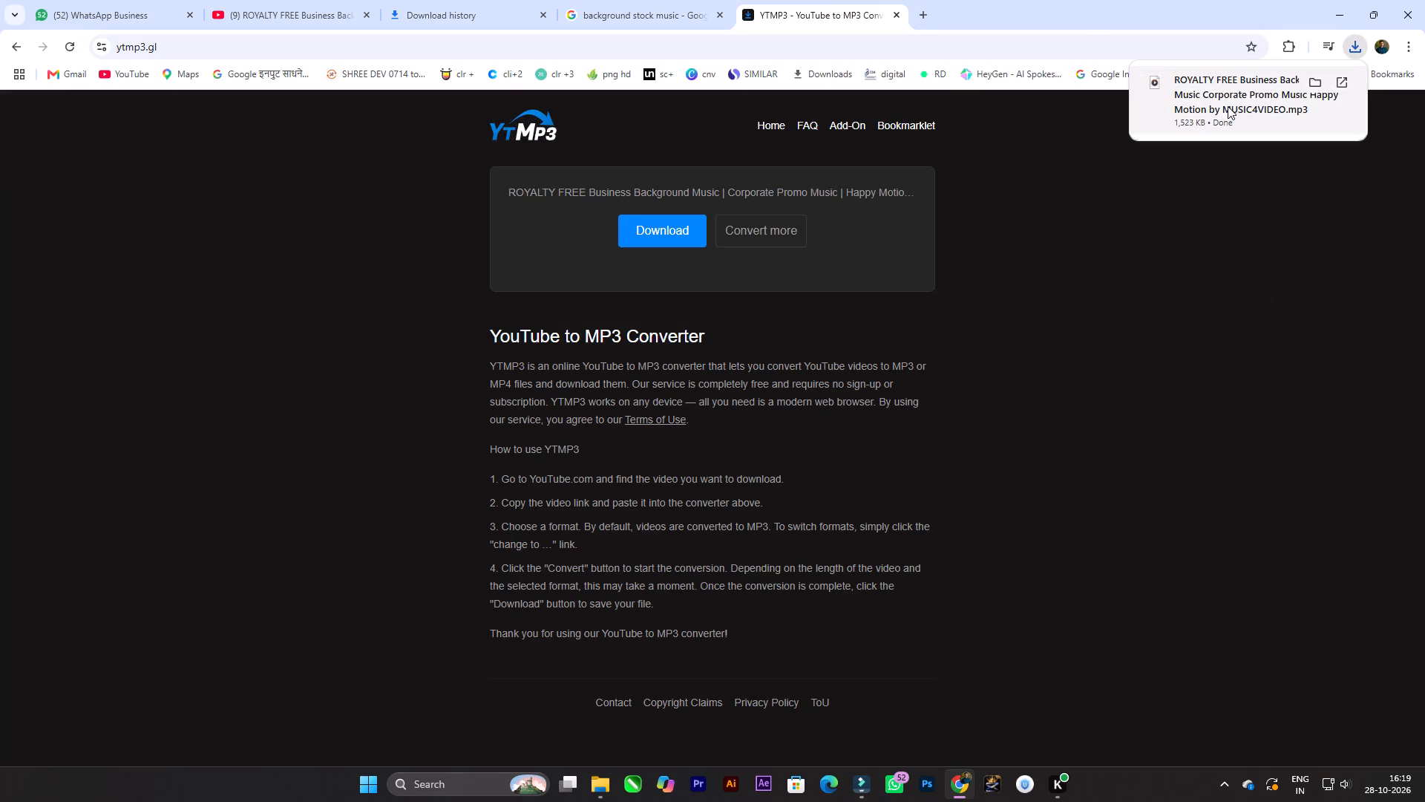
# Place the downloaded background music MP3 in the Filmora timeline on a new audio track below the page turn sound, starting at zero.
pyautogui.moveTo(1228, 106); pyautogui.dragTo(572, 581)
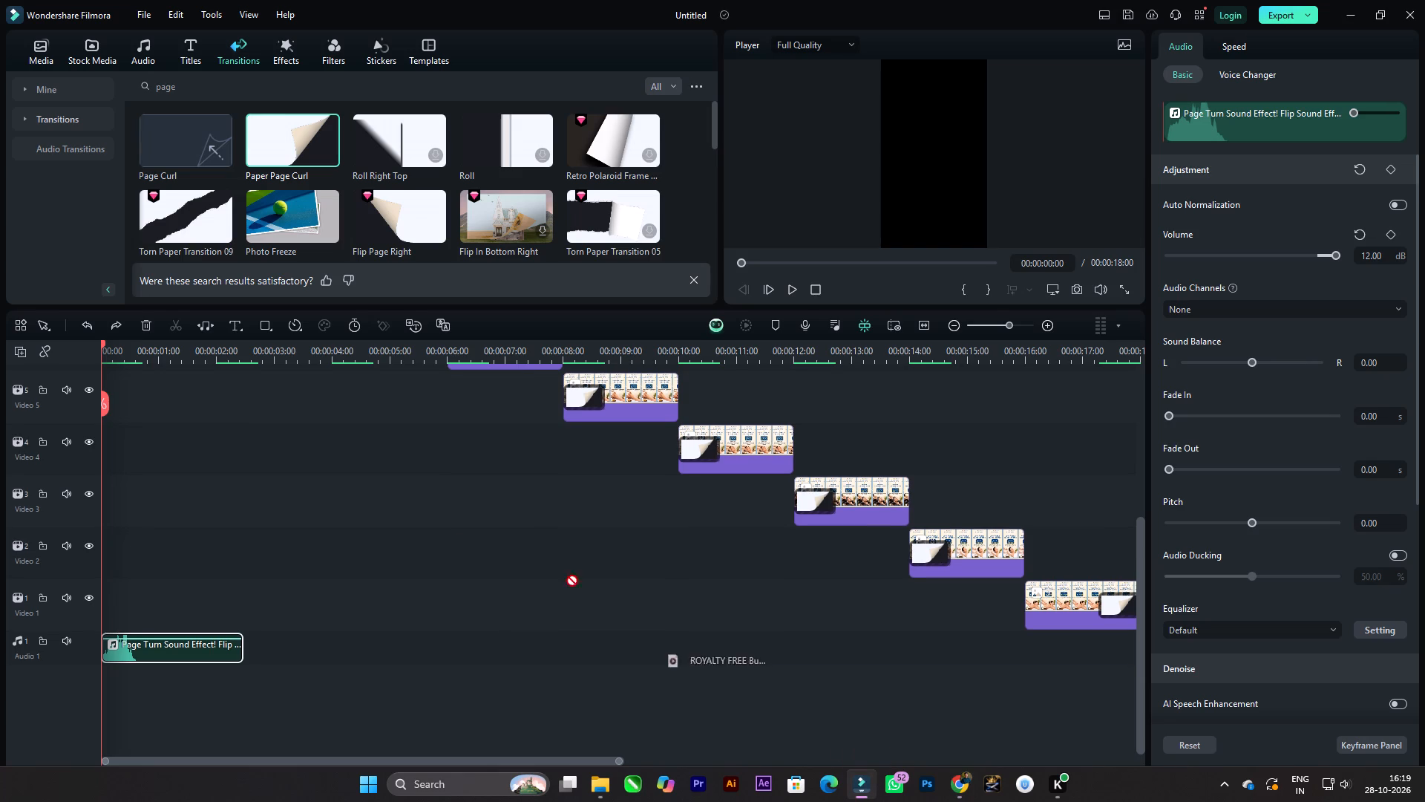
pyautogui.moveTo(572, 581); pyautogui.dragTo(140, 675)
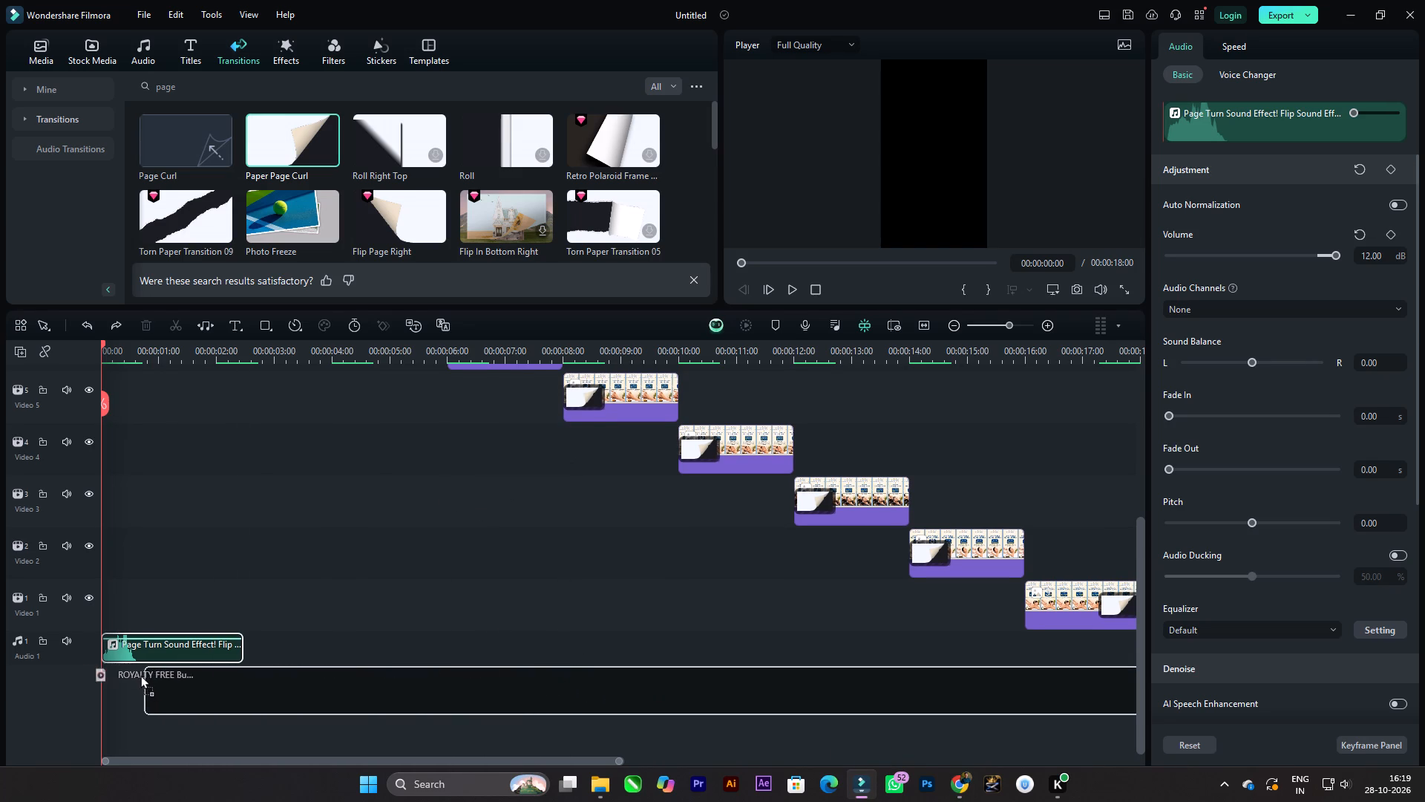
pyautogui.moveTo(140, 675); pyautogui.dragTo(105, 677)
pyautogui.keyDown('ctrl'); pyautogui.scroll(-8, 583, 615); pyautogui.keyUp('ctrl')
pyautogui.scroll(7, 502, 580)
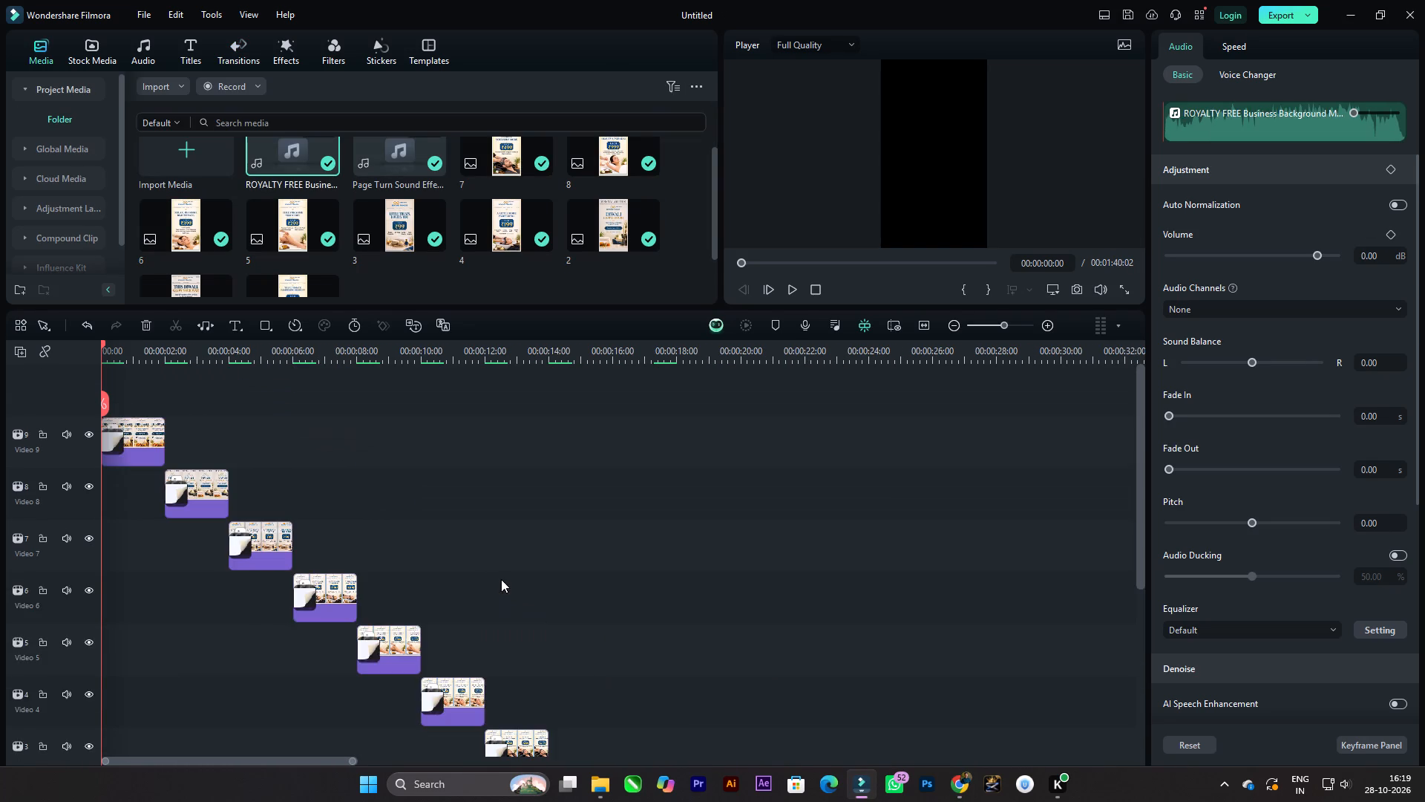
pyautogui.scroll(4, 501, 579)
pyautogui.scroll(-9, 505, 572)
# Save the project as "pages" in the folder E: > pd data > beyond > 28-10-2026 > reel 1.
pyautogui.hotkey('ctrl', 'shift', 's')
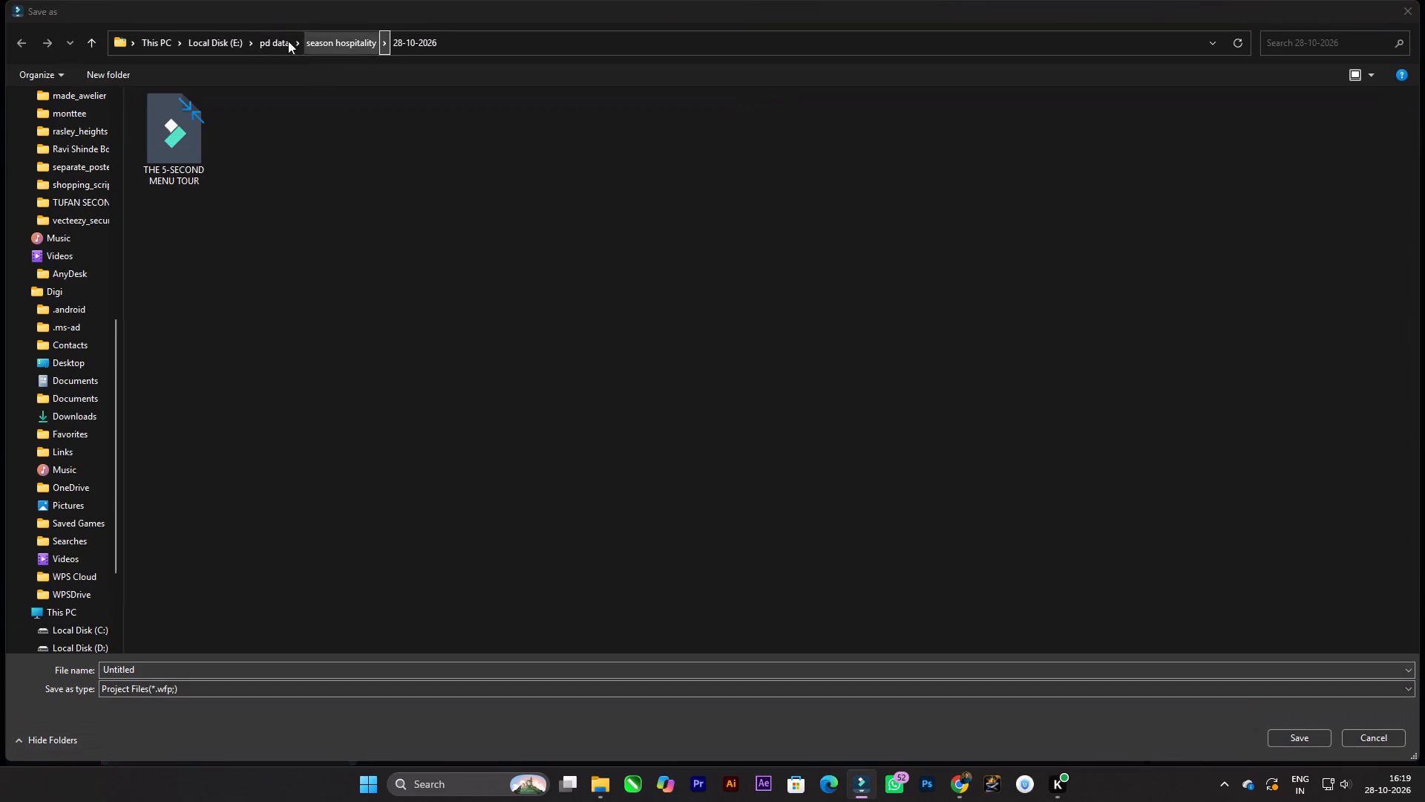
pyautogui.click(270, 39)
pyautogui.click(373, 160)
pyautogui.press('b')
pyautogui.press('b')
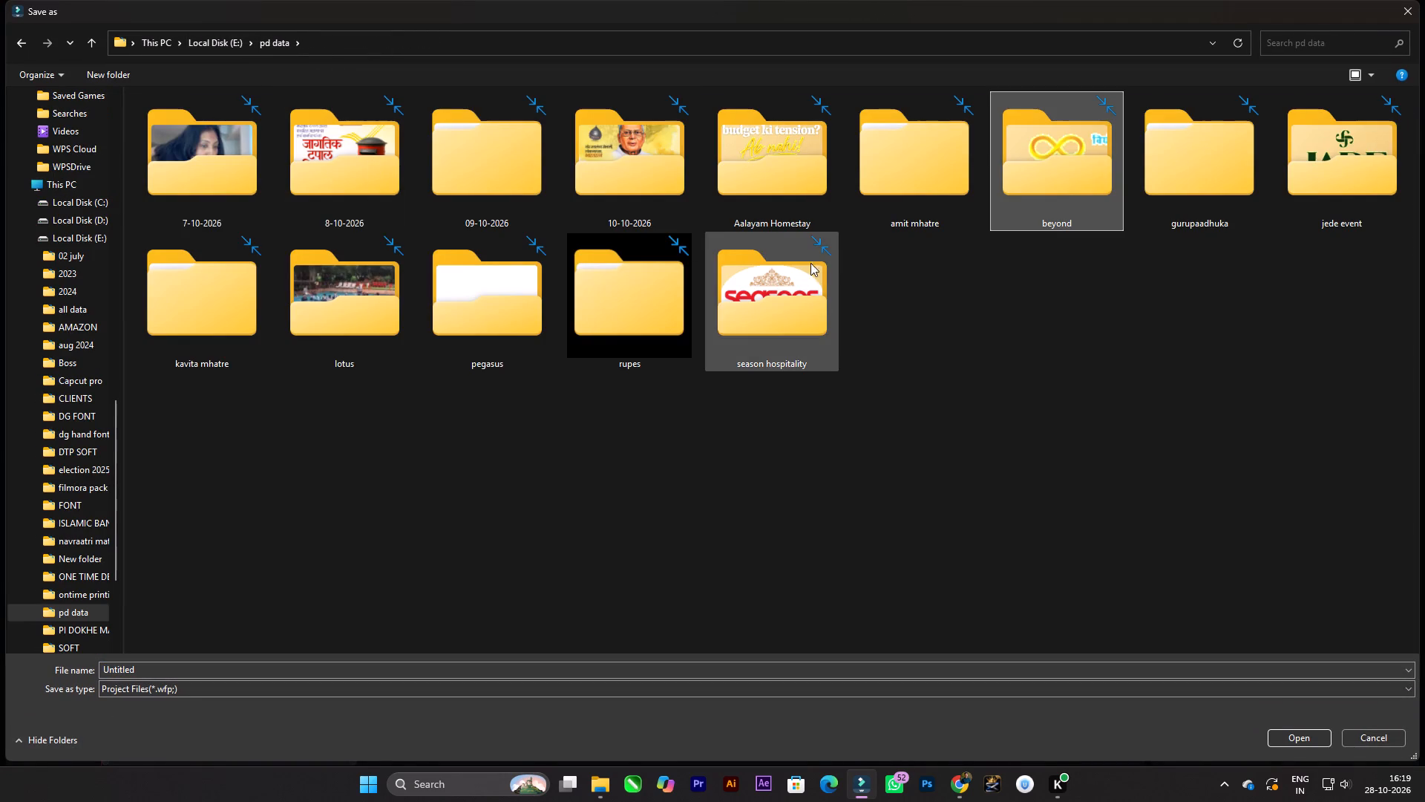
pyautogui.press('b')
pyautogui.doubleClick(1065, 185)
pyautogui.doubleClick(226, 196)
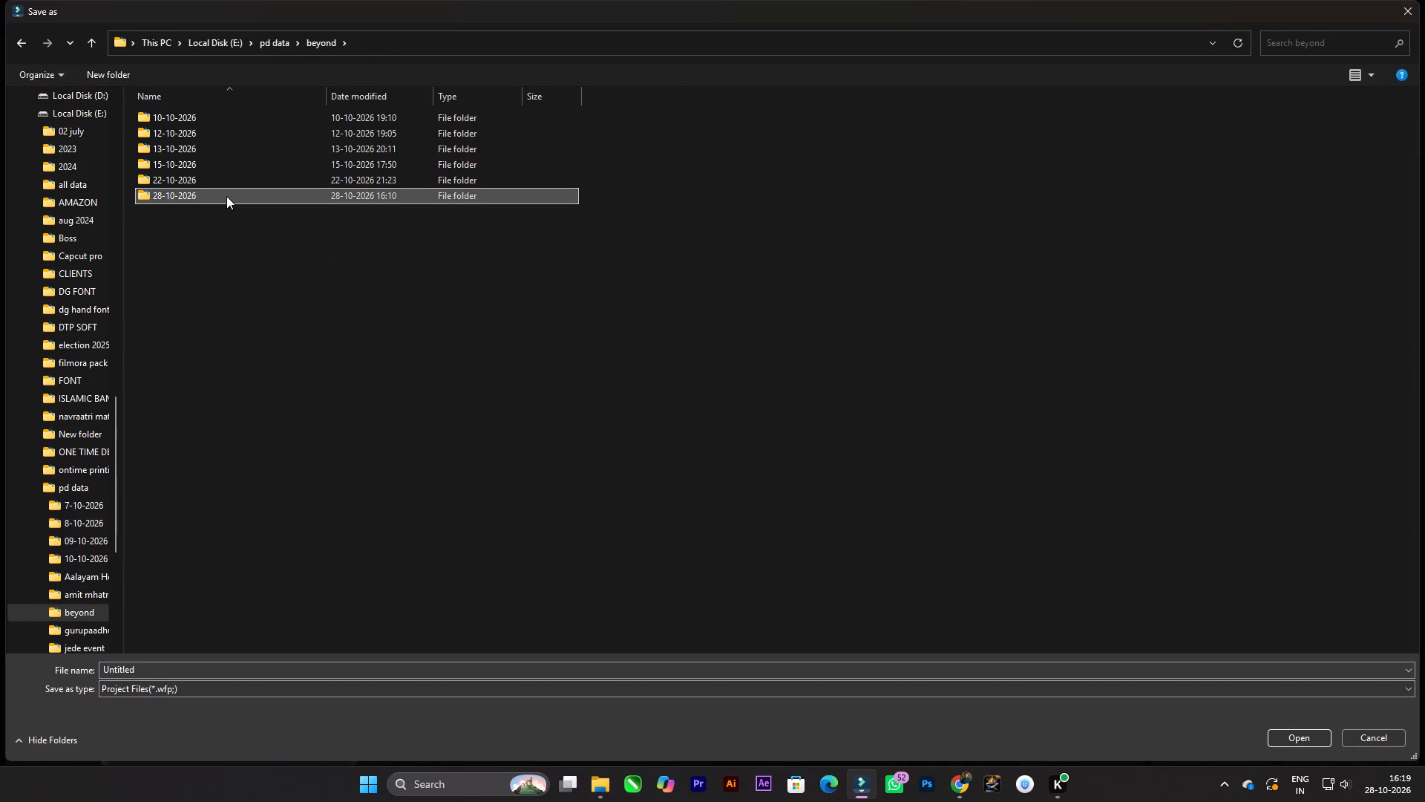
pyautogui.doubleClick(206, 145)
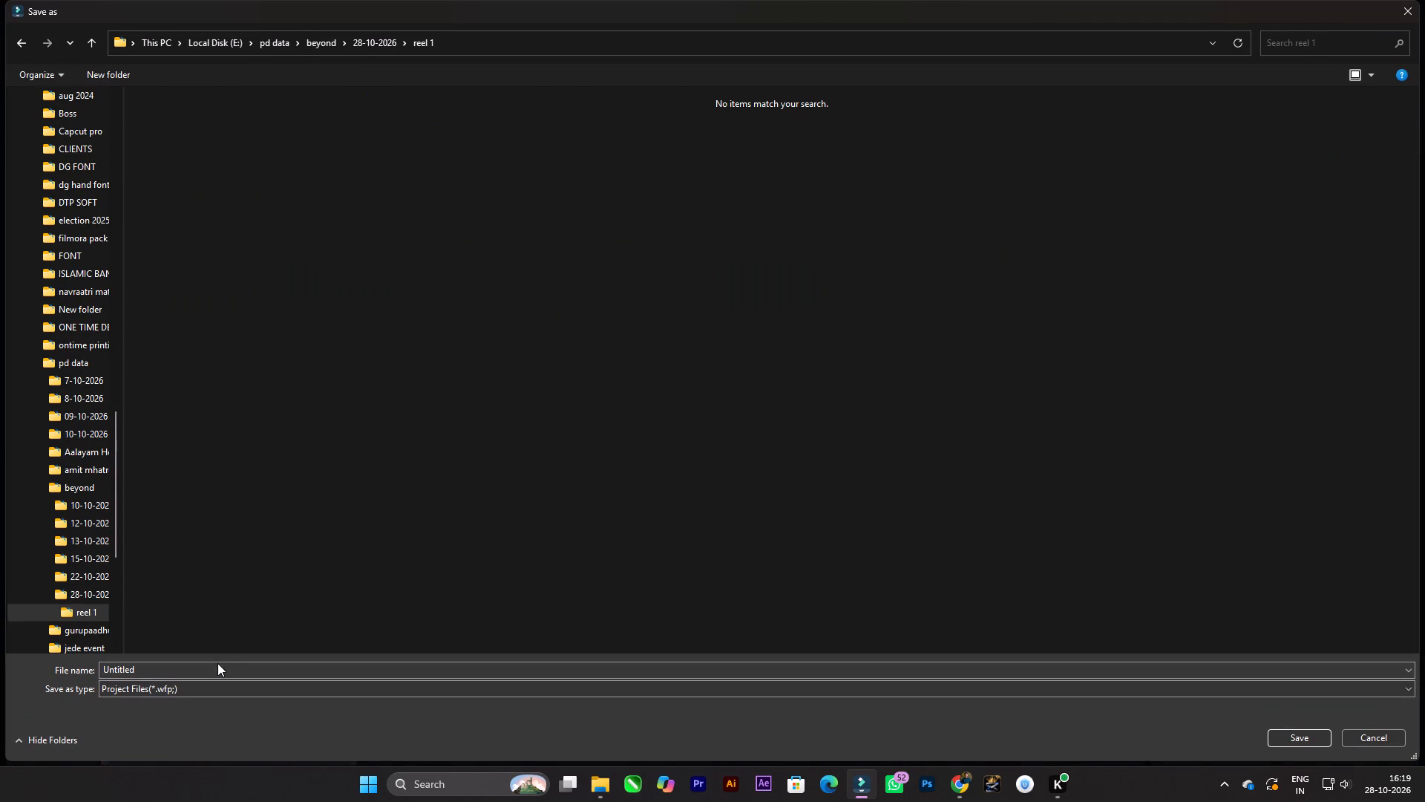
pyautogui.click(217, 663)
pyautogui.write('pages')
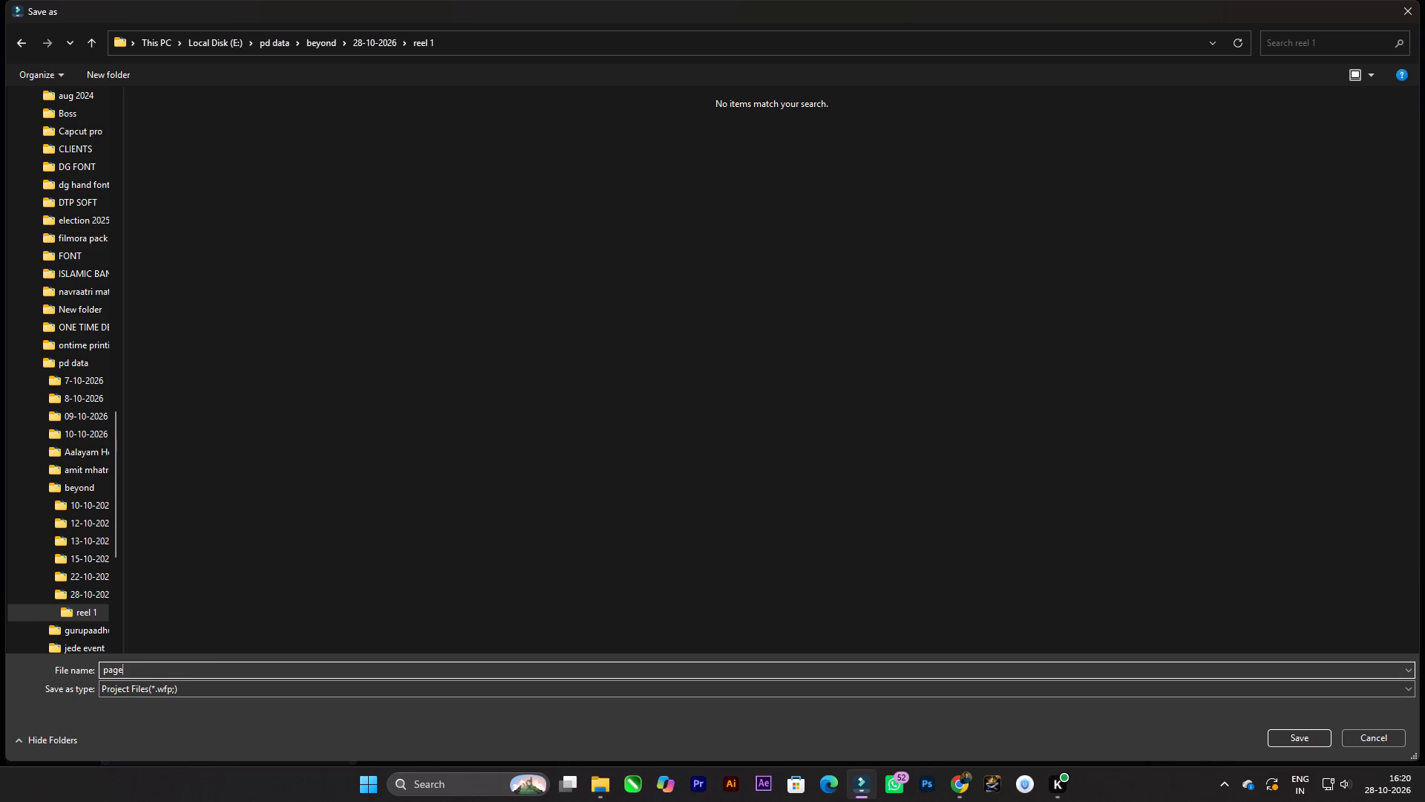
pyautogui.press('space')
pyautogui.write('urn')
pyautogui.press('space')
pyautogui.press('BackSpace')
pyautogui.press('BackSpace')
pyautogui.press('BackSpace')
pyautogui.press('BackSpace')
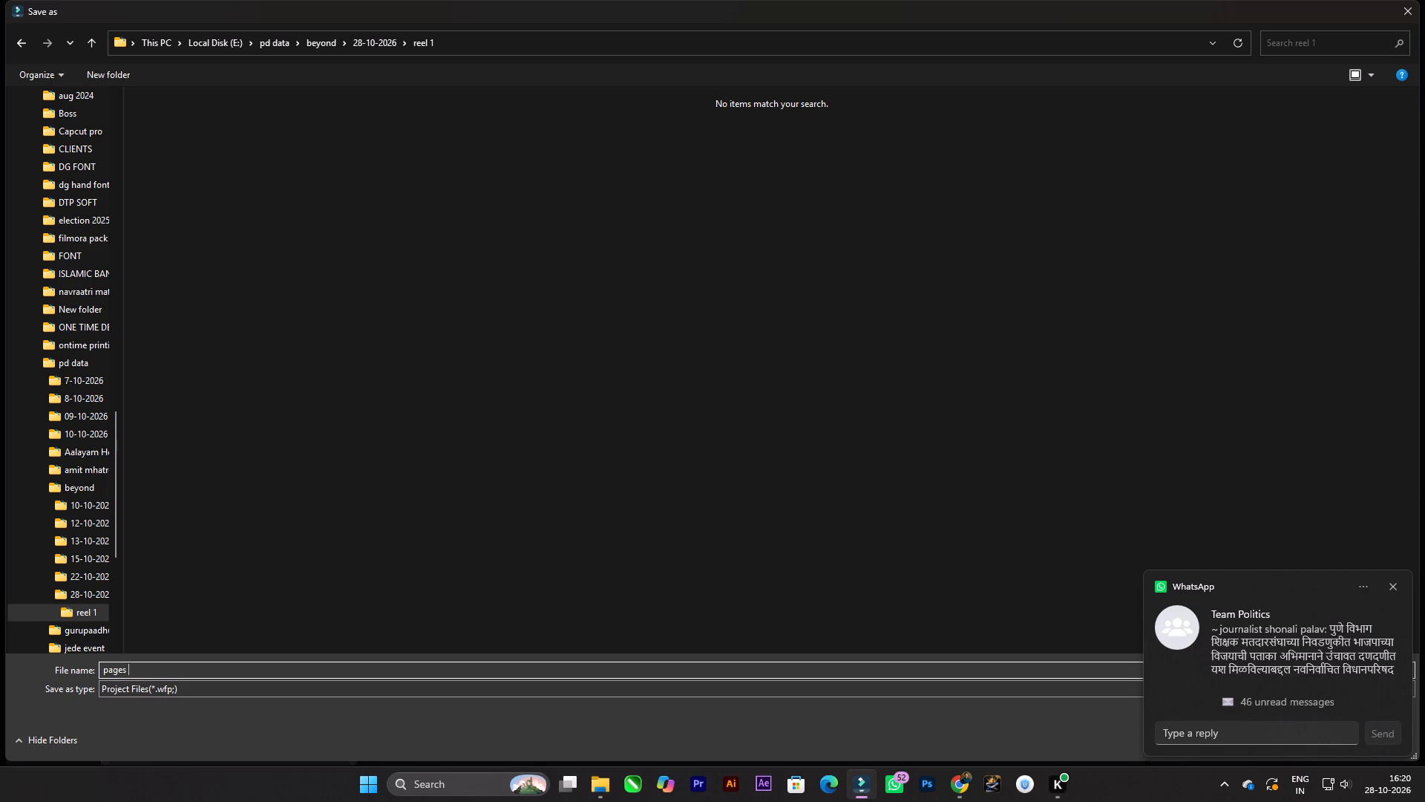
pyautogui.press('Return')
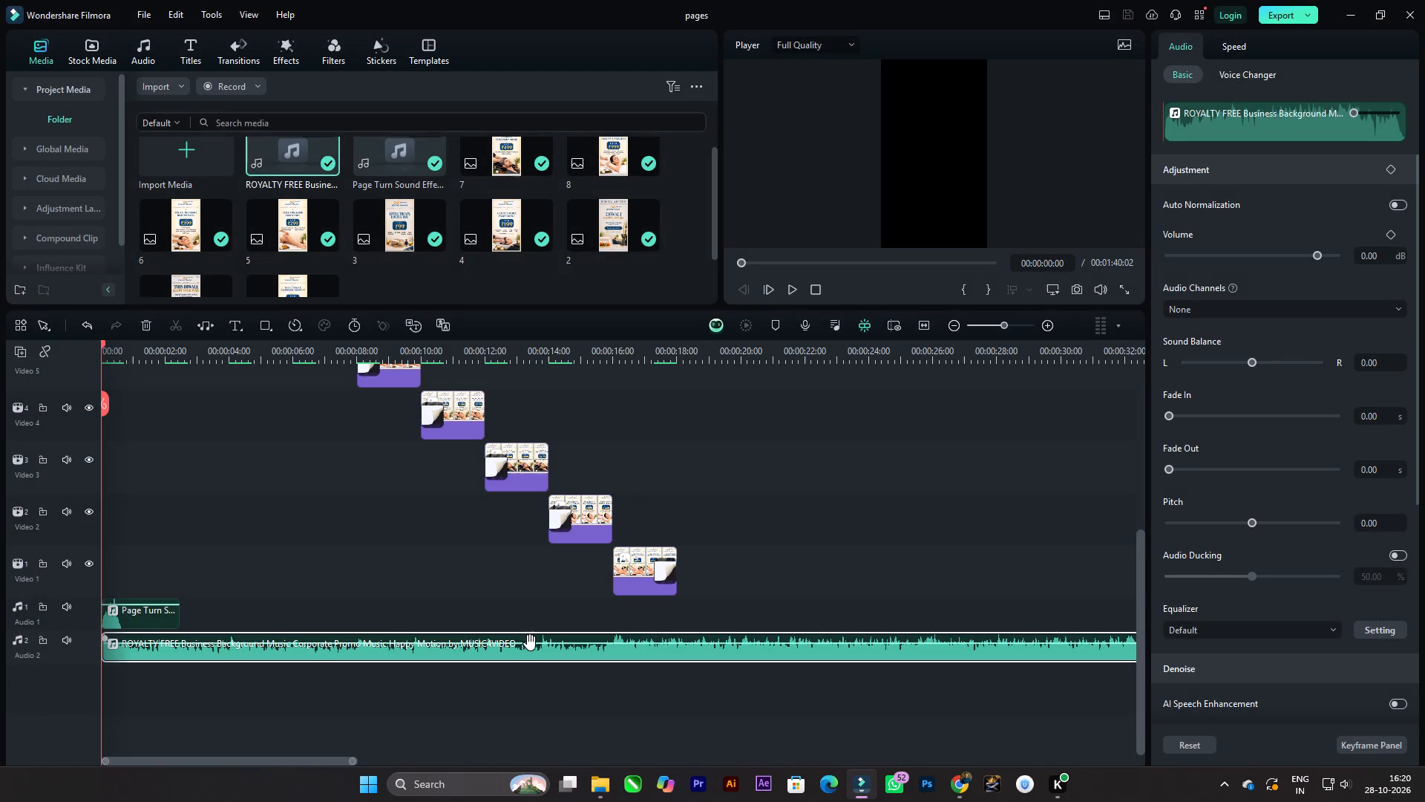
# Lower the background music clip's volume to -16.69 dB after sampling its playback.
pyautogui.press('space')
pyautogui.press('space')
pyautogui.keyDown('ctrl'); pyautogui.scroll(2, 215, 655); pyautogui.keyUp('ctrl')
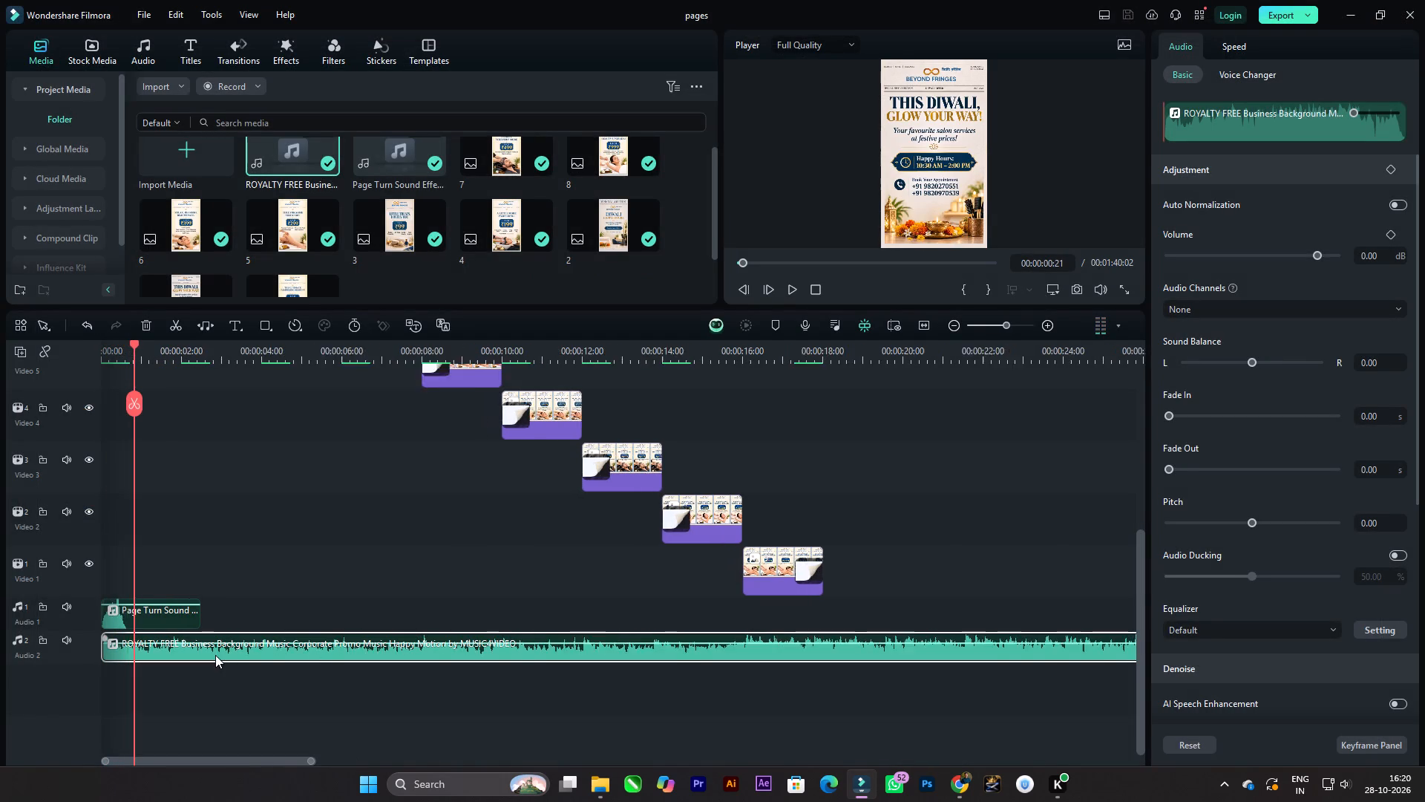
pyautogui.keyDown('ctrl'); pyautogui.scroll(5, 215, 655); pyautogui.keyUp('ctrl')
pyautogui.click(266, 645)
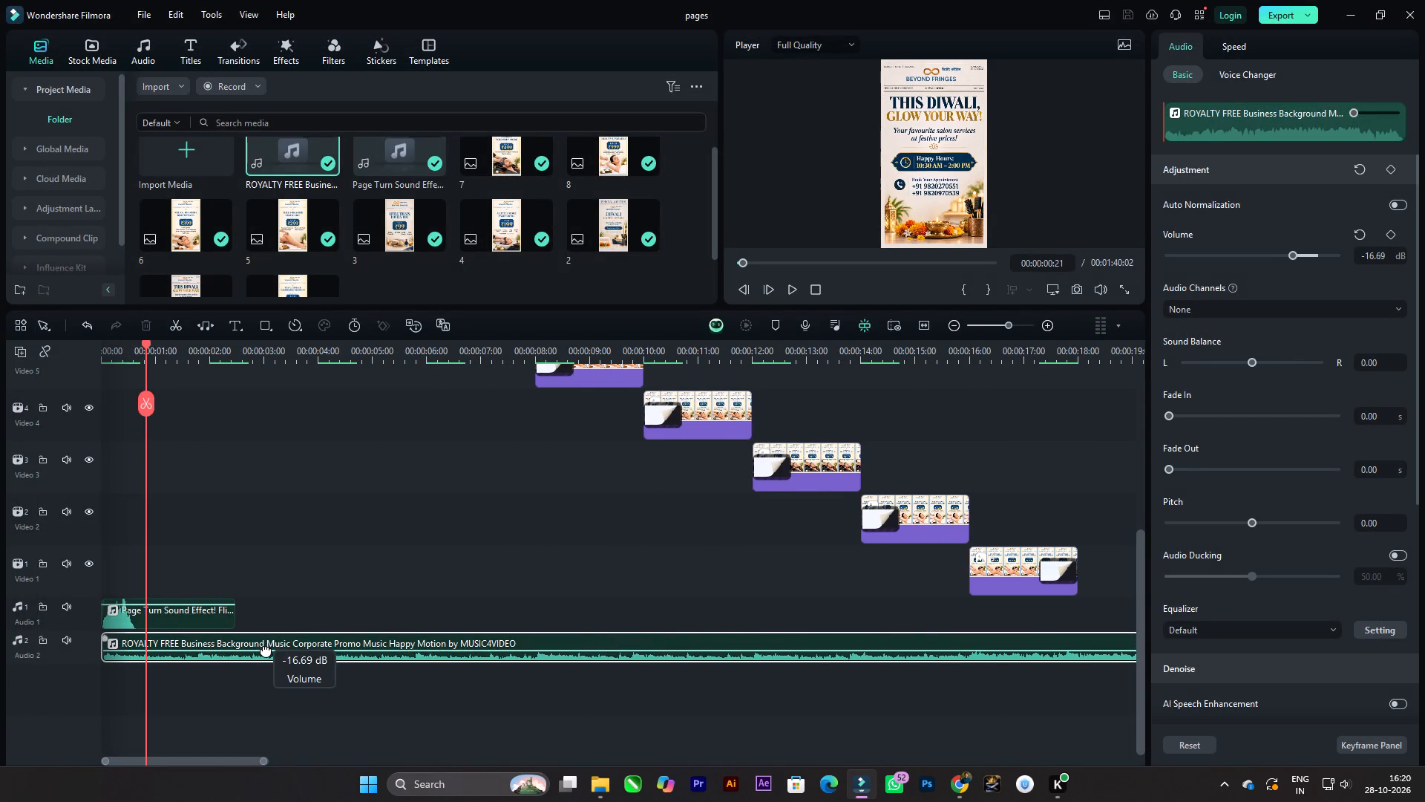
# Play the opening seconds of the timeline to check the music level against the page turn sound and transitions.
pyautogui.press('space')
pyautogui.press('space')
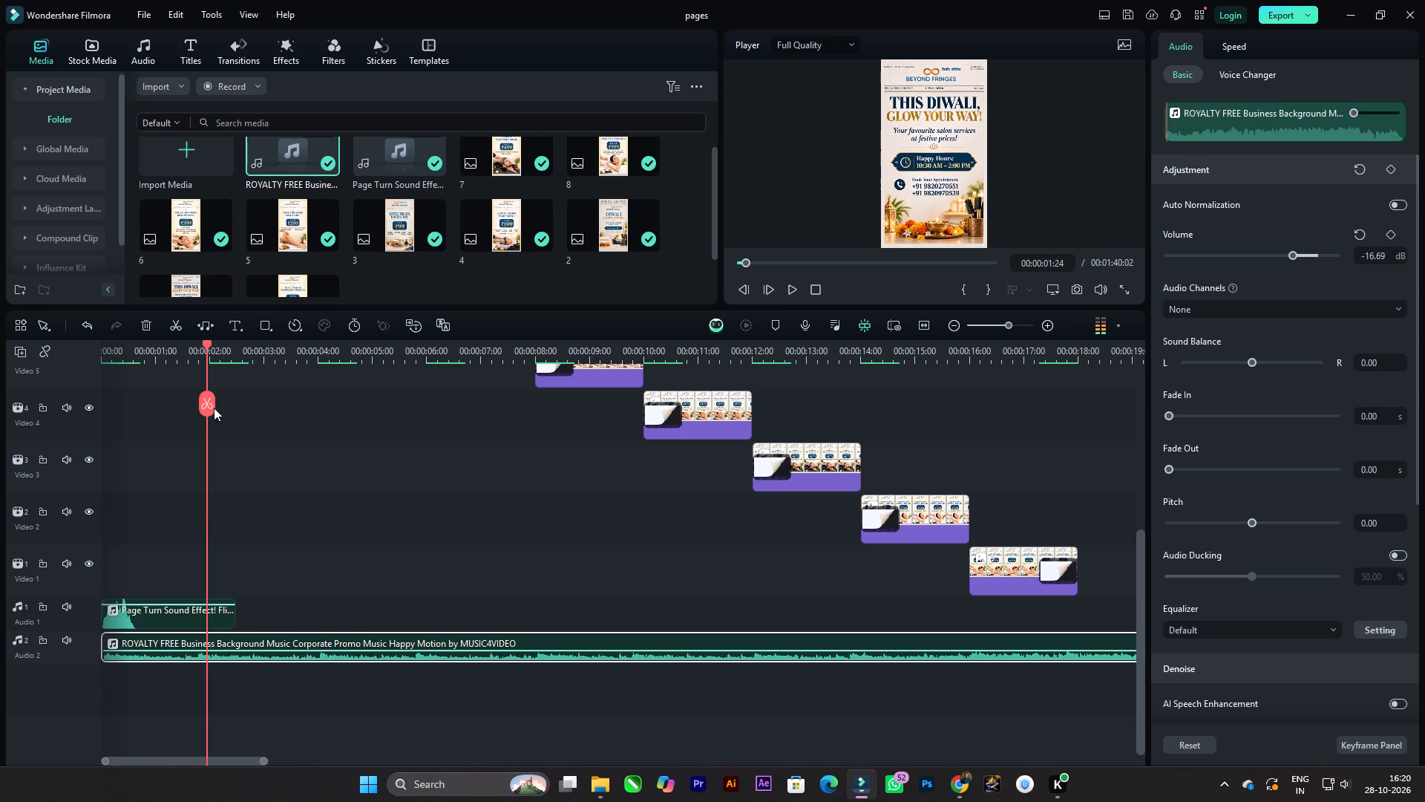
pyautogui.moveTo(208, 351); pyautogui.dragTo(45, 351)
pyautogui.press('space')
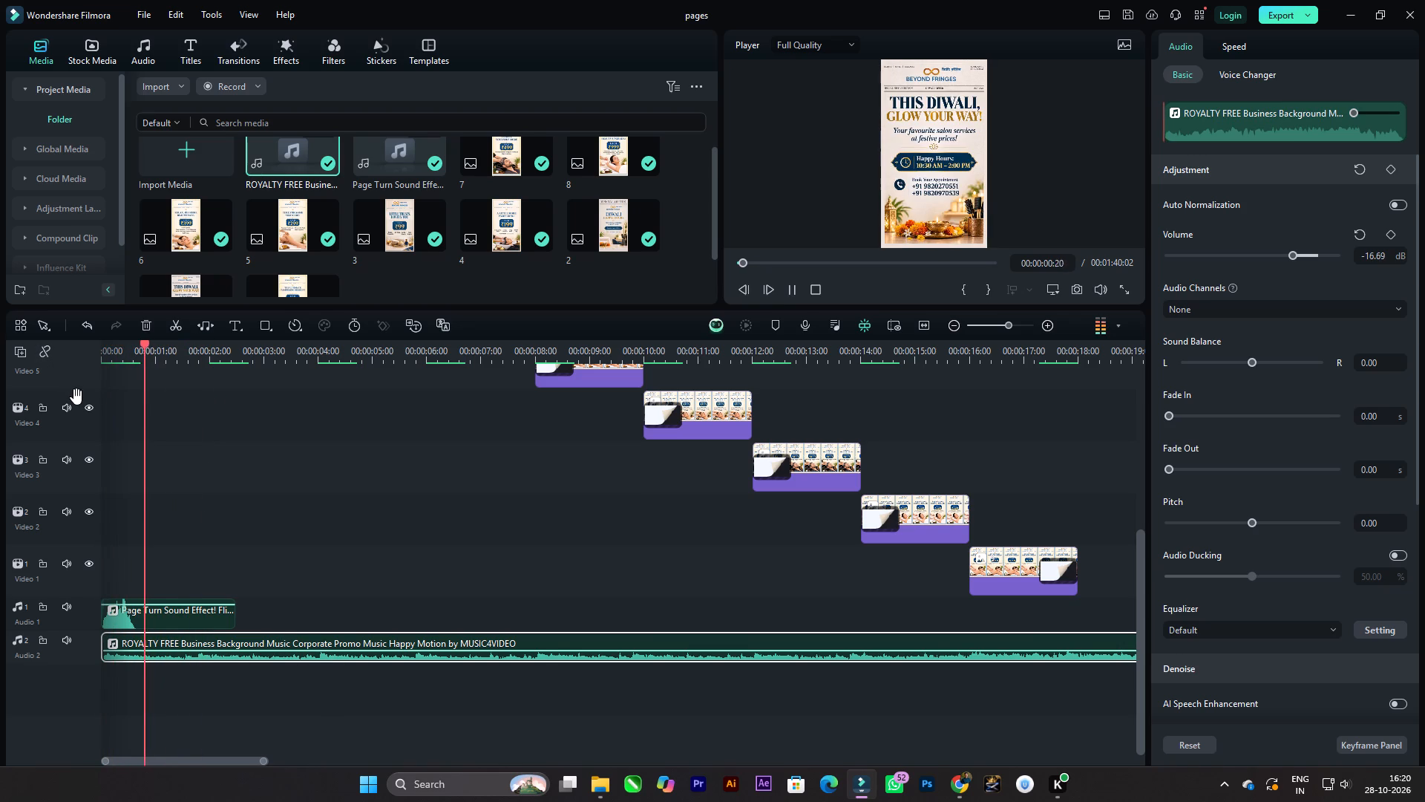
pyautogui.press('space')
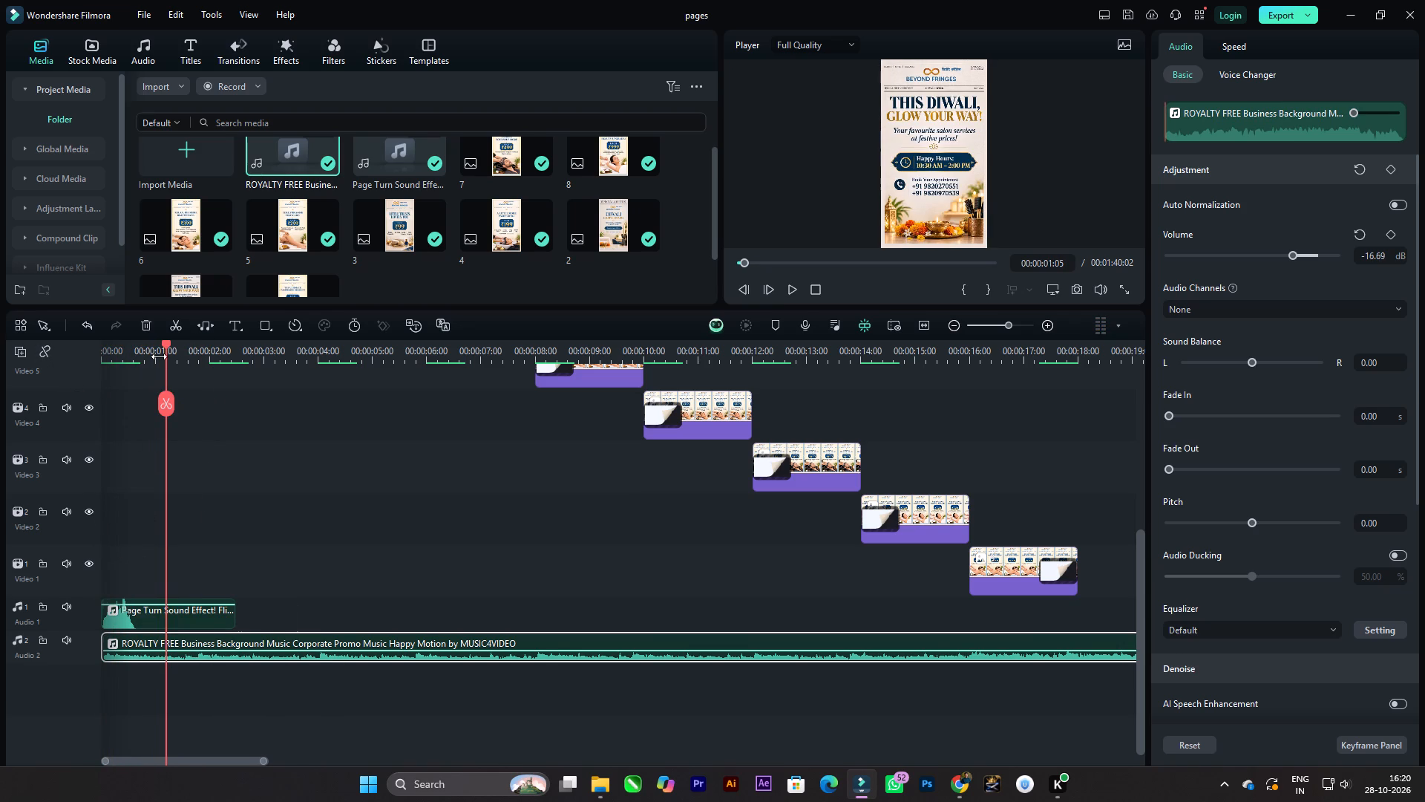
pyautogui.moveTo(166, 345); pyautogui.dragTo(58, 353)
pyautogui.scroll(4, 192, 451)
pyautogui.press('space')
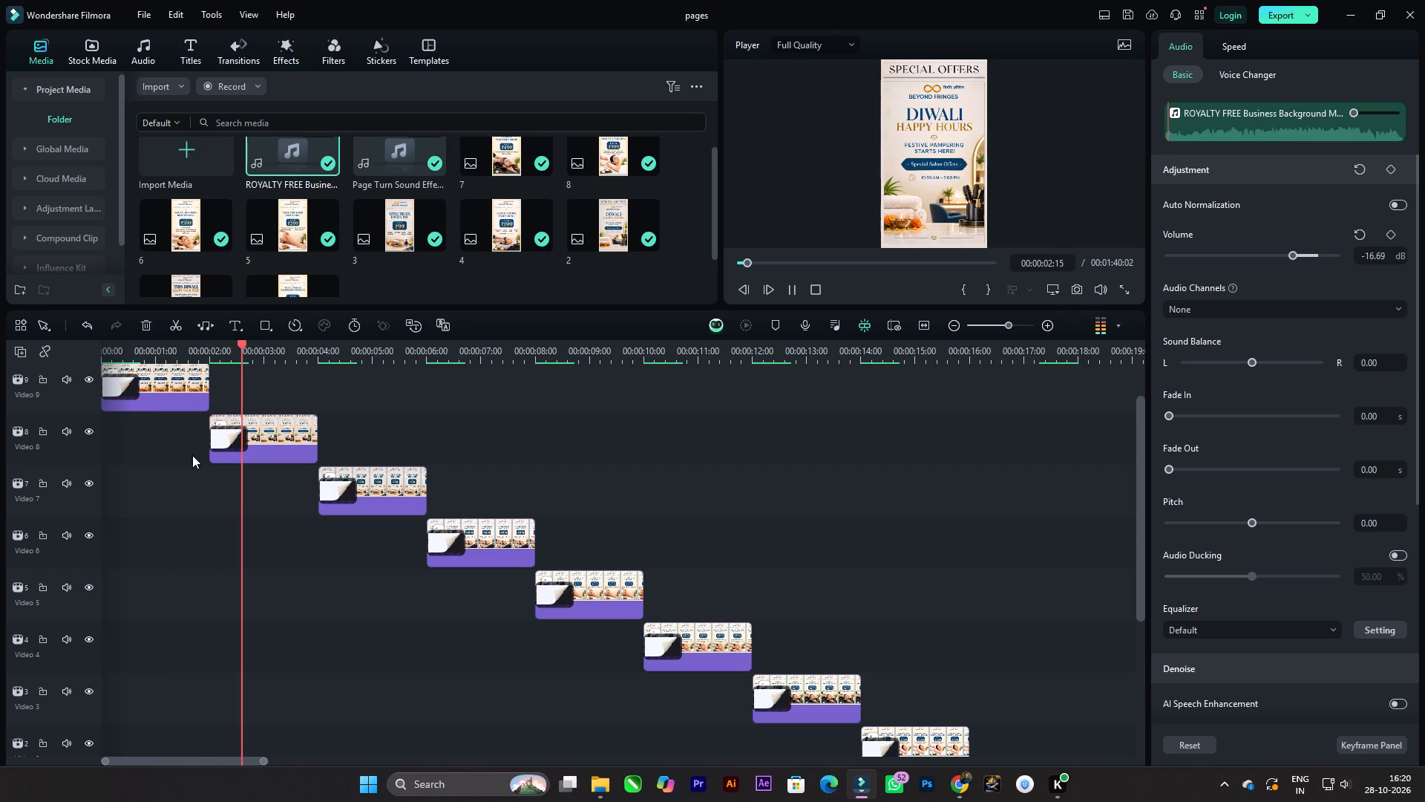
pyautogui.press('space')
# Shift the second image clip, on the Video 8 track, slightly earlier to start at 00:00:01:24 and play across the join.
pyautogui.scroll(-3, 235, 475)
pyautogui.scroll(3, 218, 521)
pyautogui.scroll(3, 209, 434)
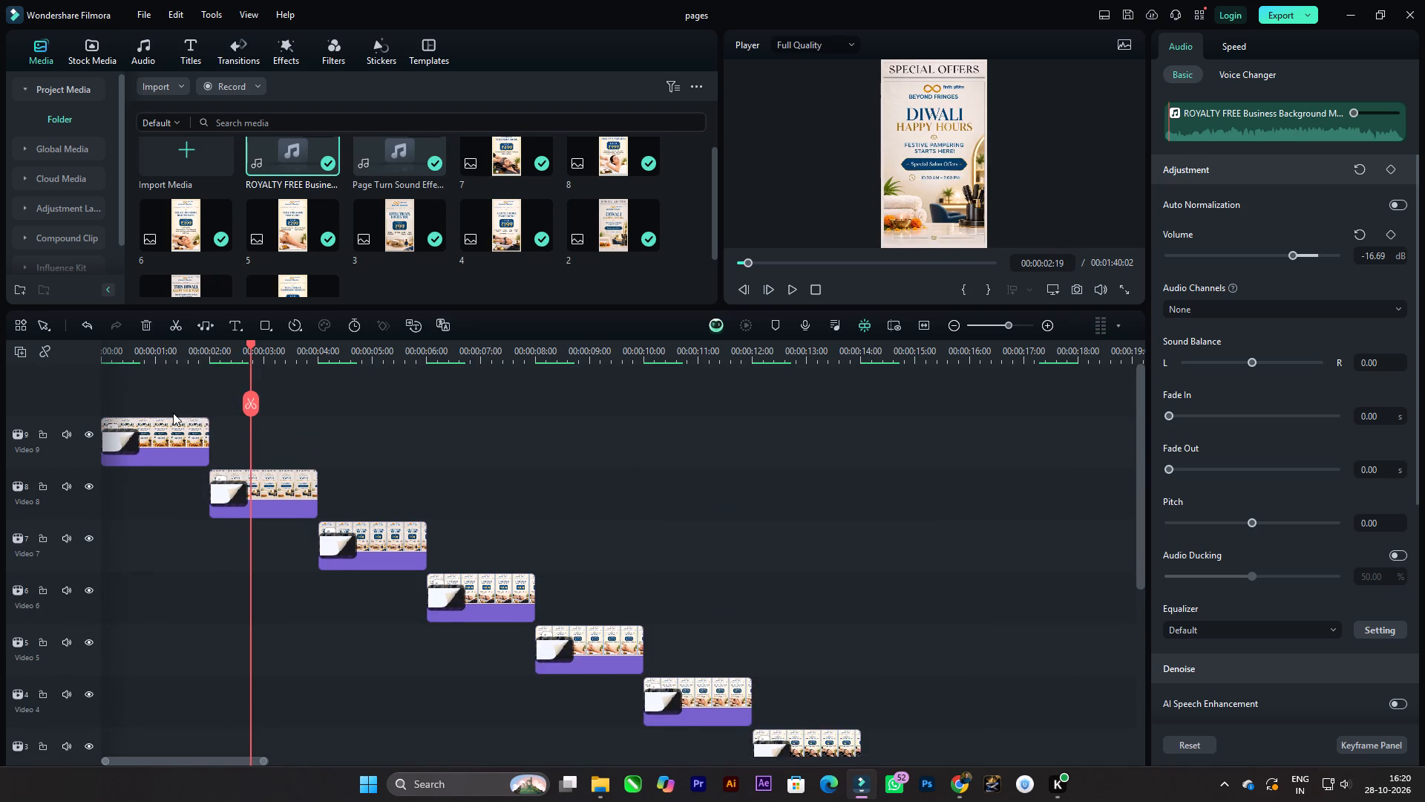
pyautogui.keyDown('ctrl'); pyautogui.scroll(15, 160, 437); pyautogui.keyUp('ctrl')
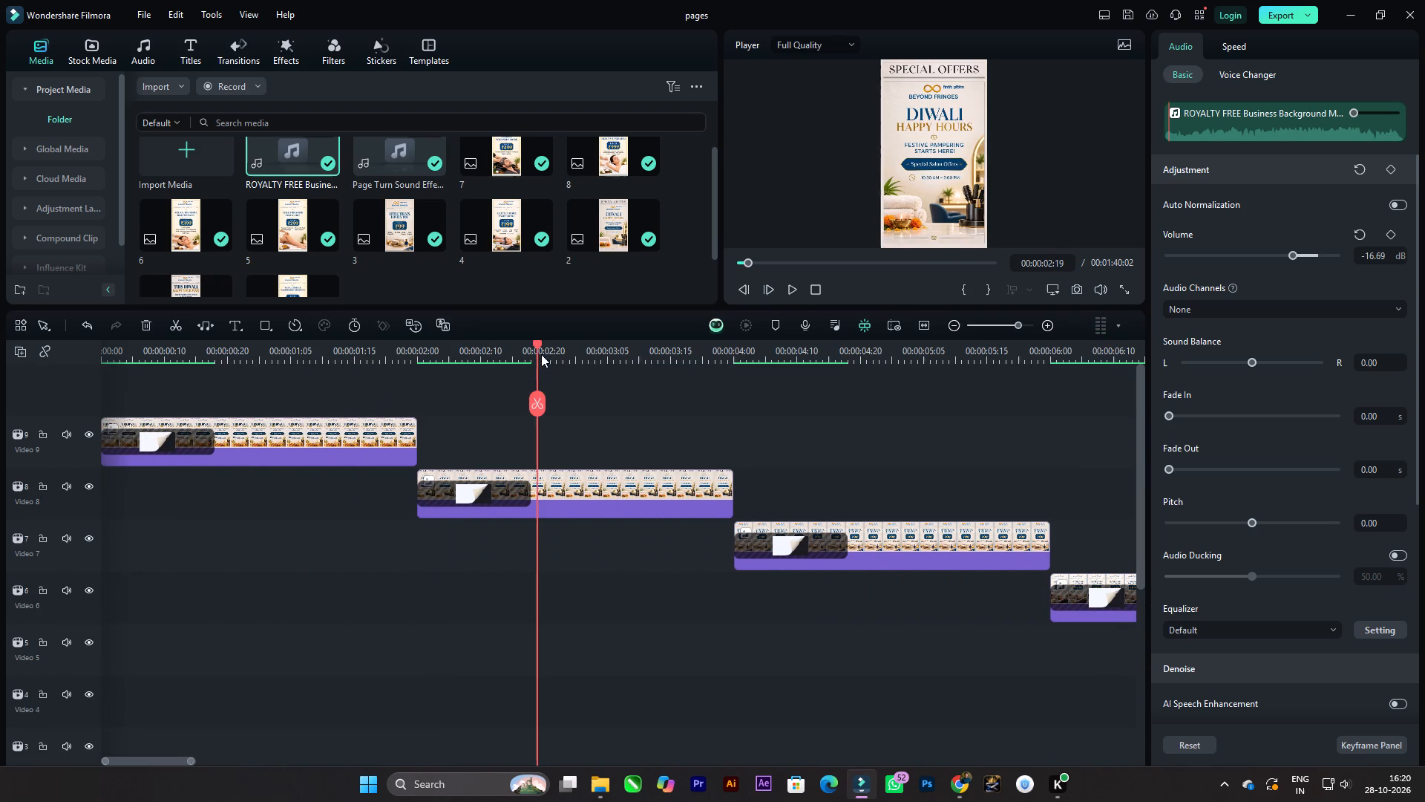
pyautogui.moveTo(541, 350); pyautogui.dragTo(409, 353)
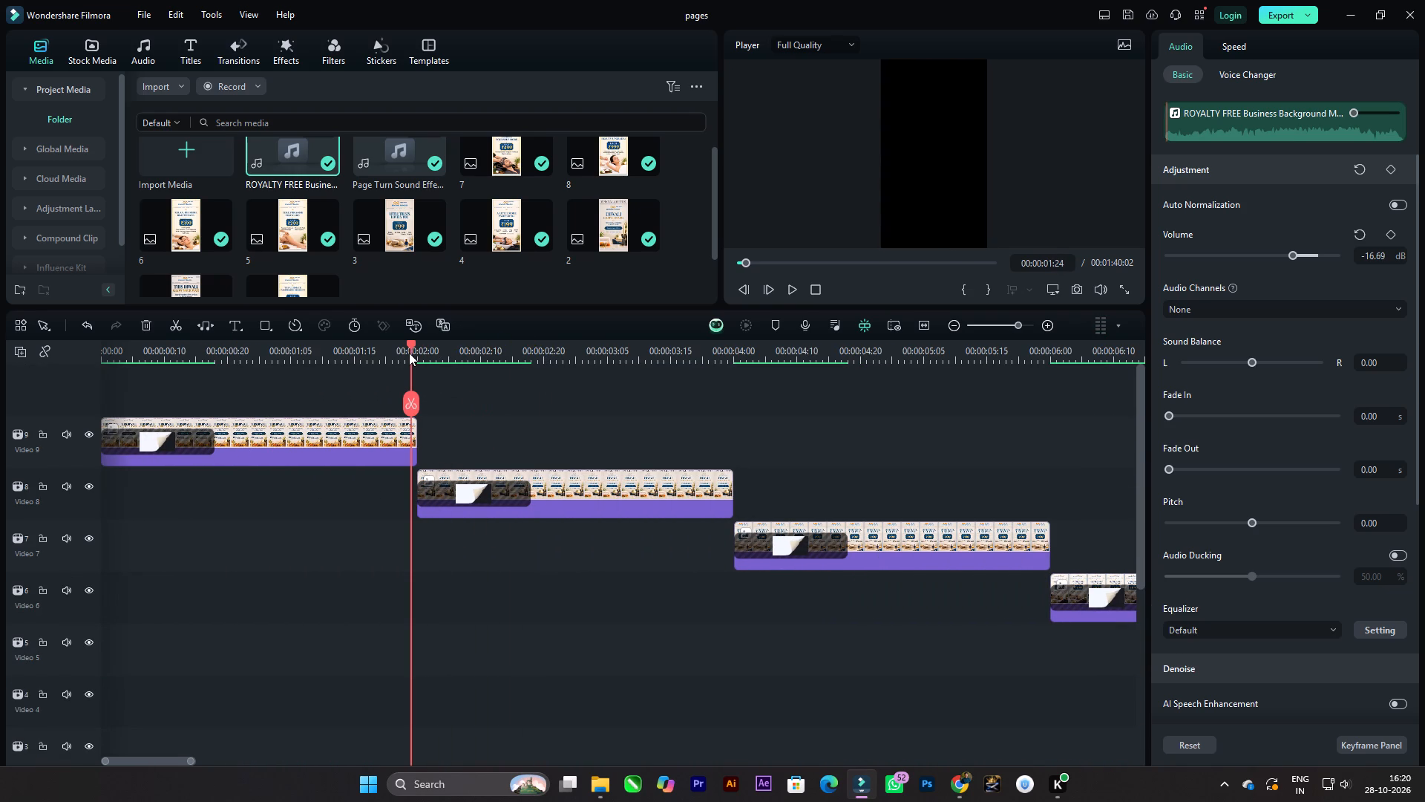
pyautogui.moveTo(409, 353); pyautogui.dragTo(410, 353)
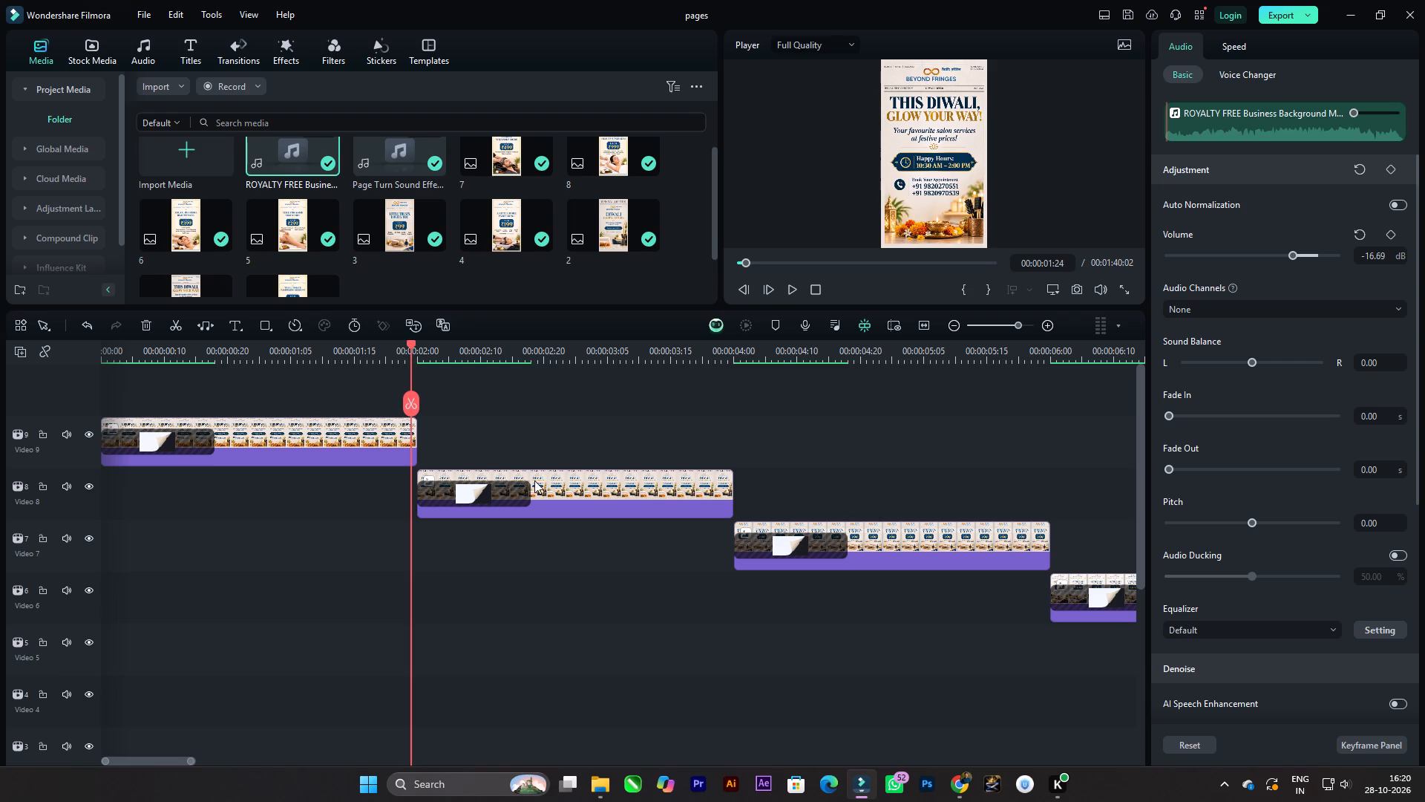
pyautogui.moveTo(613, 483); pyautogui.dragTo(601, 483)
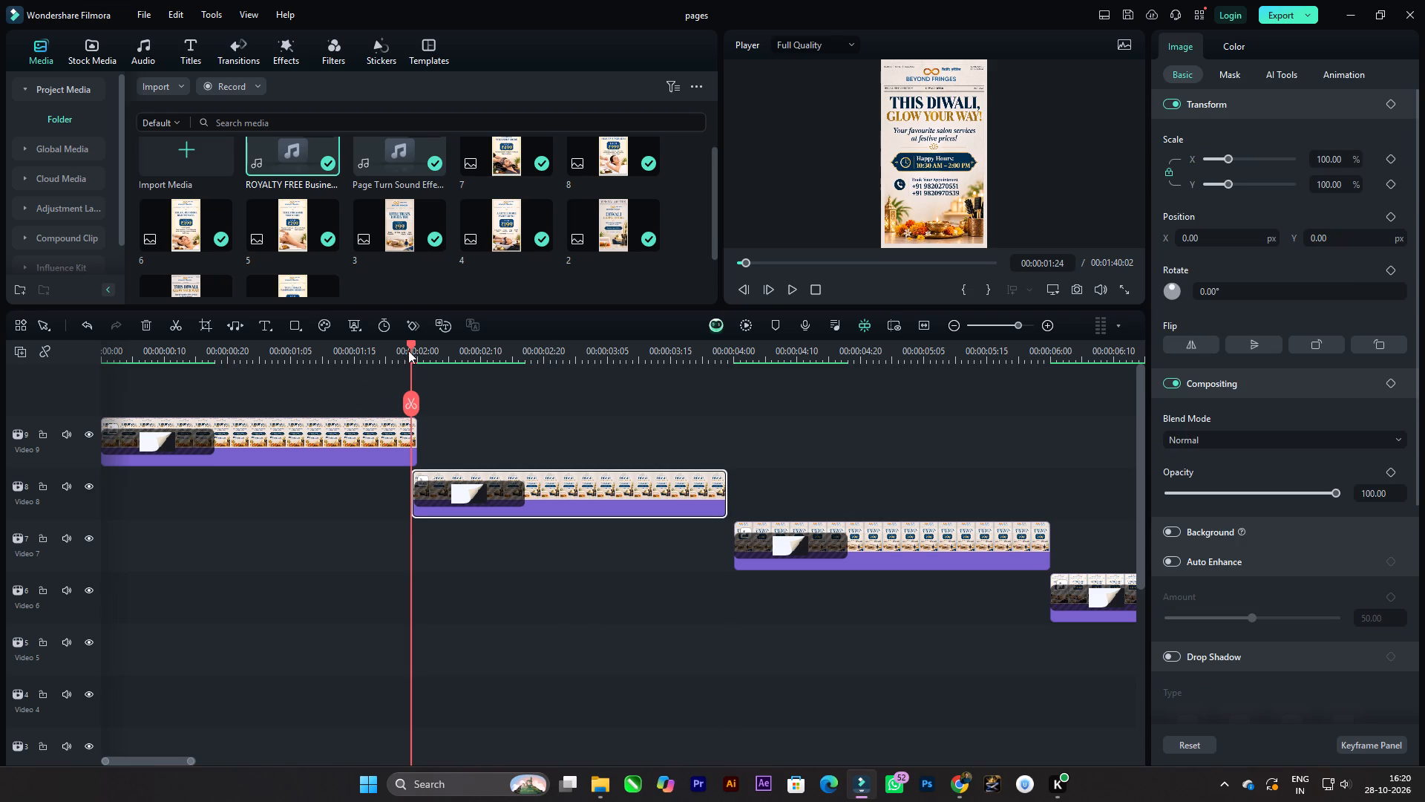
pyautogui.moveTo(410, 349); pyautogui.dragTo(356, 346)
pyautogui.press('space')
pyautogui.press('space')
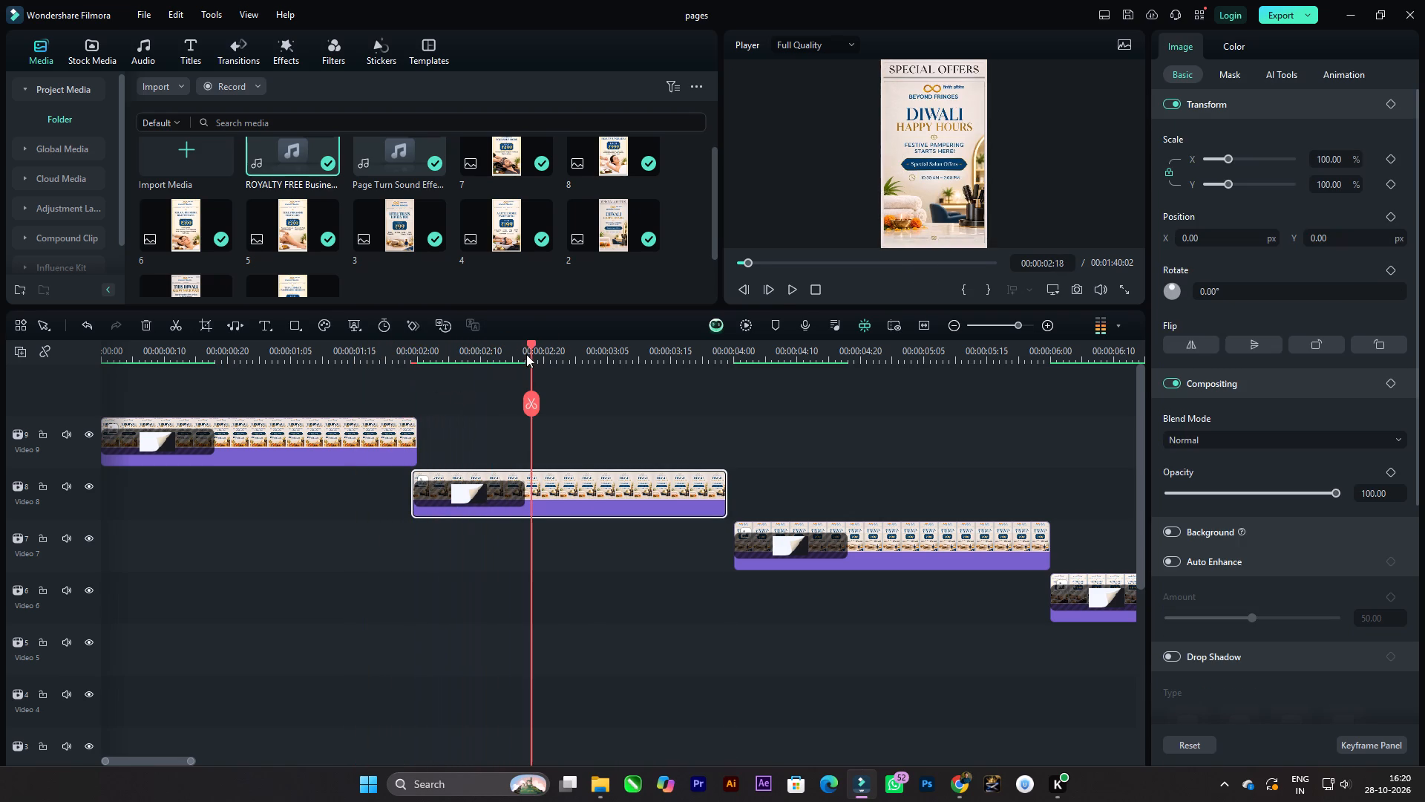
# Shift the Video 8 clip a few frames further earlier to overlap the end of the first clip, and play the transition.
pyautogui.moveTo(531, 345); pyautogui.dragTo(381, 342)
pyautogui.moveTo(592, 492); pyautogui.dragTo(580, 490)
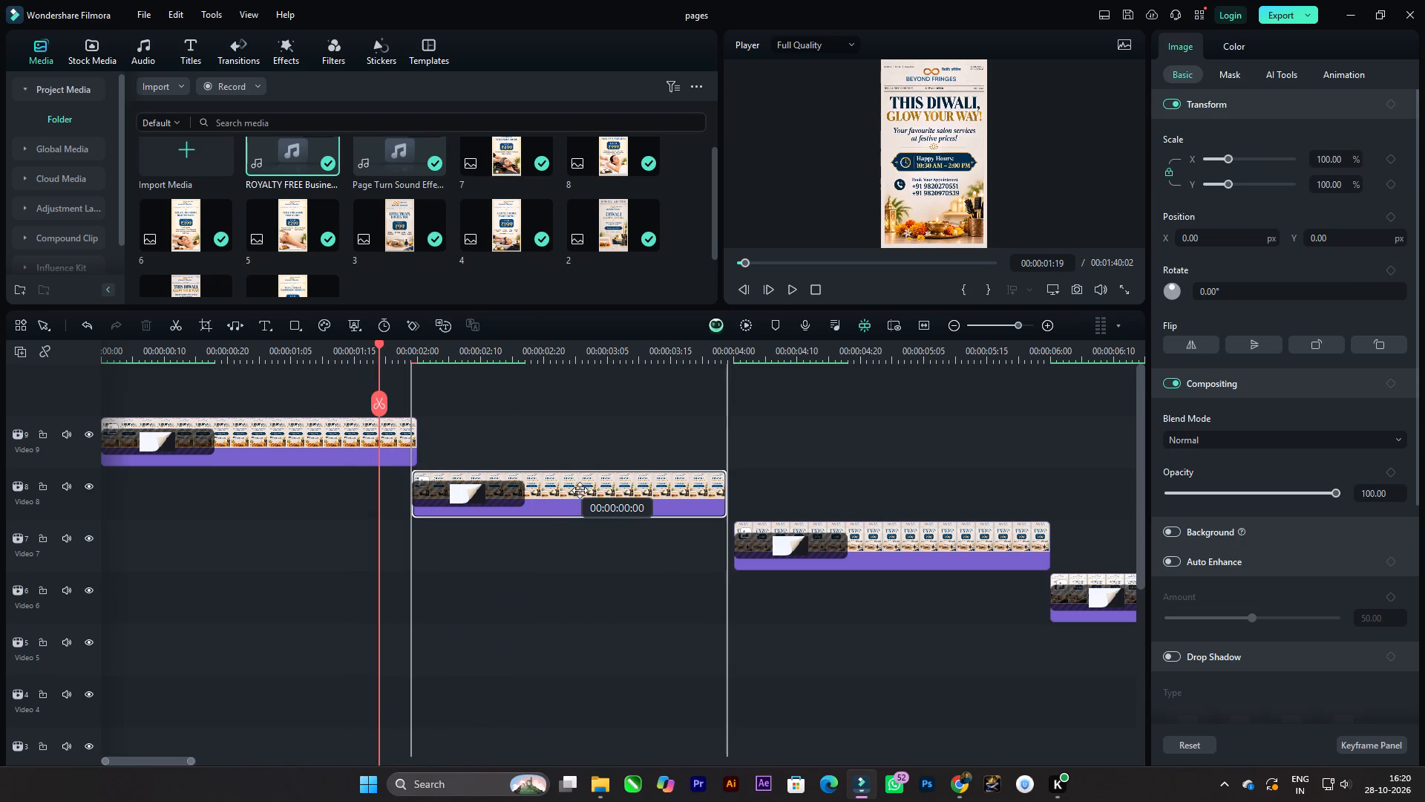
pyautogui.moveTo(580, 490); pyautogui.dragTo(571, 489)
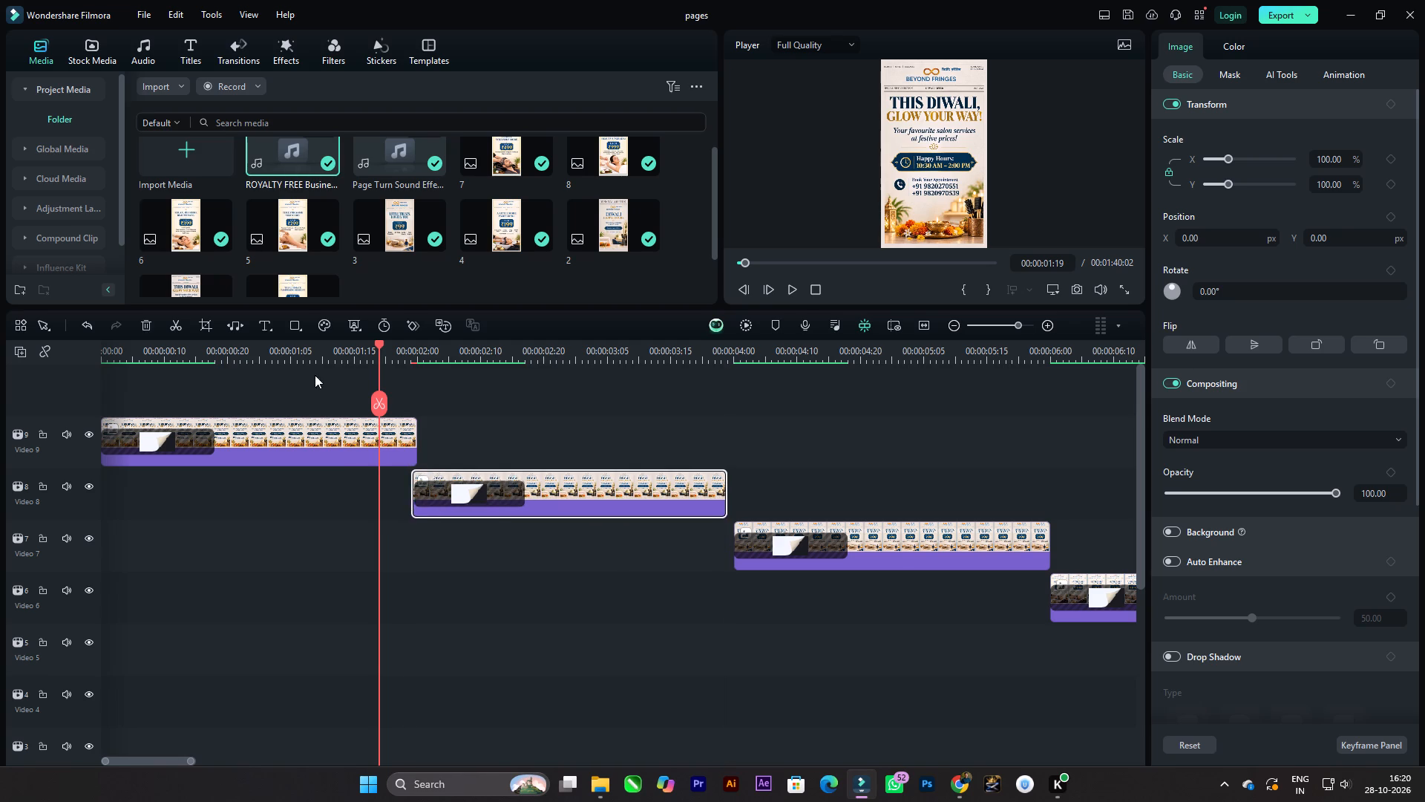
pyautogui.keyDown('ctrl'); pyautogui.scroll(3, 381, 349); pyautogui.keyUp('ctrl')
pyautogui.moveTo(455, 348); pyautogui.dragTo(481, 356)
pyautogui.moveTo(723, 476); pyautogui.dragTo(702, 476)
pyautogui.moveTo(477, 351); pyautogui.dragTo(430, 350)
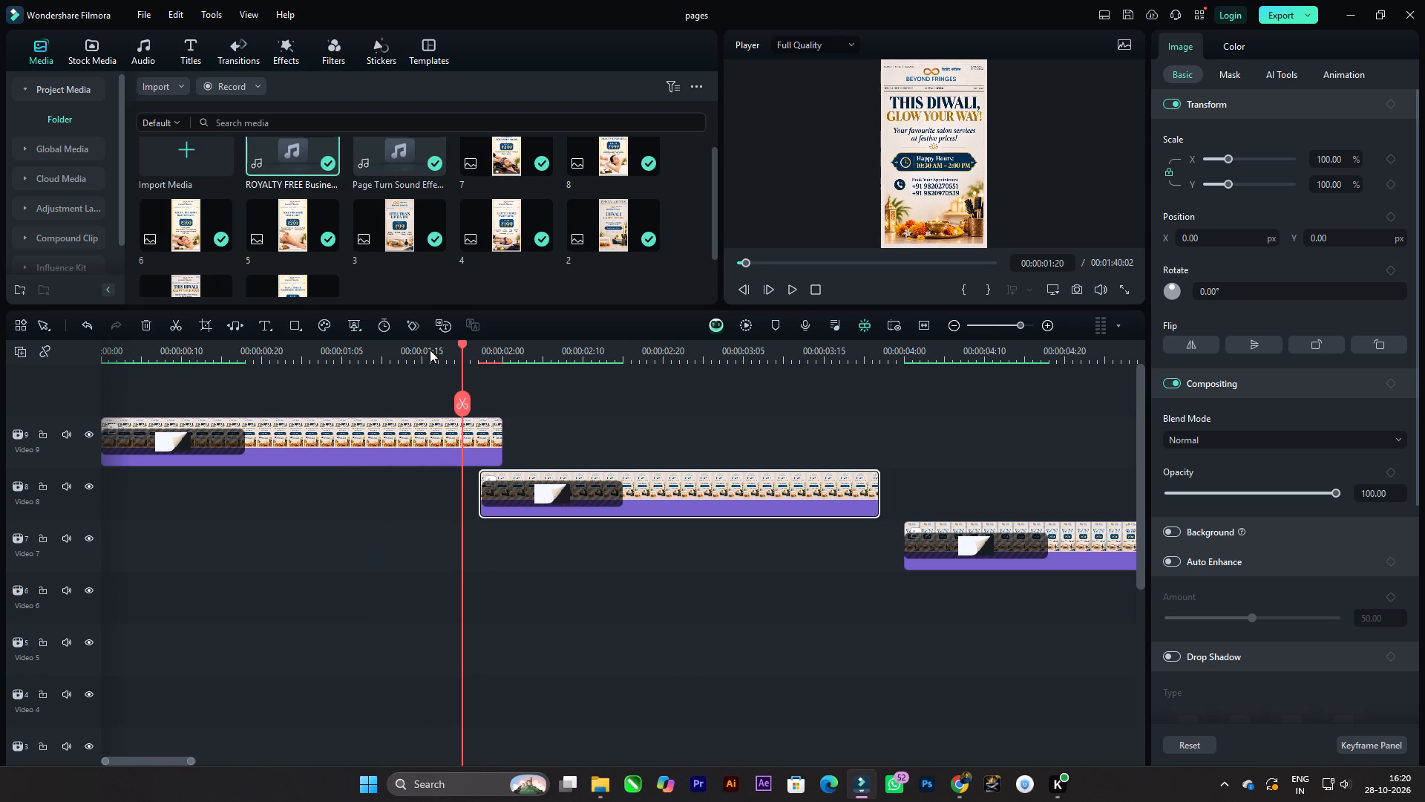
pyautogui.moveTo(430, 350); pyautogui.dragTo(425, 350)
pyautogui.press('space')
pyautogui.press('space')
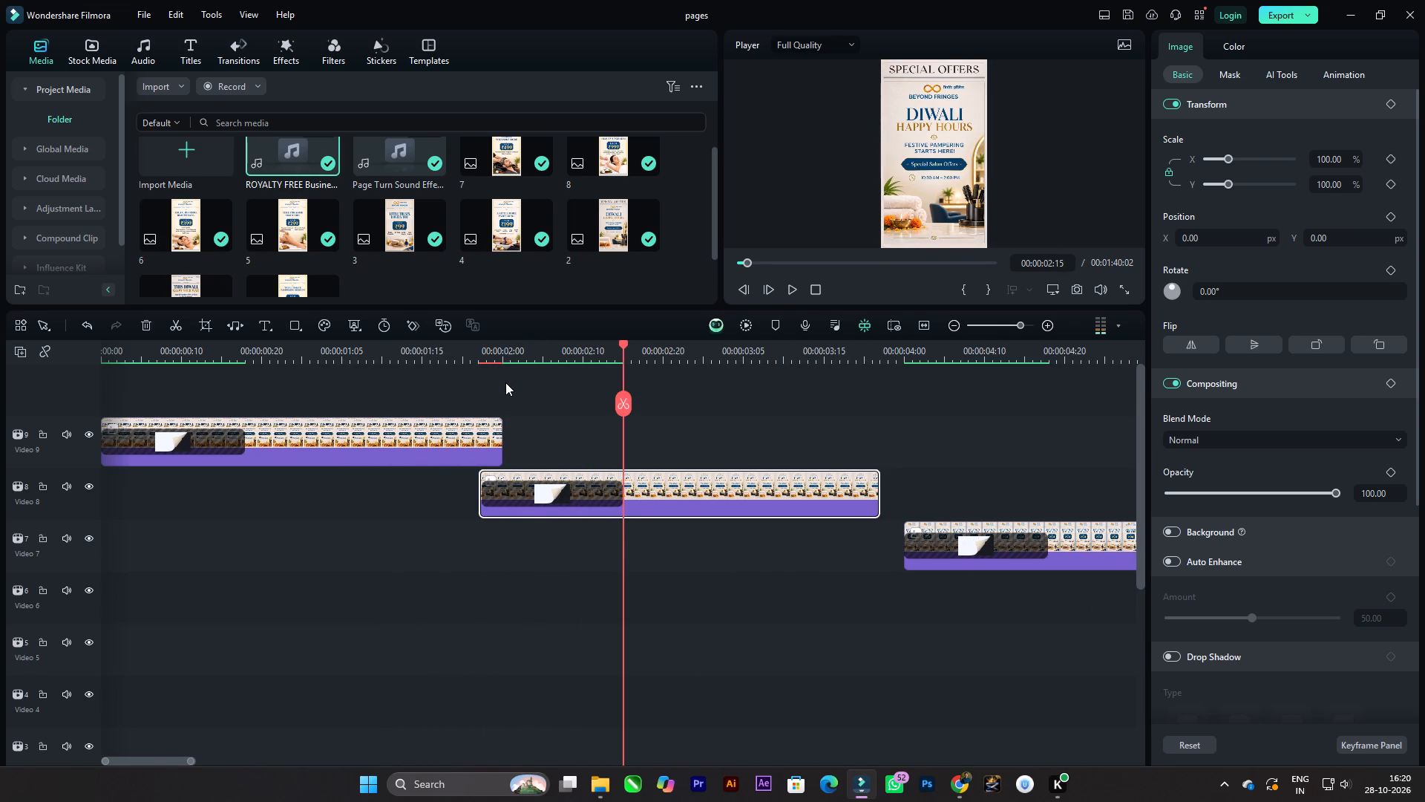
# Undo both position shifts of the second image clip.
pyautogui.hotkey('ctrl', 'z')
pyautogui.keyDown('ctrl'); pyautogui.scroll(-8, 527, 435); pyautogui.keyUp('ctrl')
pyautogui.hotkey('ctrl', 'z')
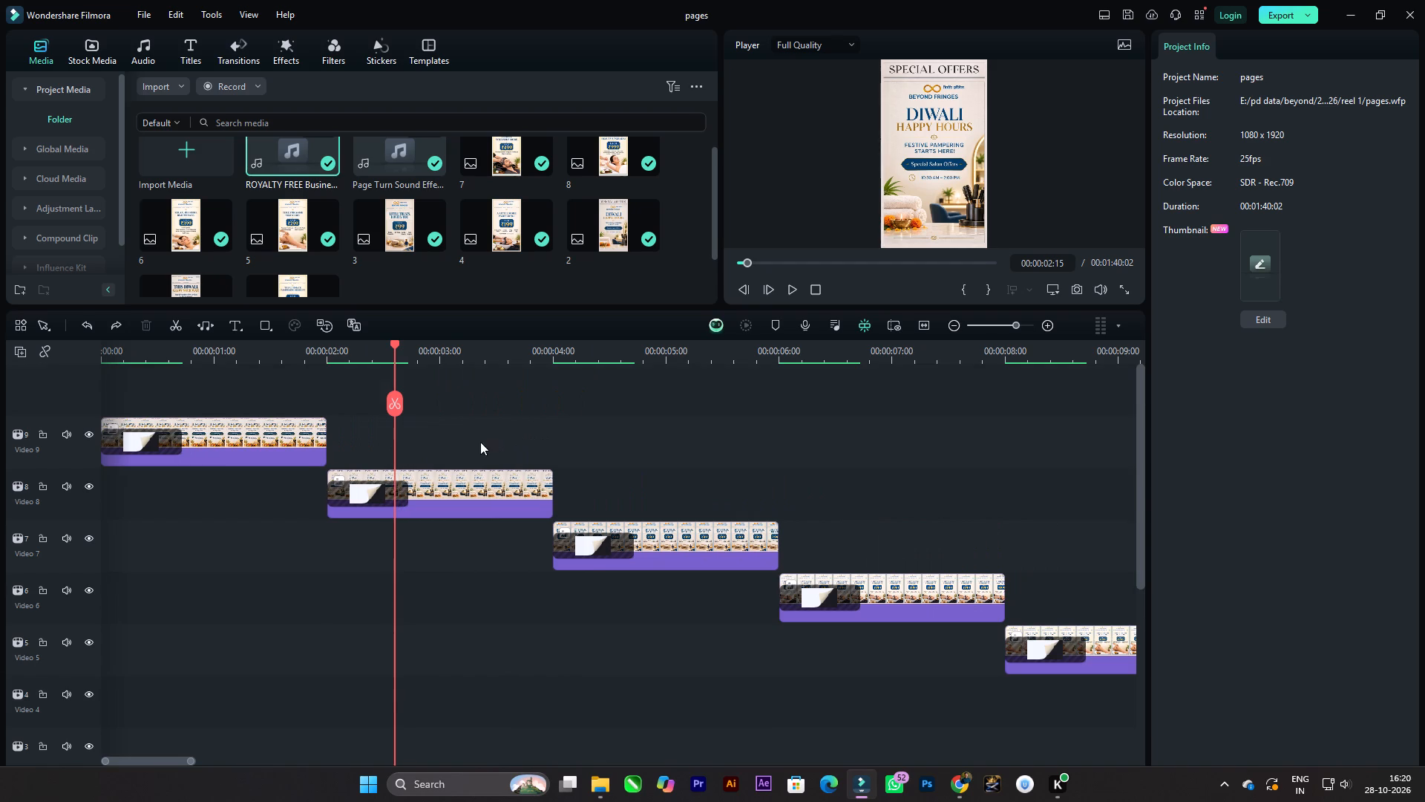
# Play the opening second from the start of the timeline to locate where the page turn sound dies away.
pyautogui.scroll(-6, 480, 443)
pyautogui.scroll(3, 427, 418)
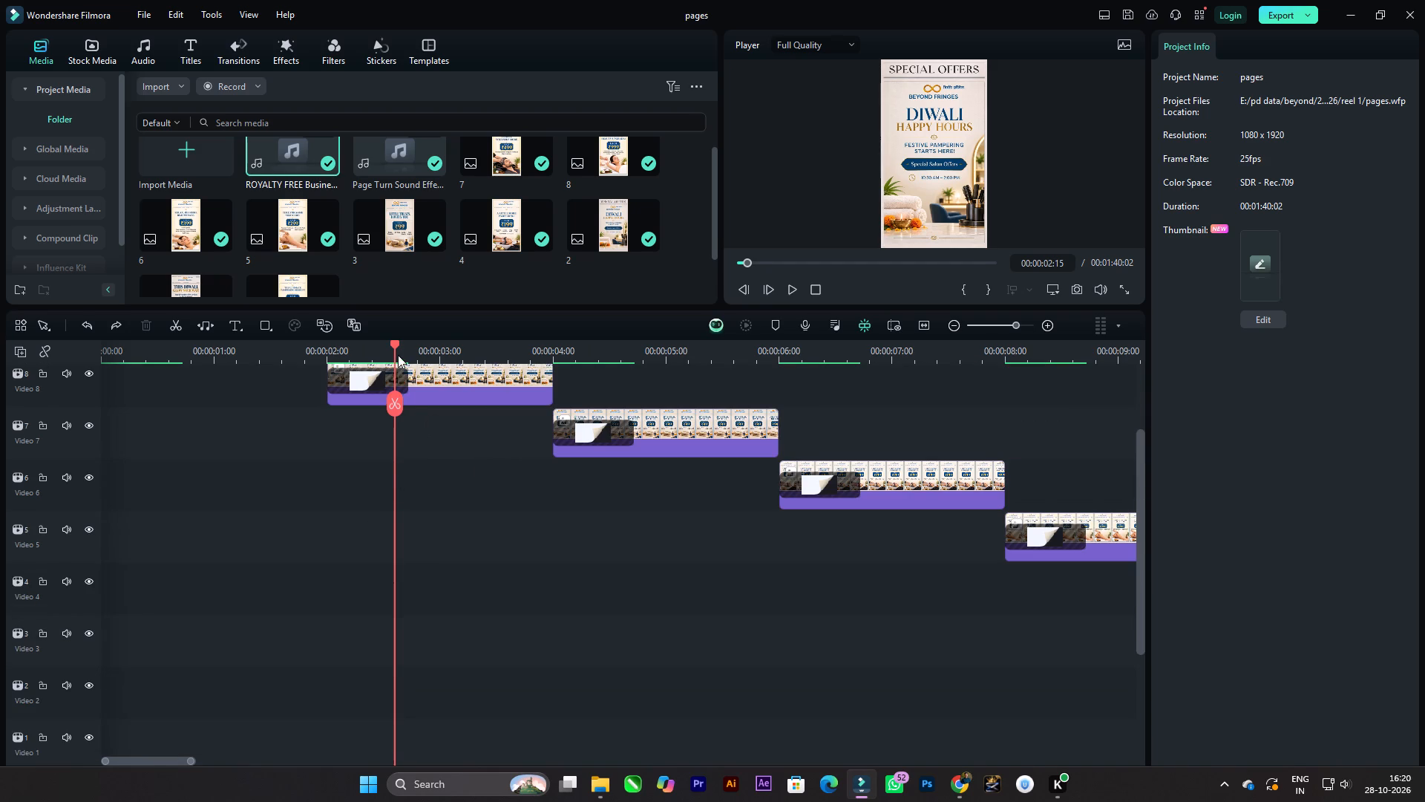
pyautogui.moveTo(393, 351); pyautogui.dragTo(234, 360)
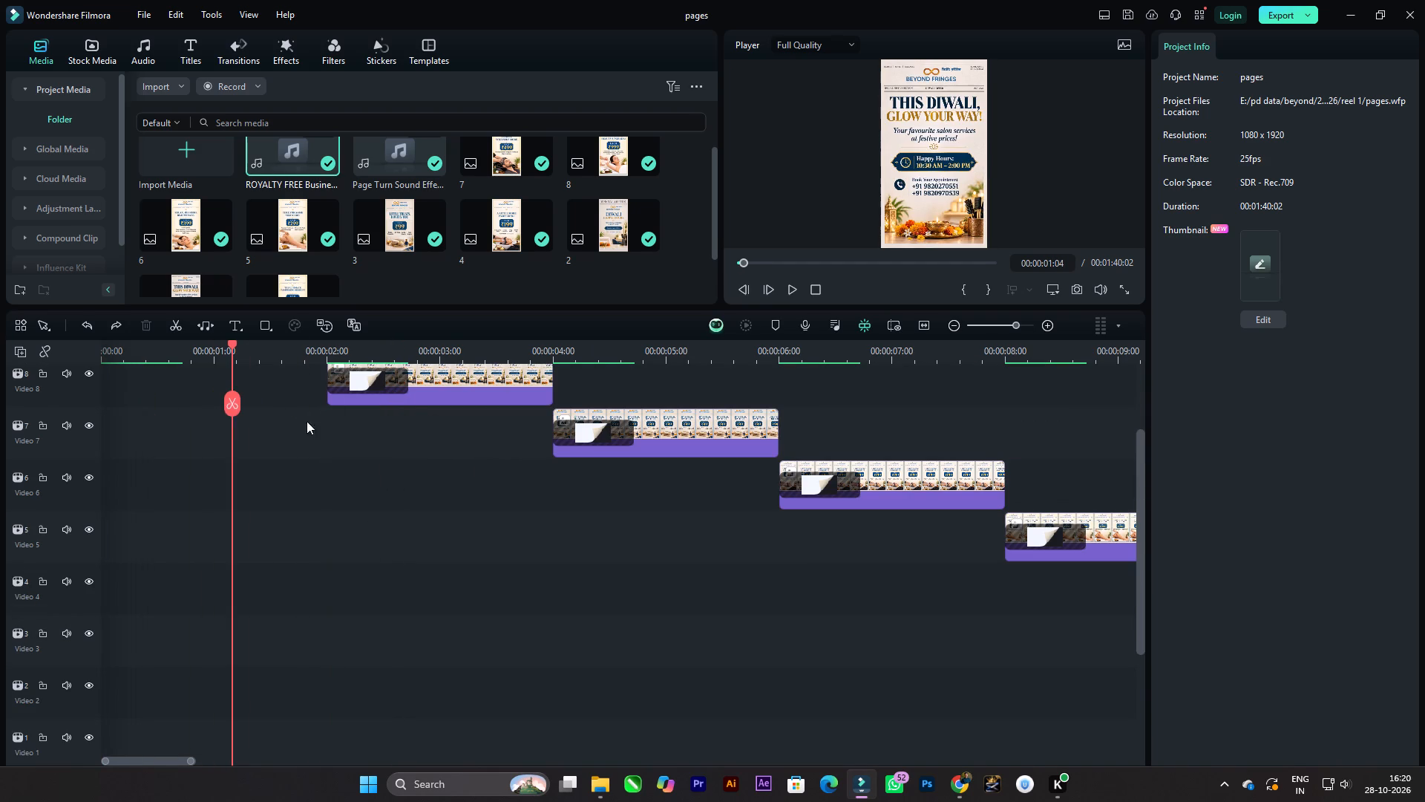
pyautogui.scroll(-4, 317, 437)
pyautogui.moveTo(234, 346); pyautogui.dragTo(4, 323)
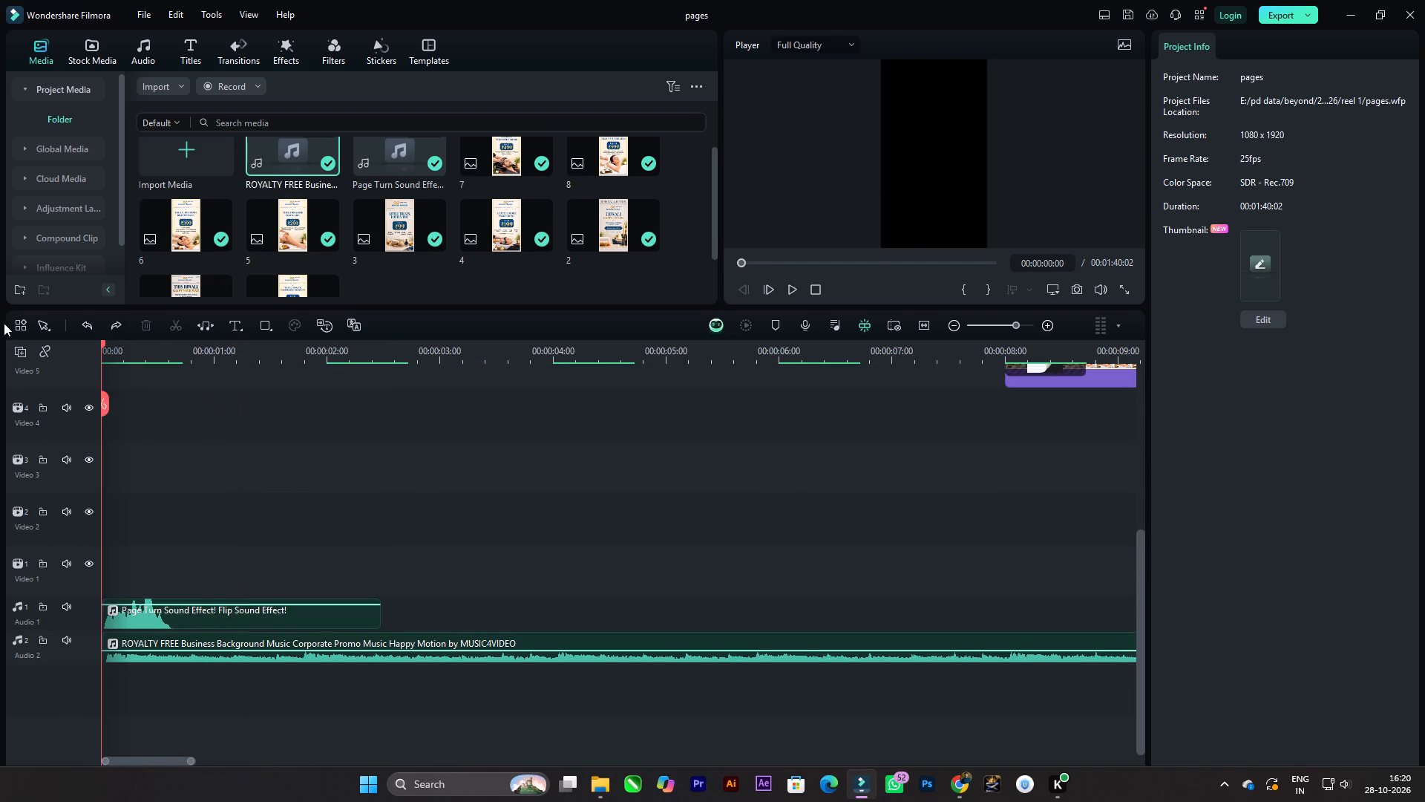
pyautogui.moveTo(4, 323); pyautogui.dragTo(3, 323)
pyautogui.press('space')
pyautogui.press('space')
pyautogui.press('space')
pyautogui.press('space')
pyautogui.press('space')
pyautogui.press('space')
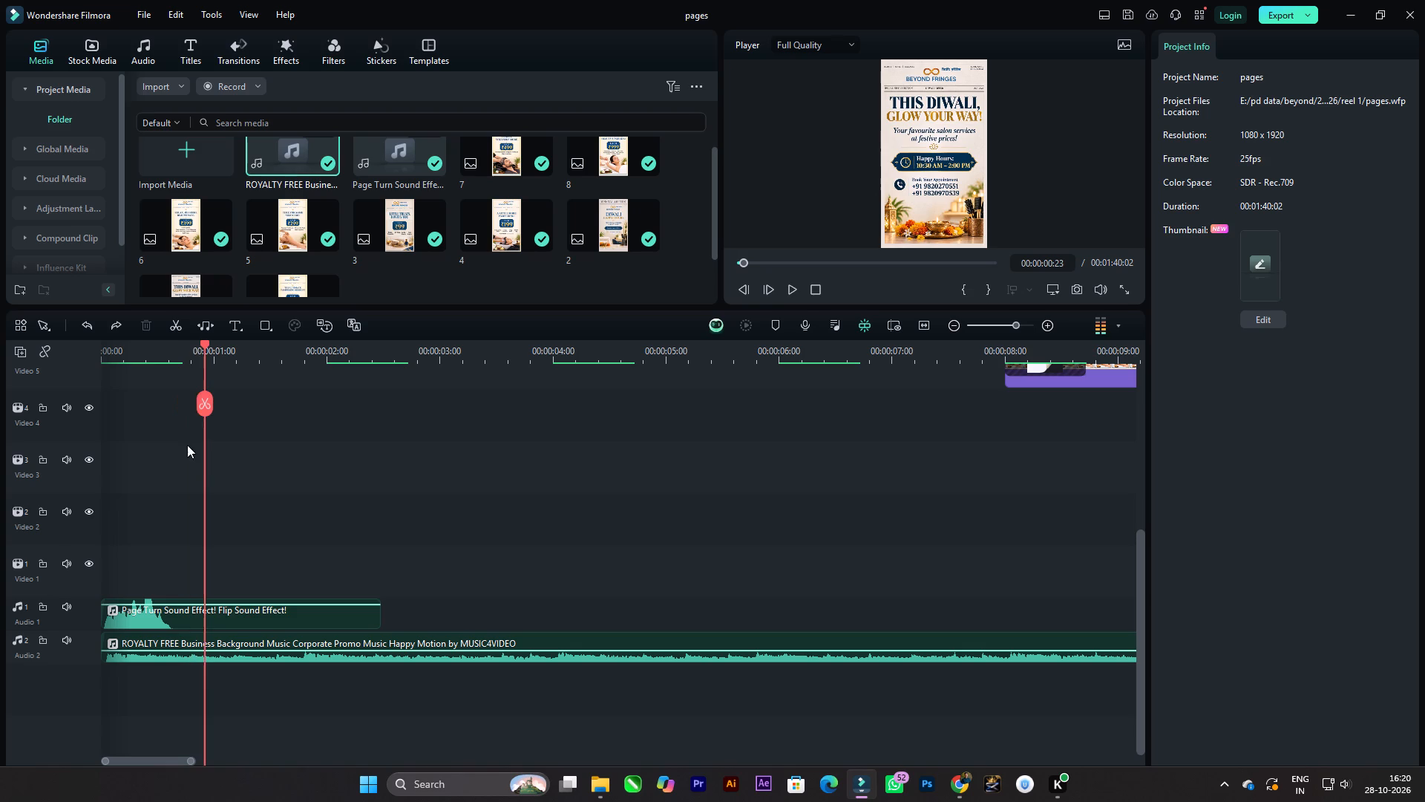
# Split the page turn sound on Audio 1 at 00:00:00:20 and delete the leftover part after the cut.
pyautogui.moveTo(205, 350); pyautogui.dragTo(190, 350)
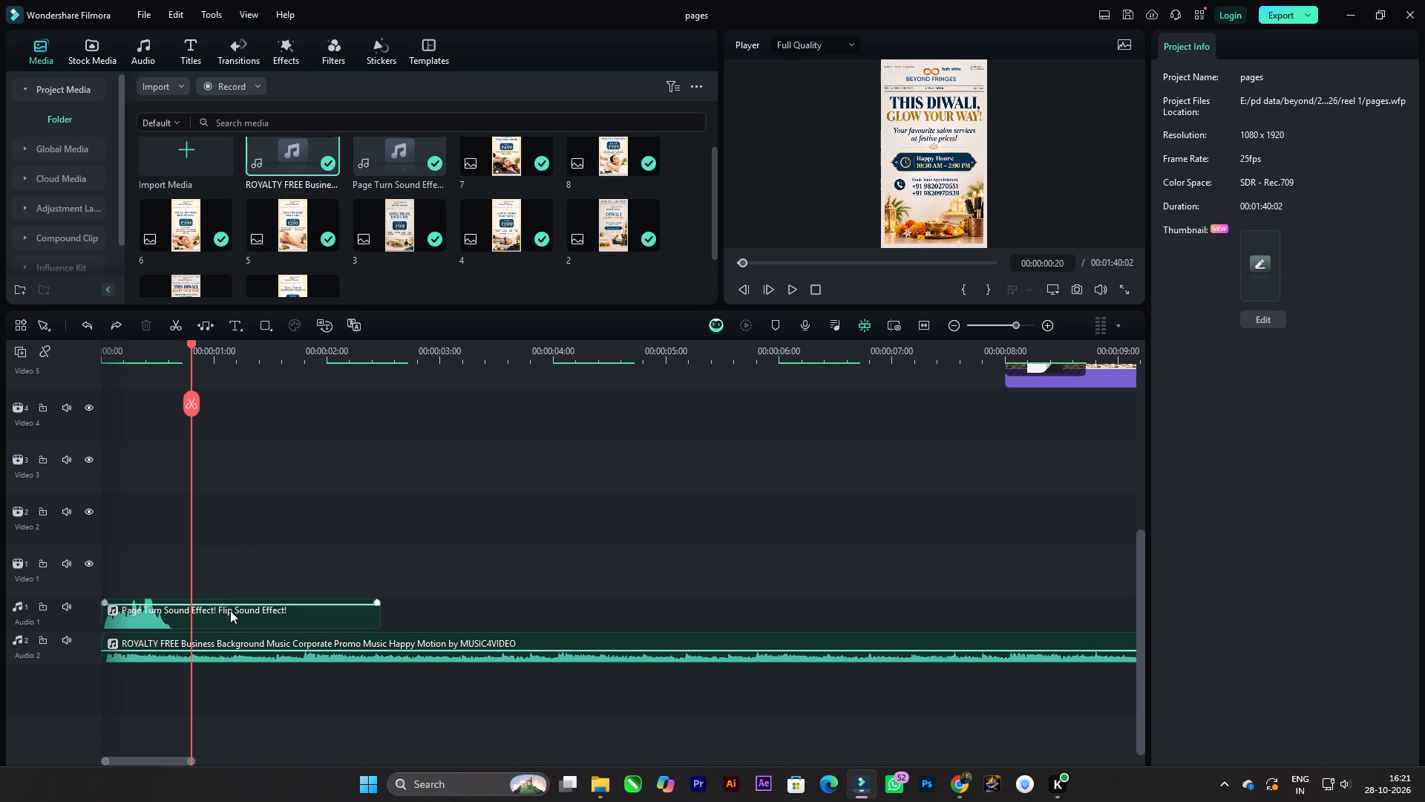
pyautogui.click(230, 610)
pyautogui.click(191, 408)
pyautogui.click(259, 615)
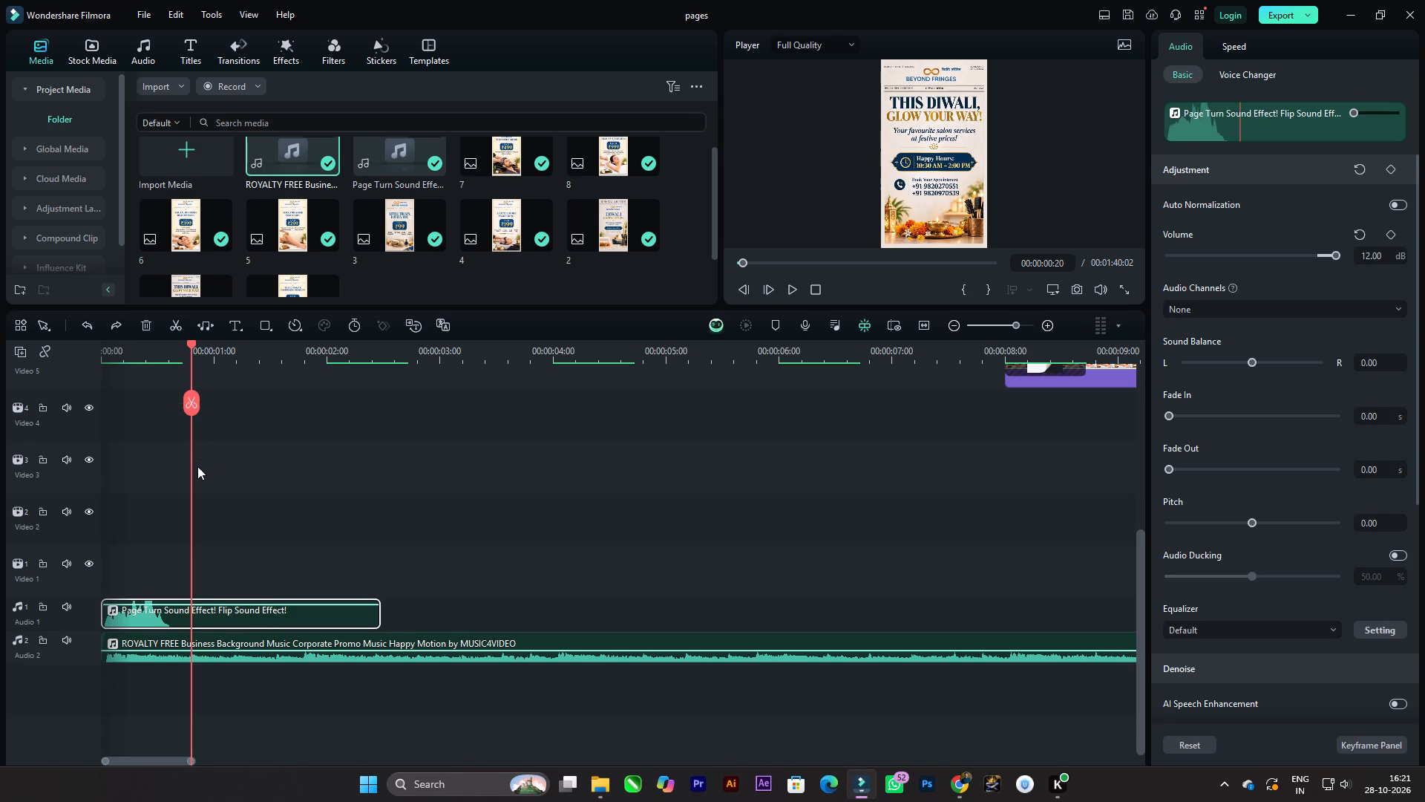
pyautogui.click(189, 407)
pyautogui.click(292, 612)
pyautogui.press('Delete')
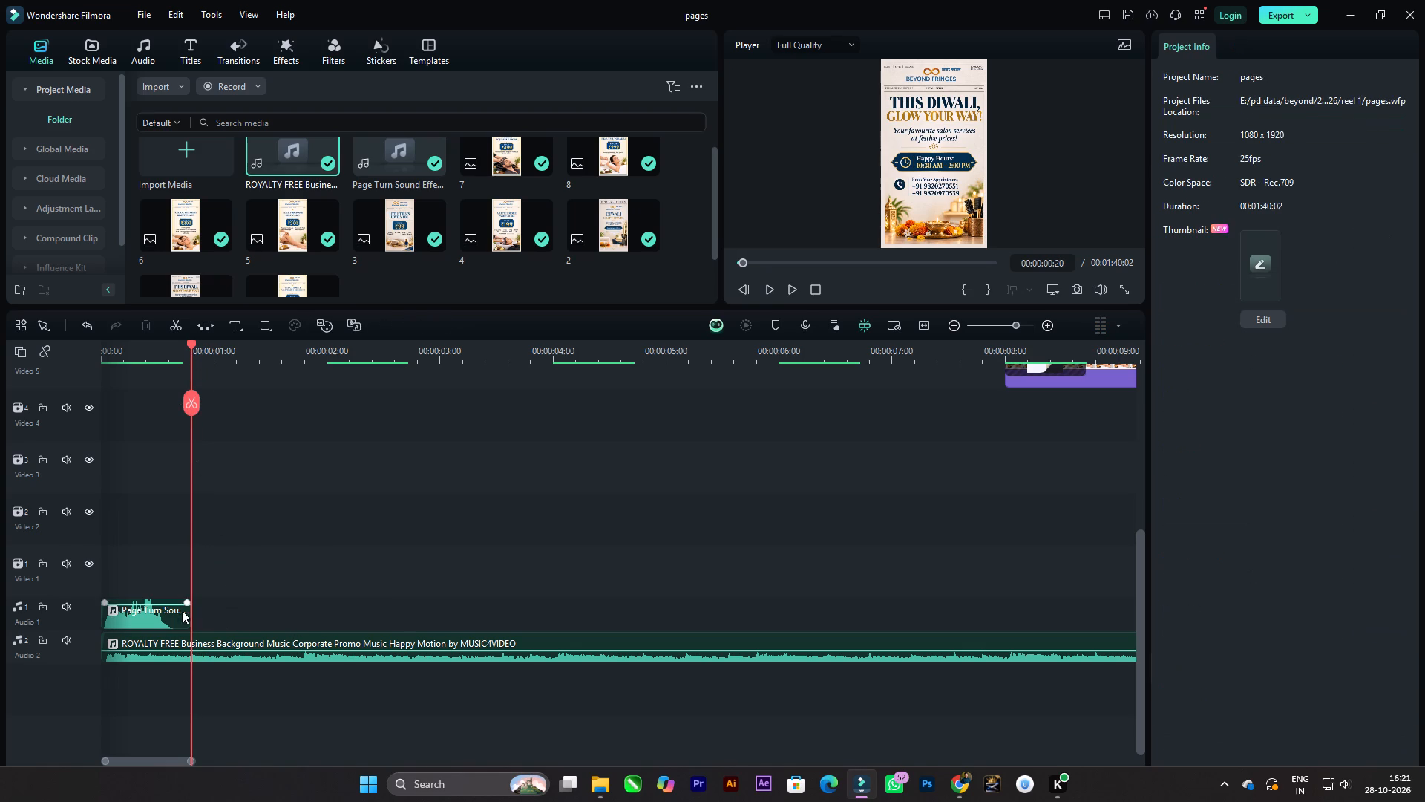
# Copy the trimmed page turn sound and paste it at 00:00:02:00, where the Video 8 clip starts.
pyautogui.click(177, 610)
pyautogui.hotkey('ctrl', 'c')
pyautogui.scroll(3, 231, 430)
pyautogui.press('space')
pyautogui.scroll(3, 258, 442)
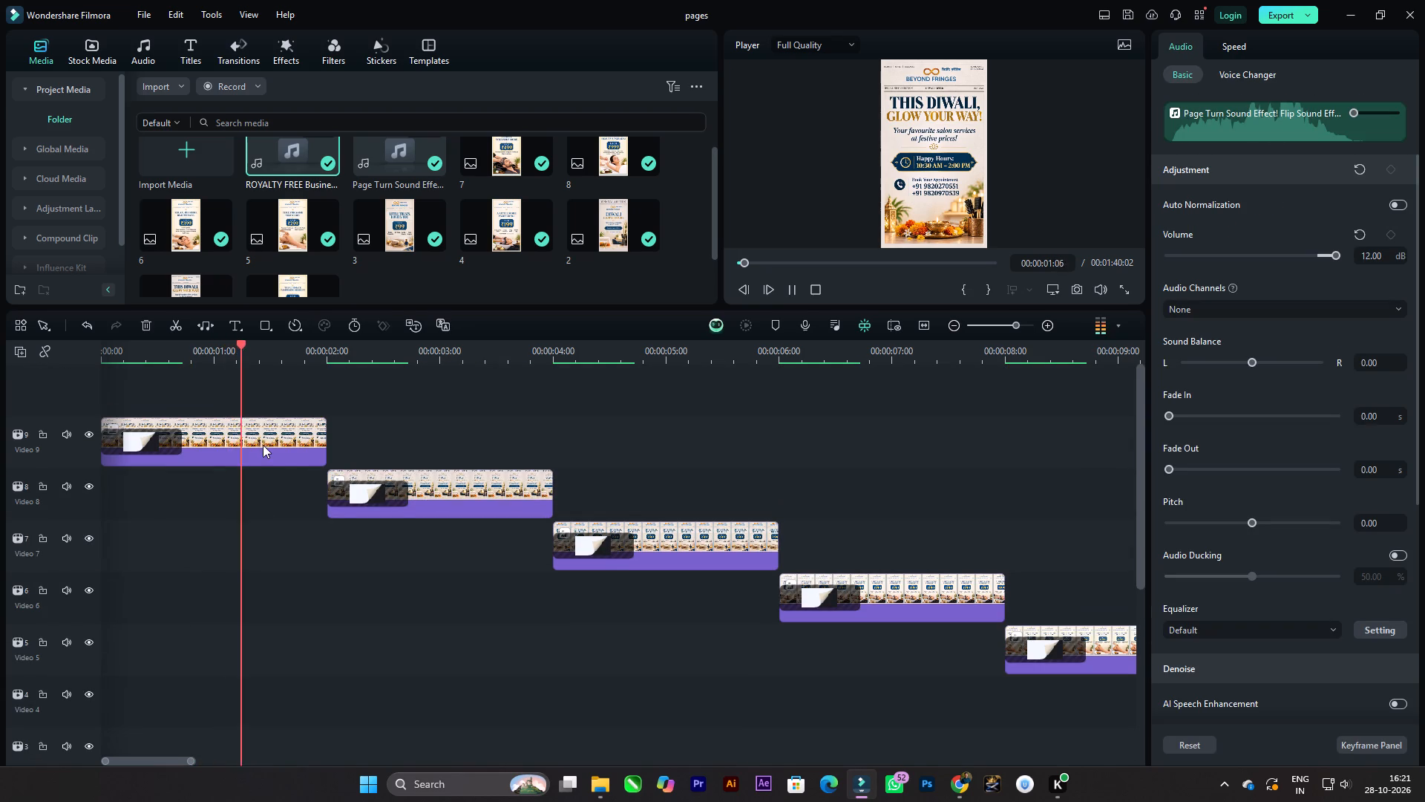
pyautogui.press('space')
pyautogui.scroll(4, 277, 456)
pyautogui.press('space')
pyautogui.press('space')
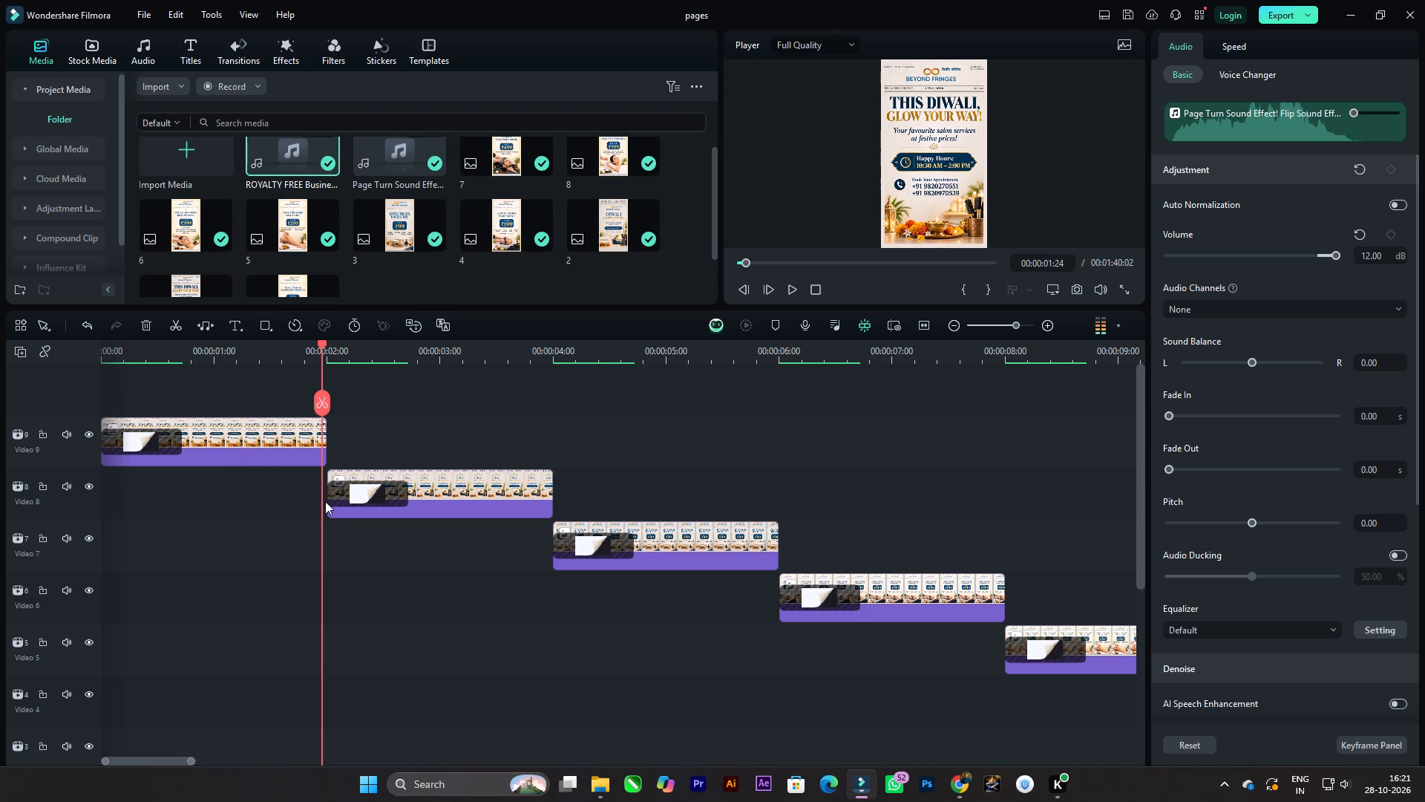
pyautogui.press('space')
pyautogui.press('space')
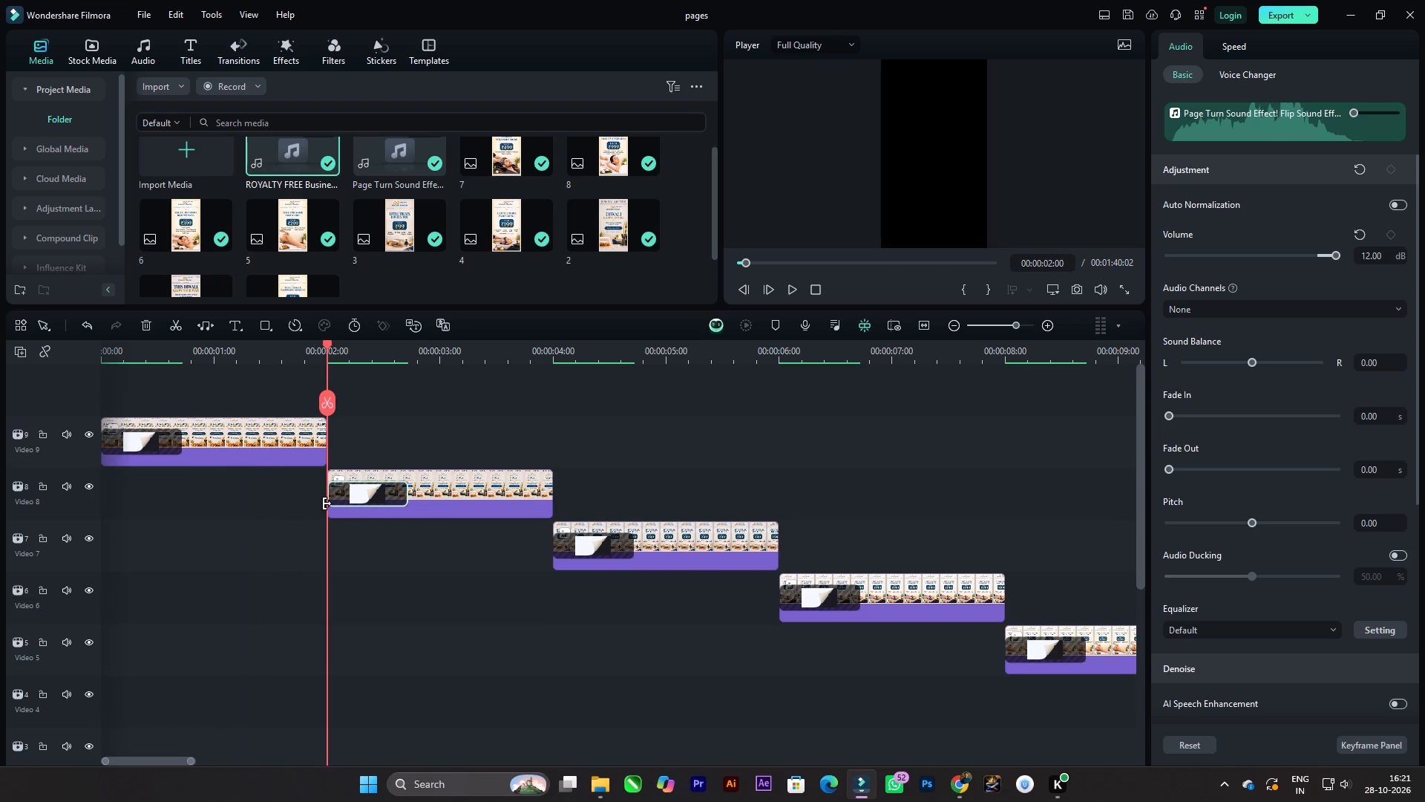
pyautogui.hotkey('ctrl', 'v')
pyautogui.scroll(-5, 471, 451)
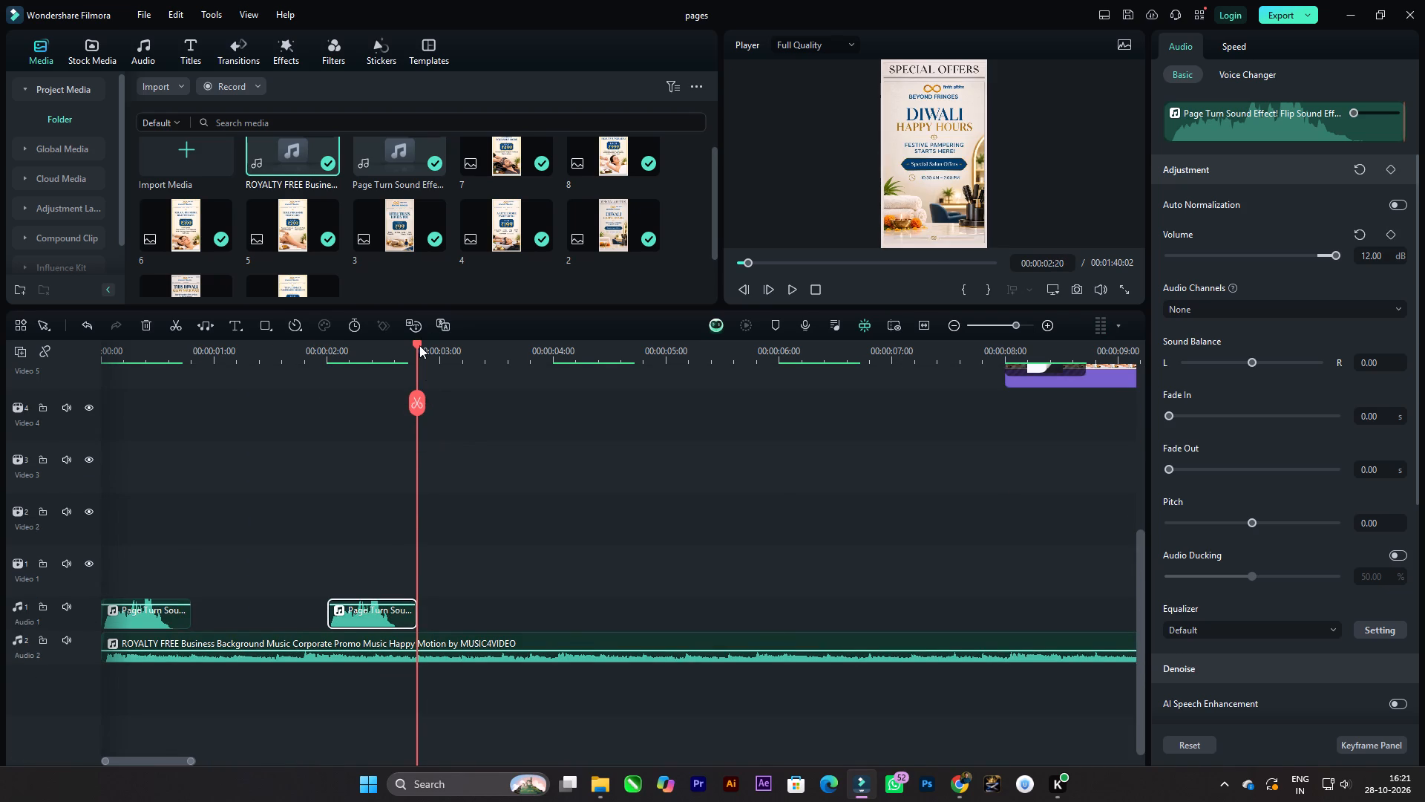
# Play across the start of the Video 8 clip to check its page turn against the pasted sound.
pyautogui.moveTo(418, 347); pyautogui.dragTo(226, 348)
pyautogui.scroll(3, 438, 492)
pyautogui.press('space')
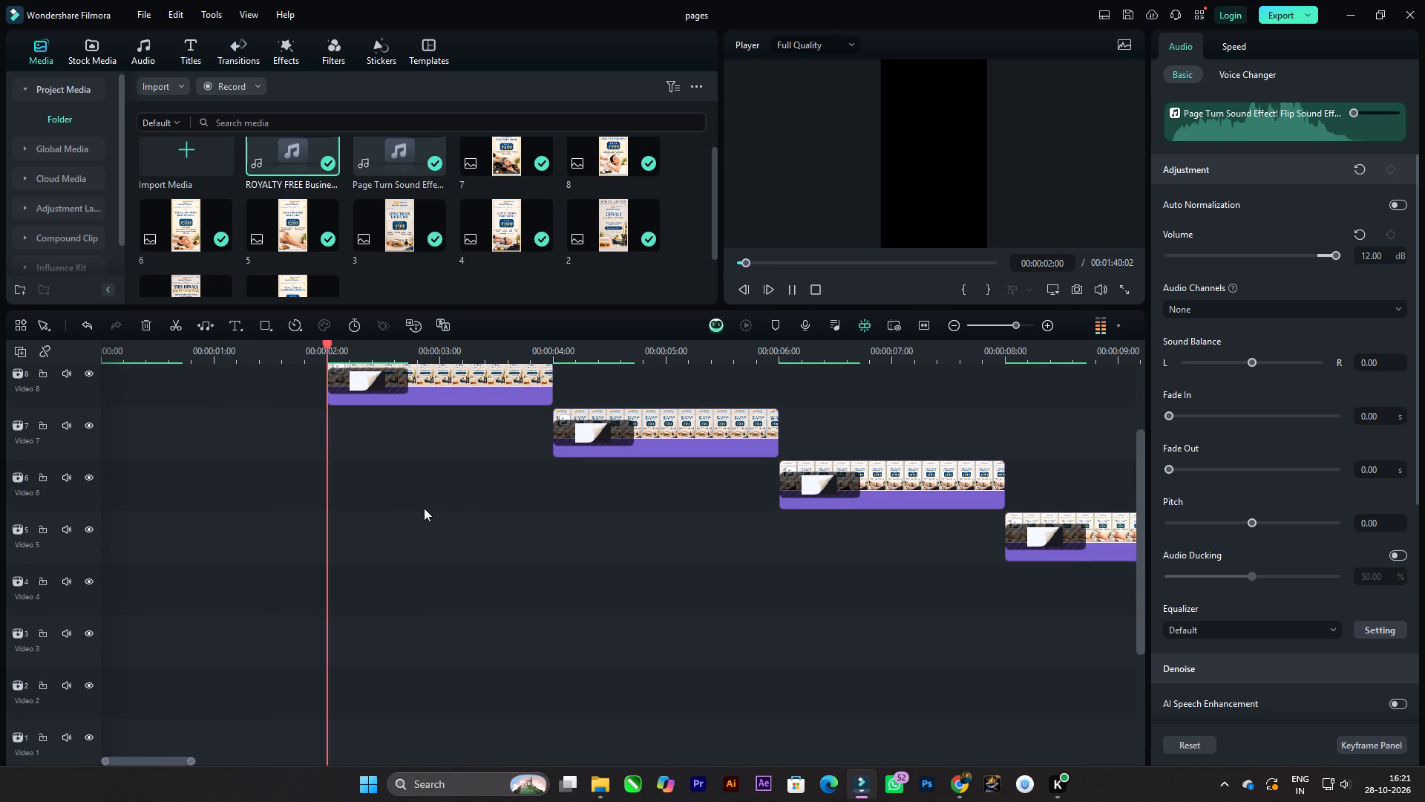
pyautogui.press('space')
pyautogui.press('space')
pyautogui.press('space')
pyautogui.scroll(2, 317, 493)
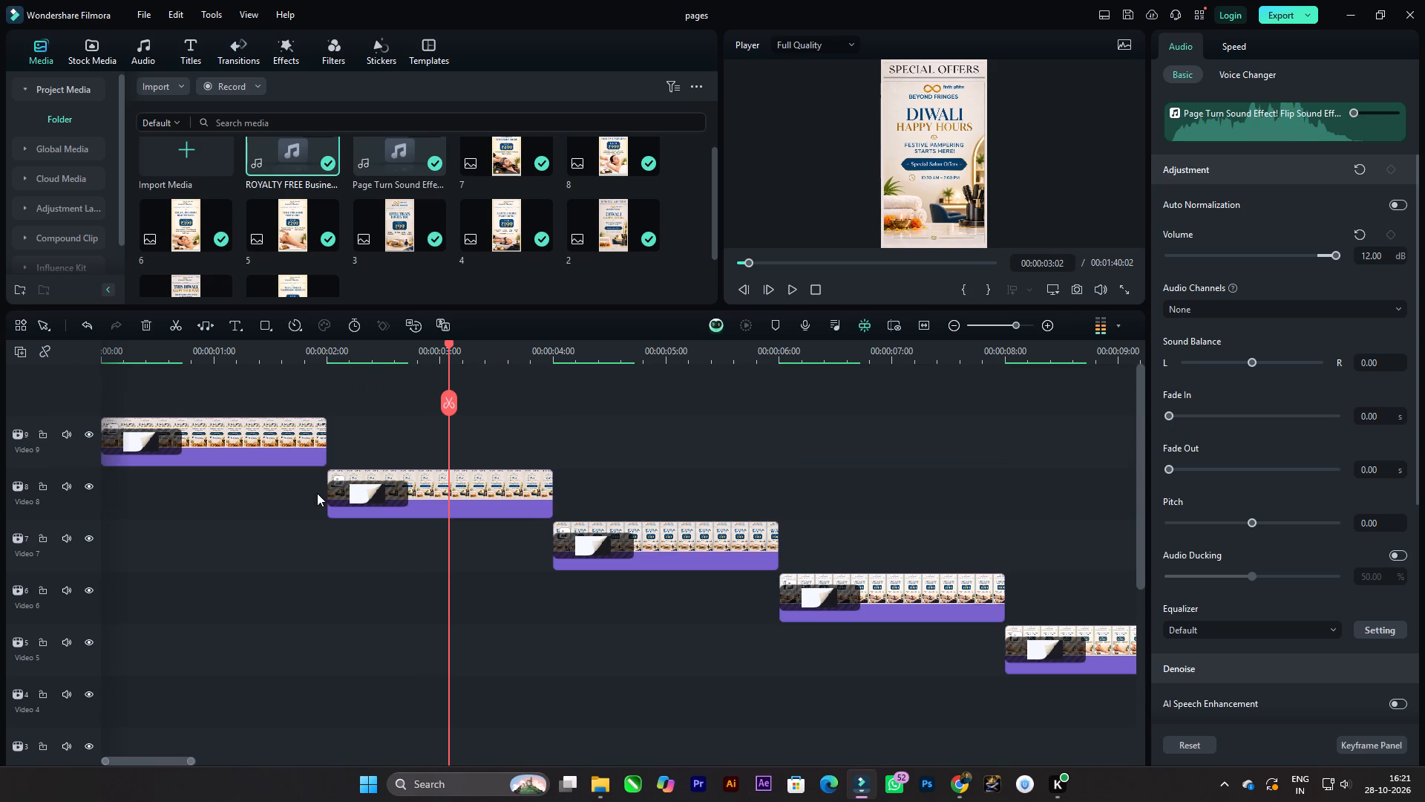
pyautogui.scroll(3, 317, 493)
pyautogui.scroll(-1, 316, 492)
pyautogui.scroll(3, 331, 486)
# Play the reel from the start in full screen to review the first two page turns with their sounds.
pyautogui.moveTo(451, 345); pyautogui.dragTo(0, 321)
pyautogui.press('space')
pyautogui.press('space')
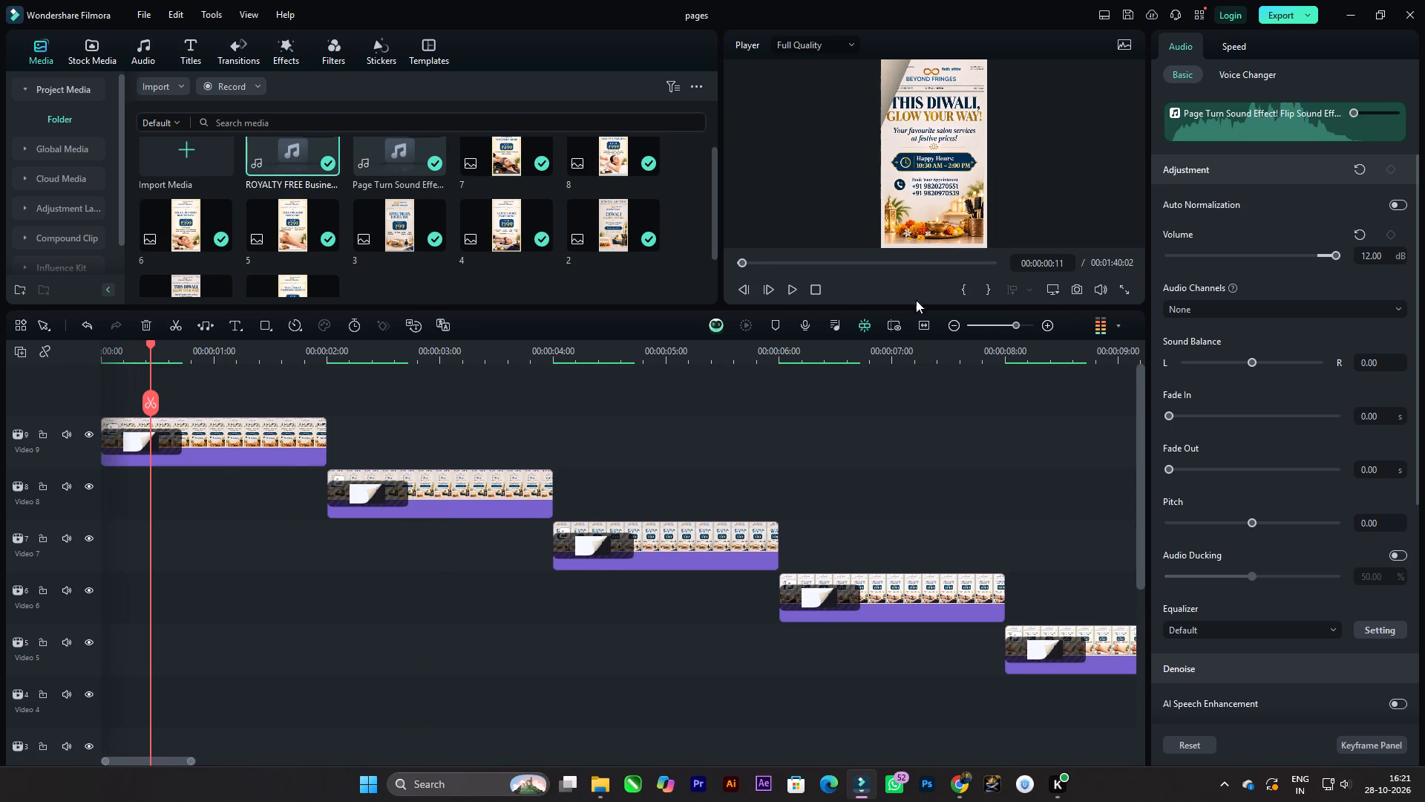
pyautogui.click(1124, 287)
pyautogui.press('space')
pyautogui.press('space')
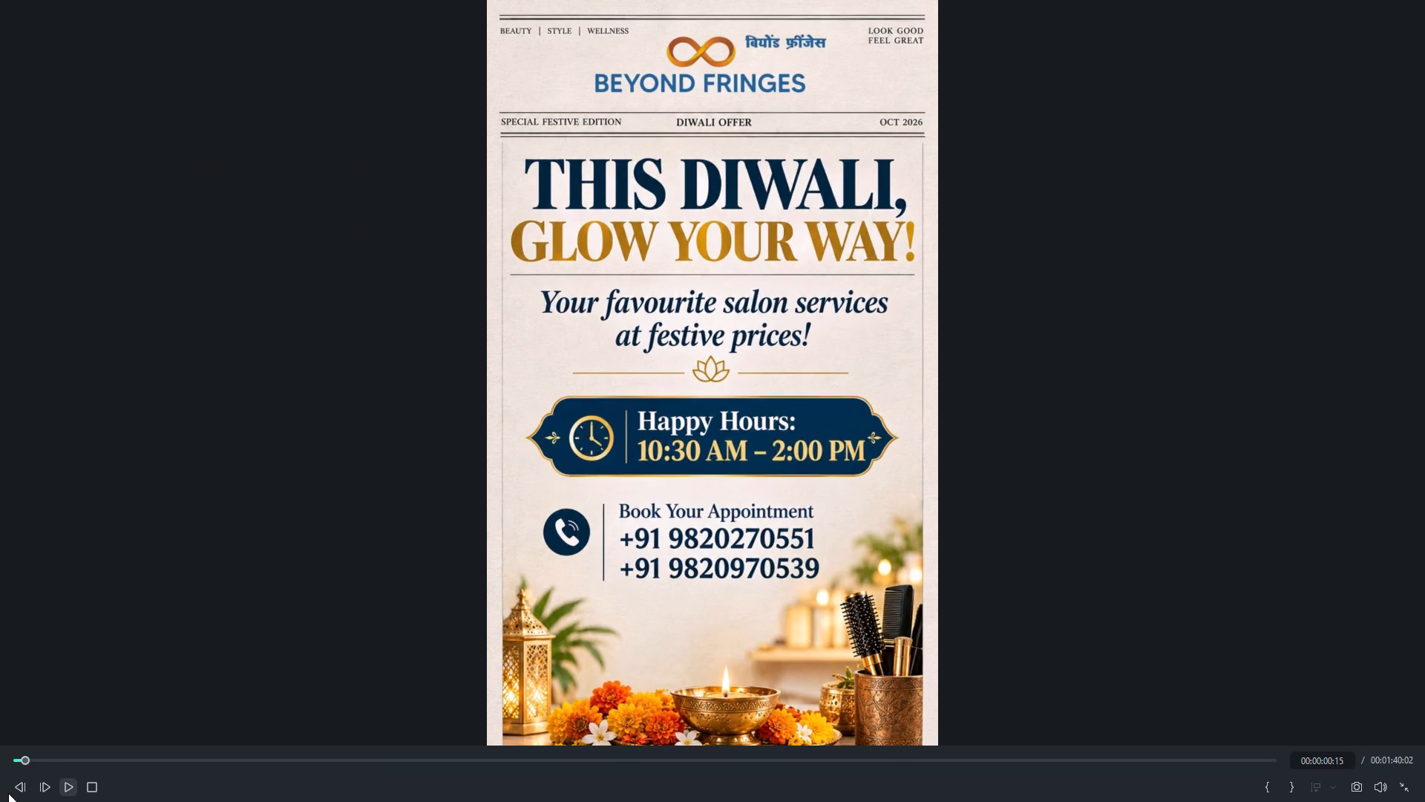
pyautogui.moveTo(22, 757); pyautogui.dragTo(0, 746)
pyautogui.press('space')
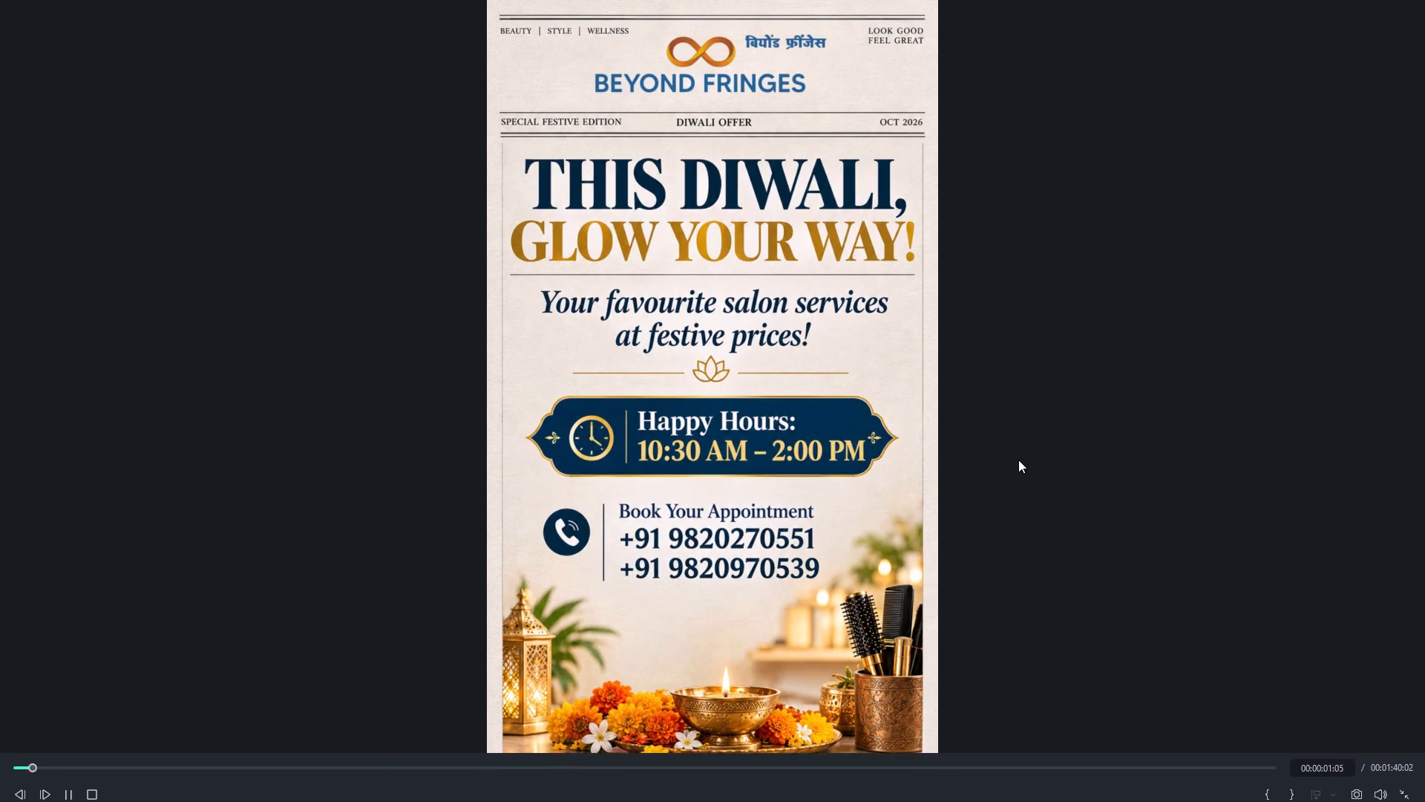
pyautogui.press('space')
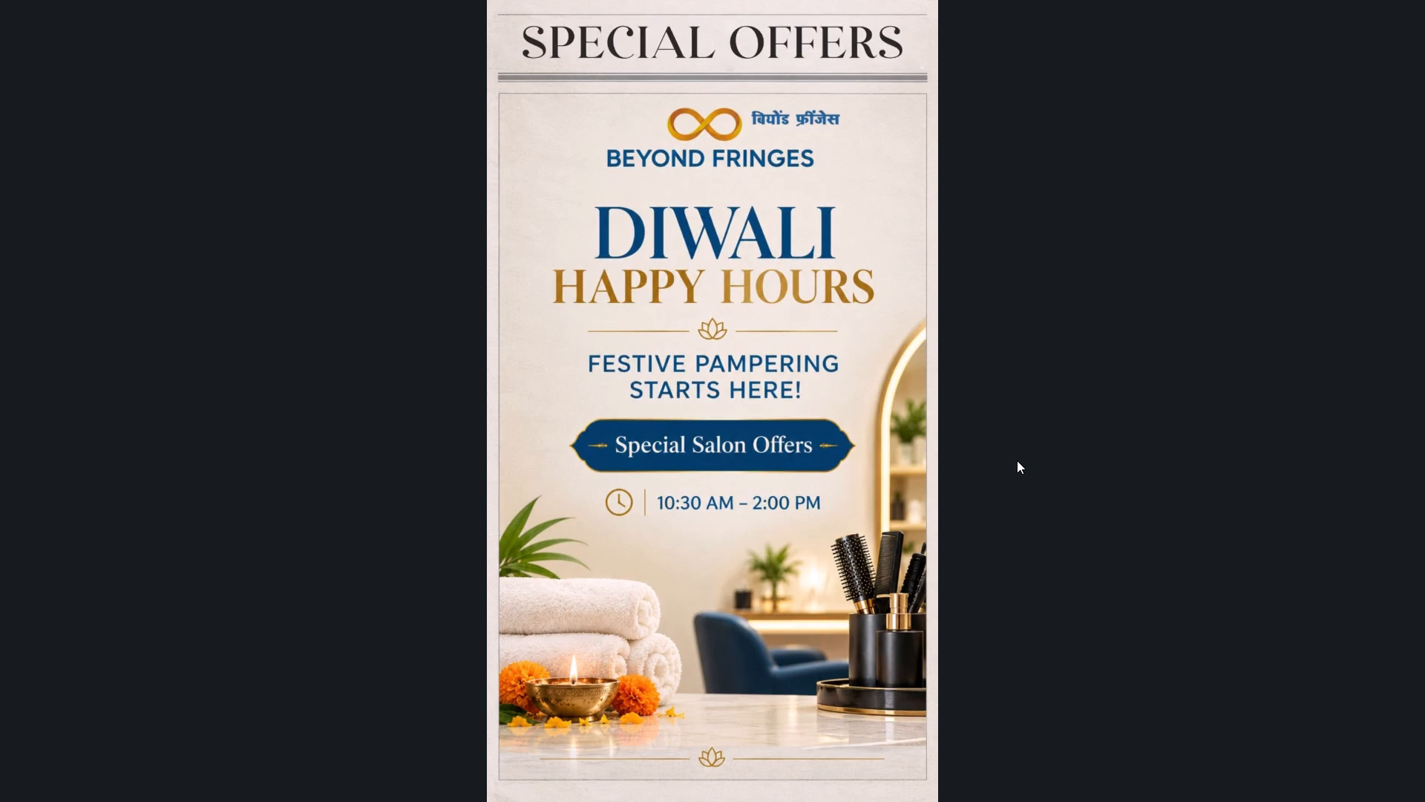
pyautogui.press('Escape')
# Copy the second page turn sound and paste it at 00:00:04:00, where the Video 7 clip starts.
pyautogui.scroll(-6, 377, 532)
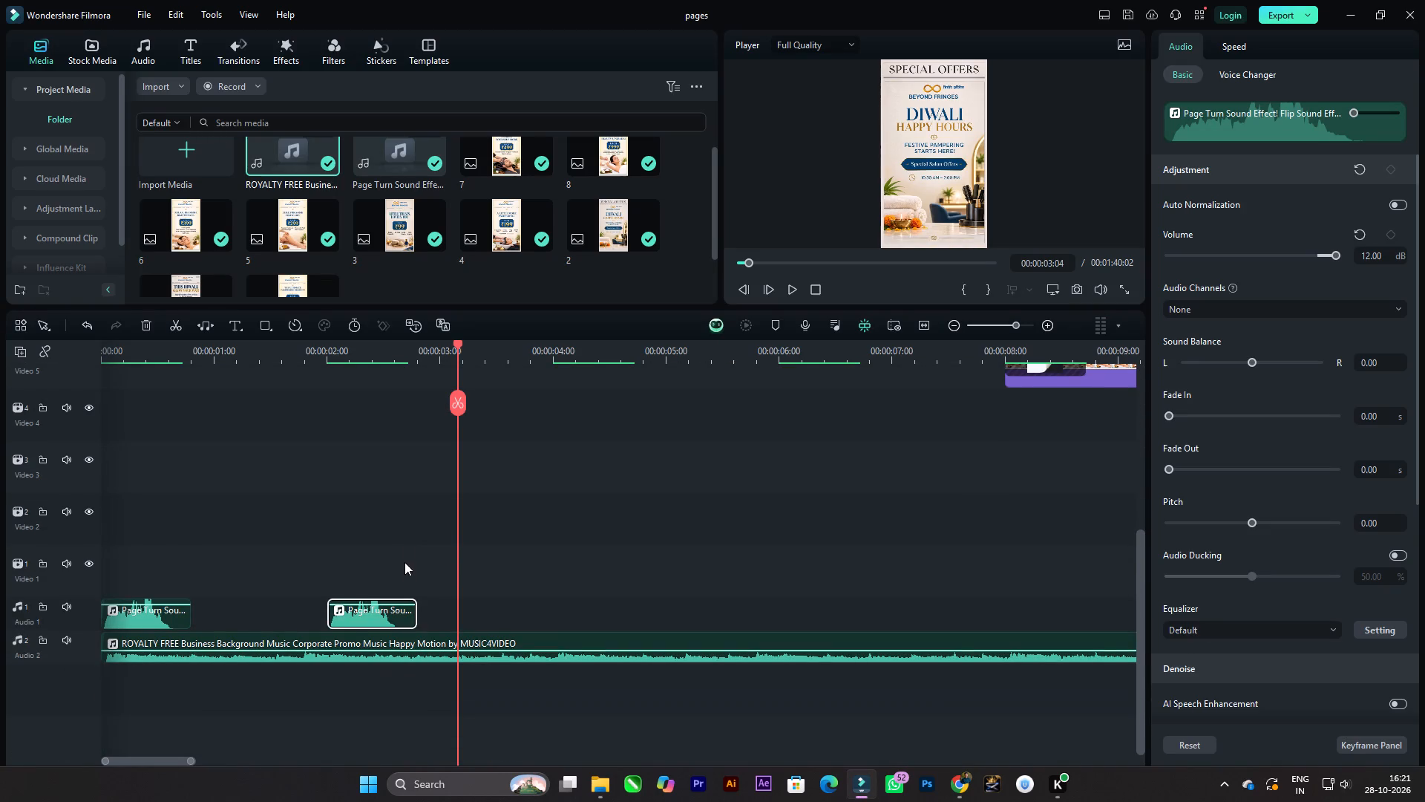
pyautogui.click(390, 616)
pyautogui.hotkey('ctrl', 'c')
pyautogui.scroll(4, 494, 519)
pyautogui.press('space')
pyautogui.press('space')
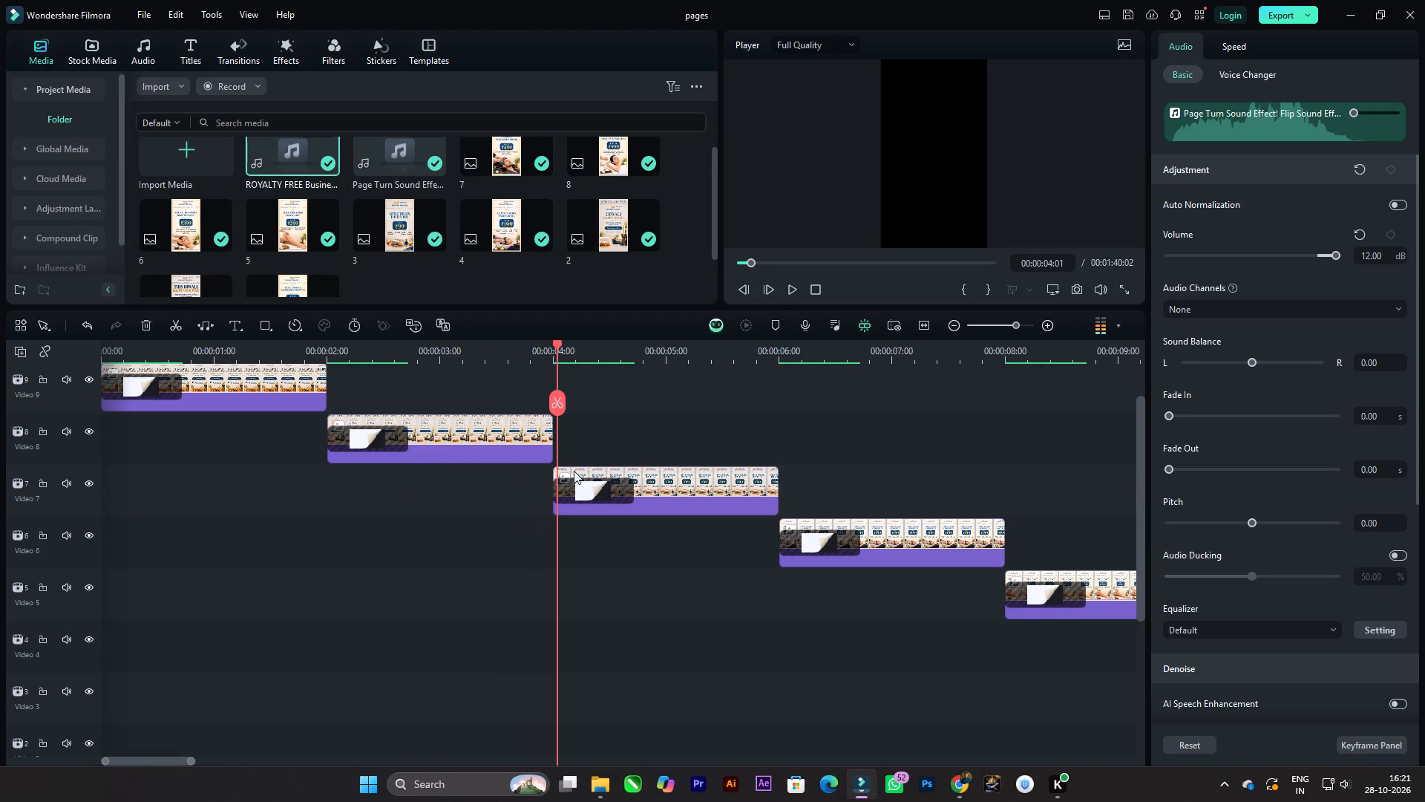
pyautogui.click(558, 349)
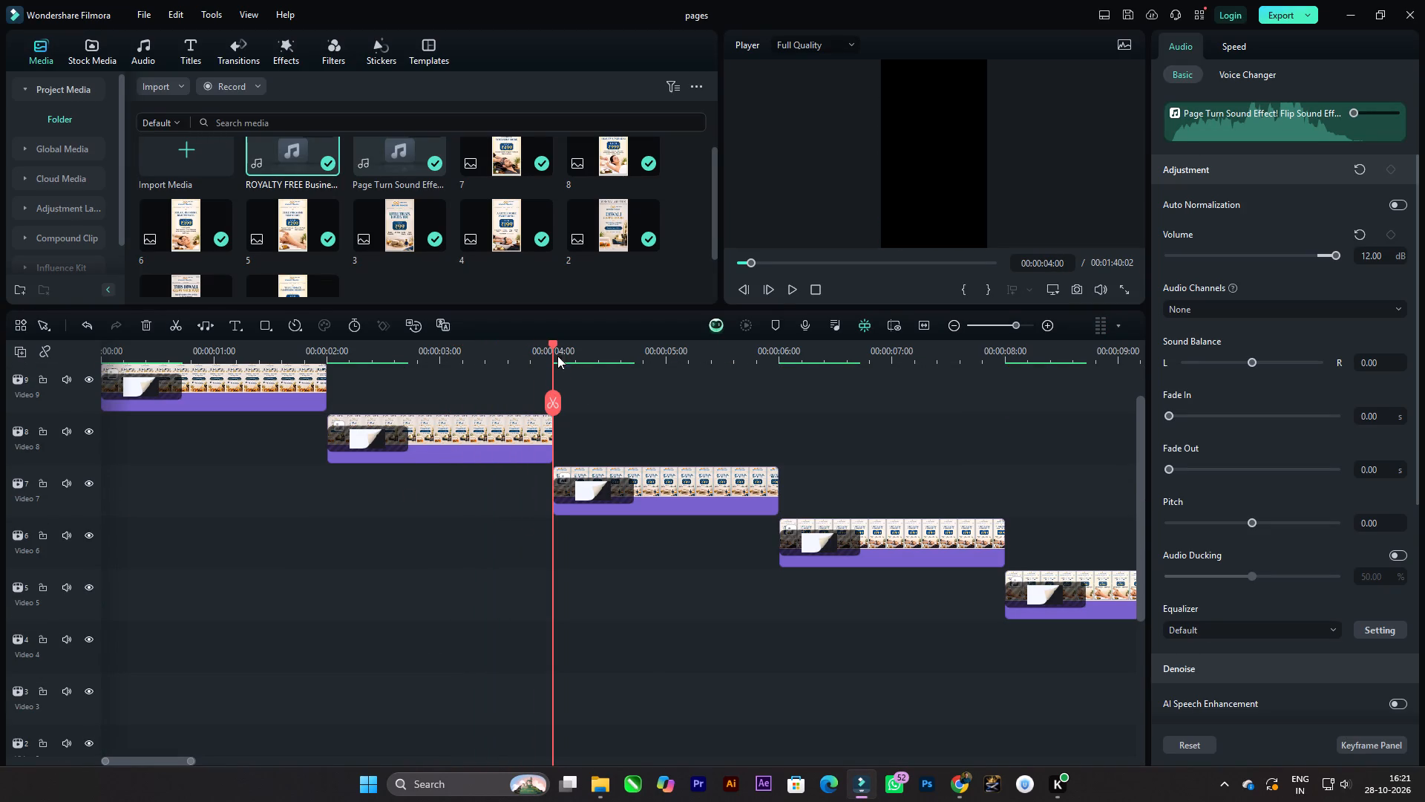
pyautogui.hotkey('ctrl', 'v')
# Play through the Video 7 clip and paste the page turn sound at 00:00:06:00, where the Video 6 clip starts.
pyautogui.moveTo(641, 355); pyautogui.dragTo(525, 352)
pyautogui.press('space')
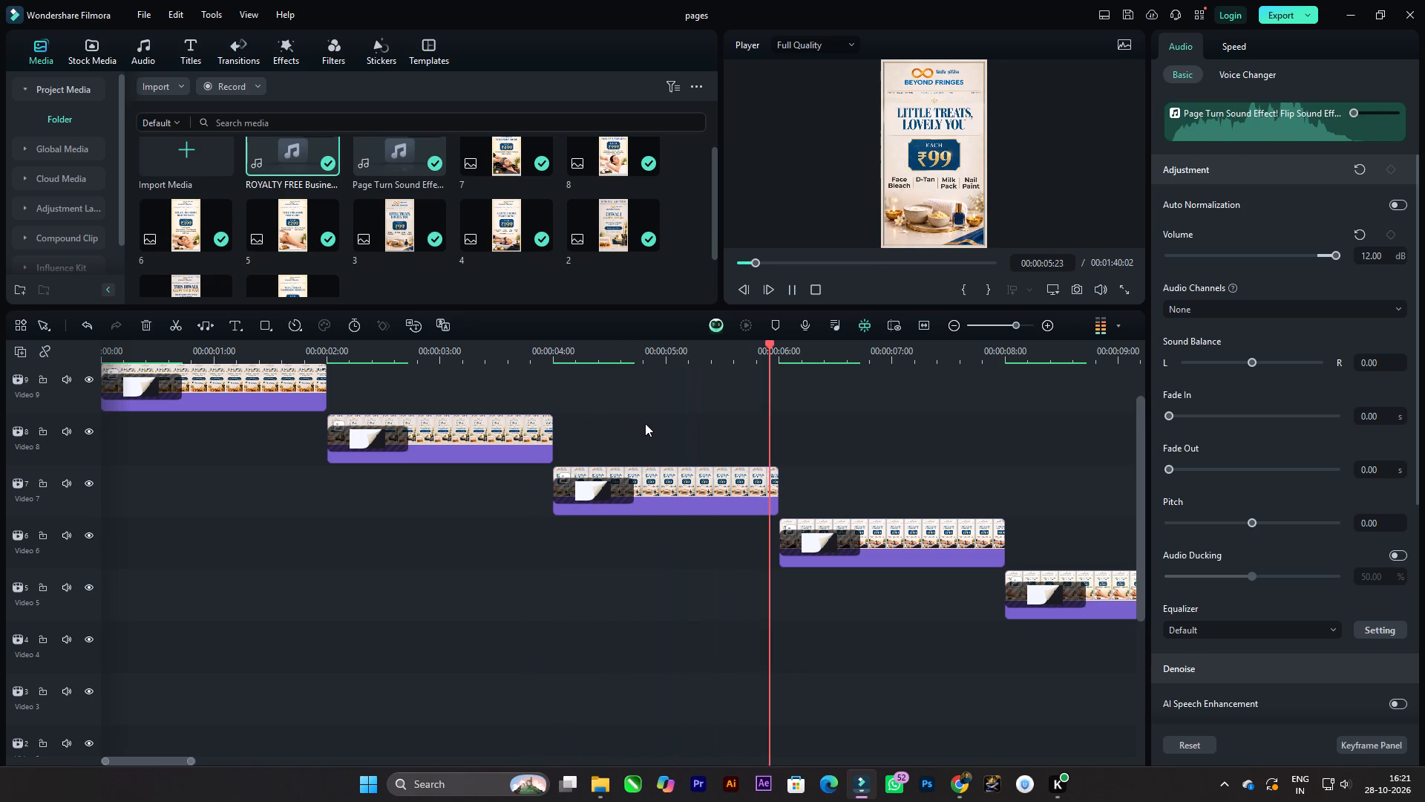
pyautogui.press('space')
pyautogui.moveTo(789, 344); pyautogui.dragTo(779, 345)
pyautogui.hotkey('ctrl', 'v')
# Paste the page turn sound at 00:00:08:00, where the Video 5 clip starts.
pyautogui.press('space')
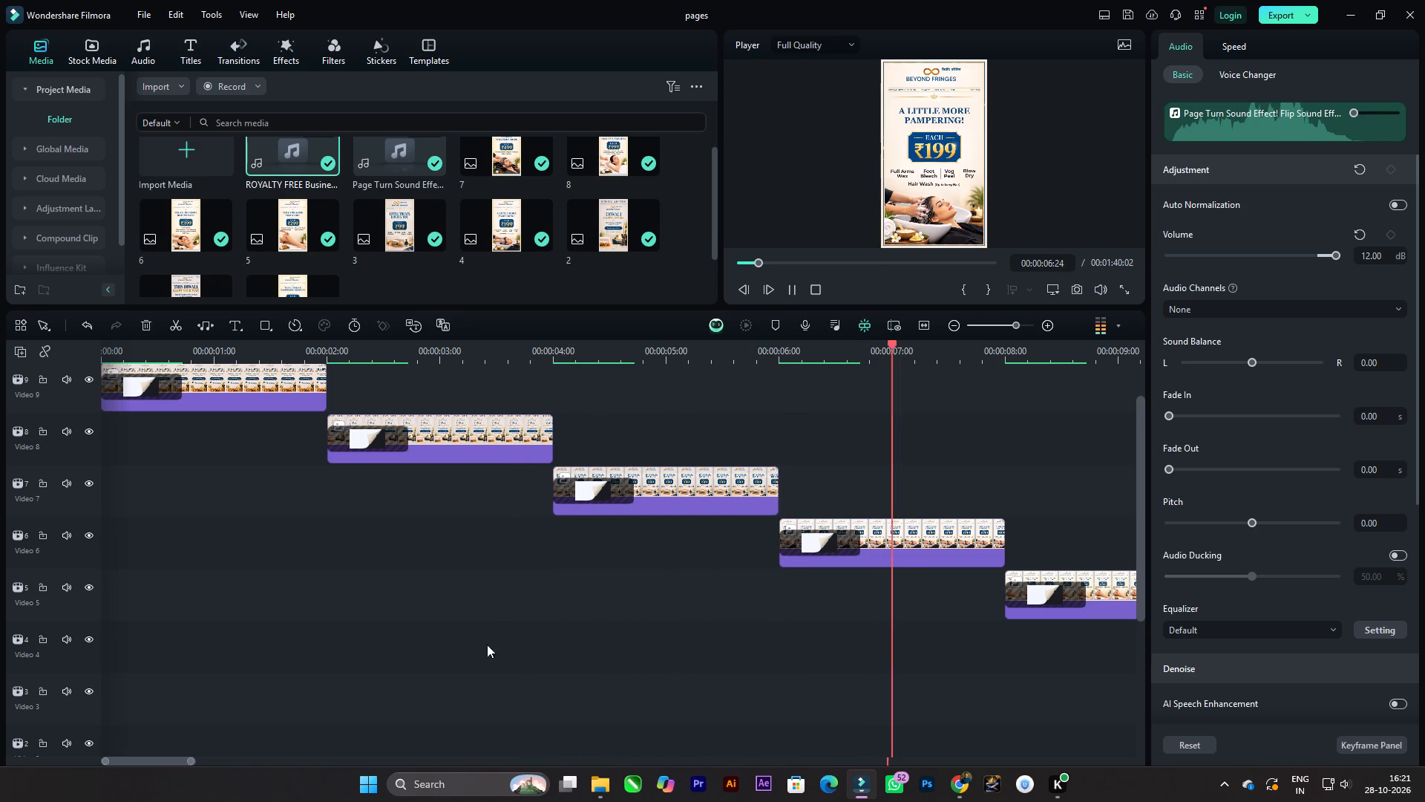
pyautogui.press('space')
pyautogui.moveTo(166, 759); pyautogui.dragTo(203, 759)
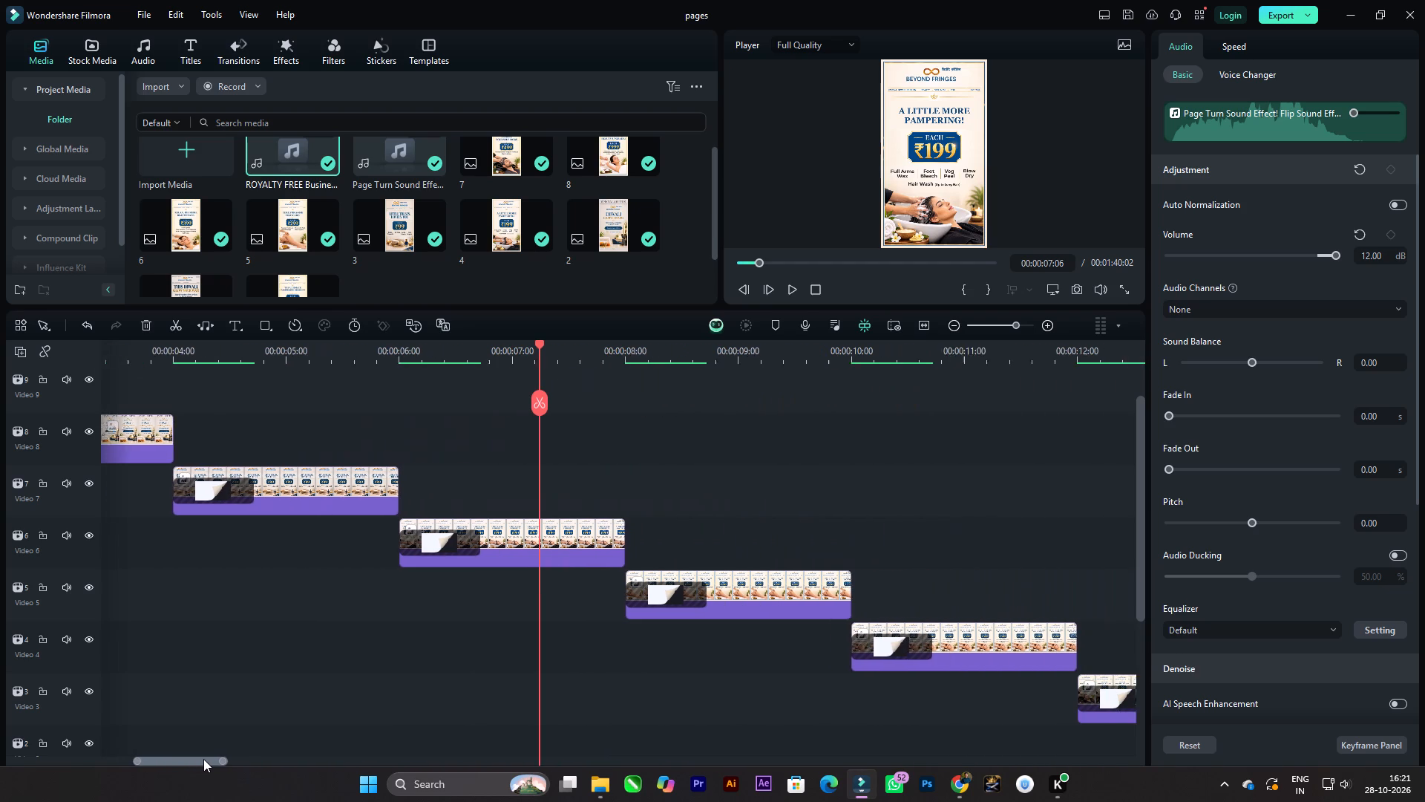
pyautogui.moveTo(203, 759); pyautogui.dragTo(217, 760)
pyautogui.press('space')
pyautogui.press('space')
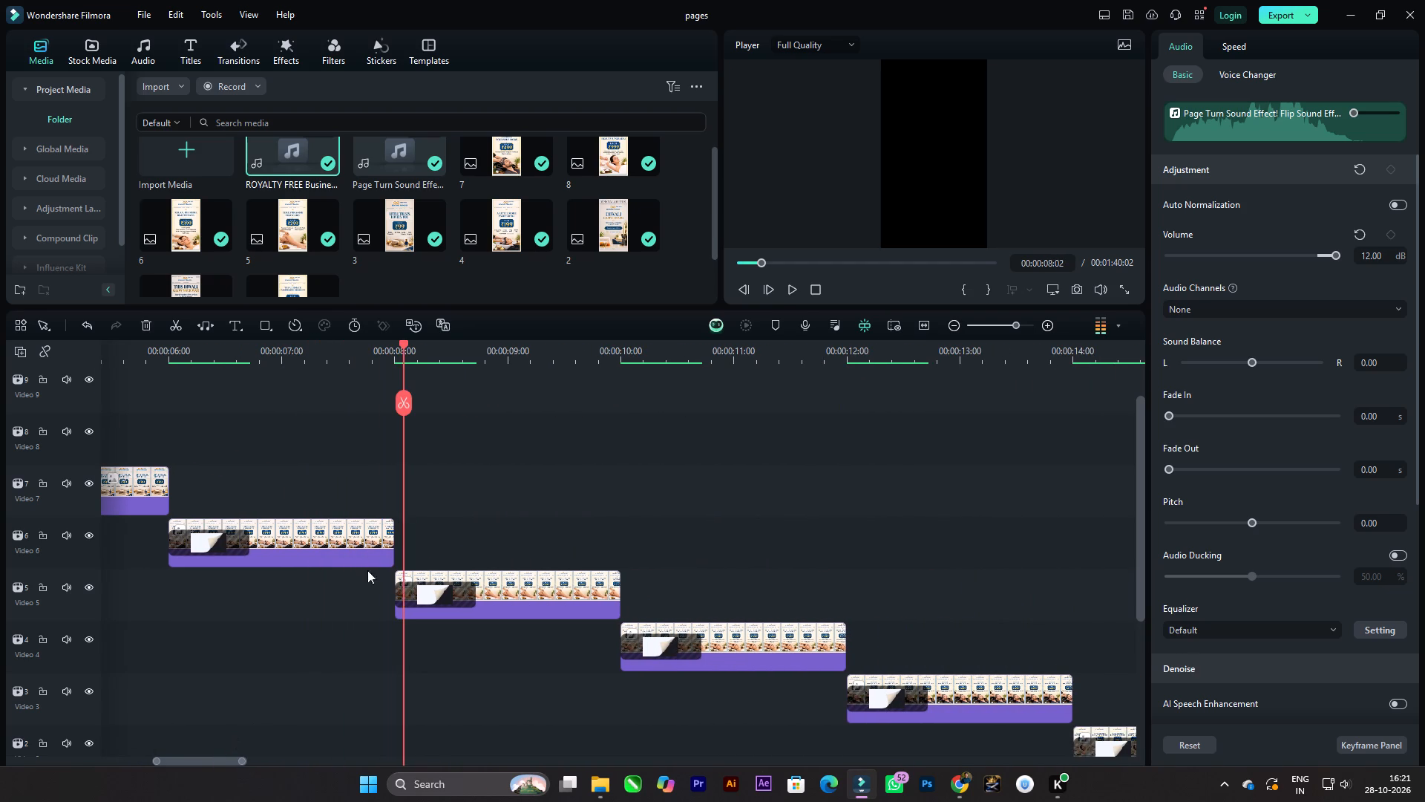
pyautogui.moveTo(403, 346); pyautogui.dragTo(394, 346)
pyautogui.hotkey('ctrl', 'v')
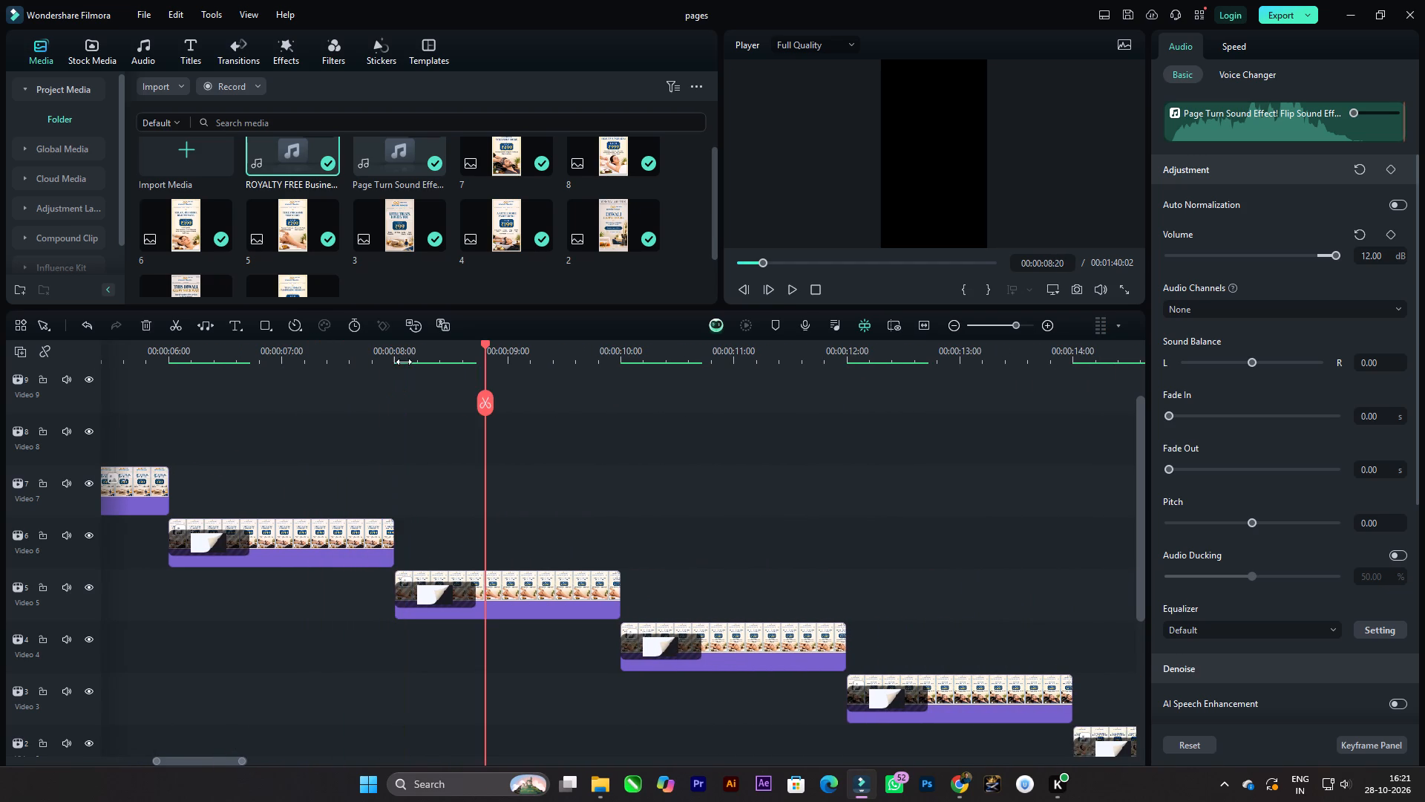
# Paste the page turn sound at 00:00:10:00, where the Video 4 clip starts.
pyautogui.press('space')
pyautogui.press('space')
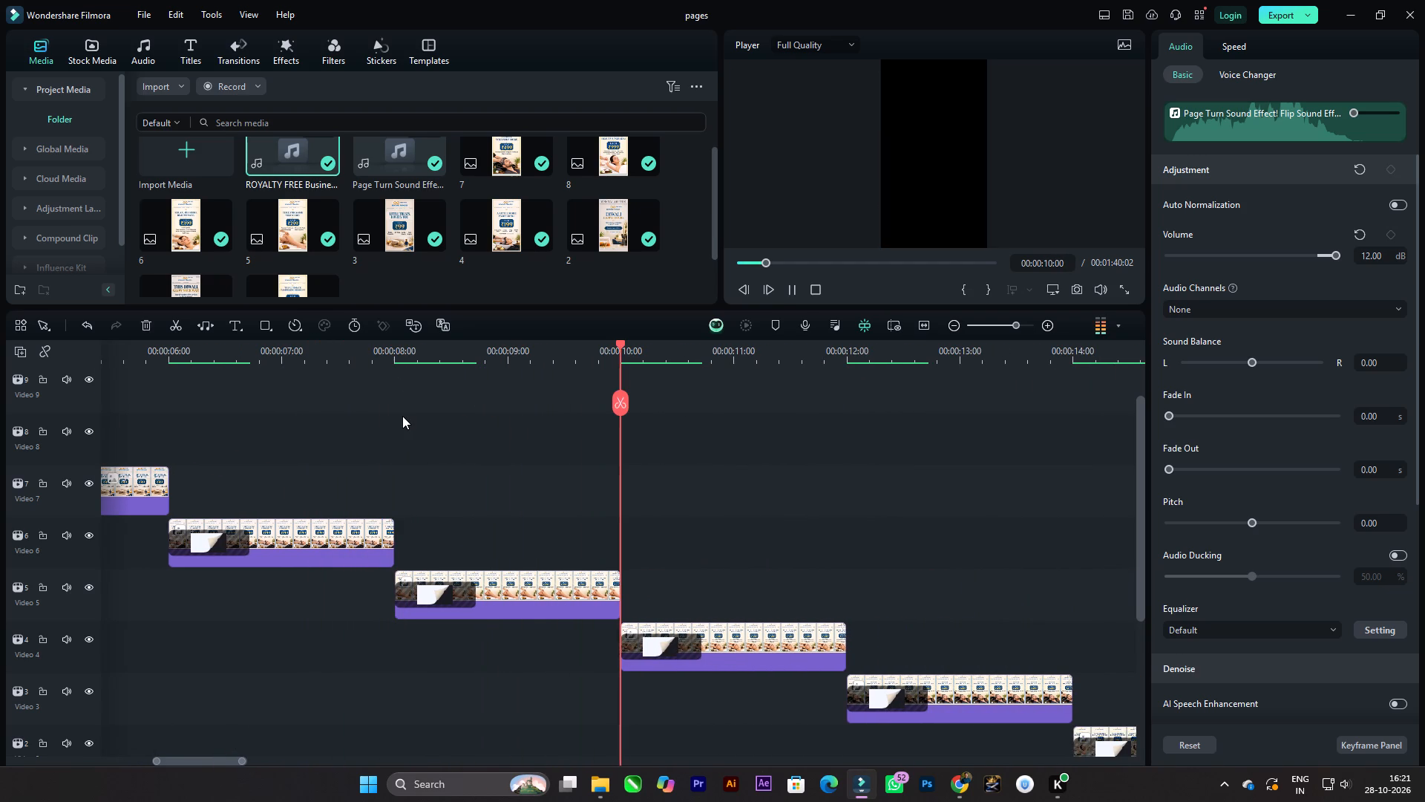
pyautogui.hotkey('ctrl', 'v')
# Paste the page turn sound at 00:00:12:00, where the Video 3 clip starts.
pyautogui.press('space')
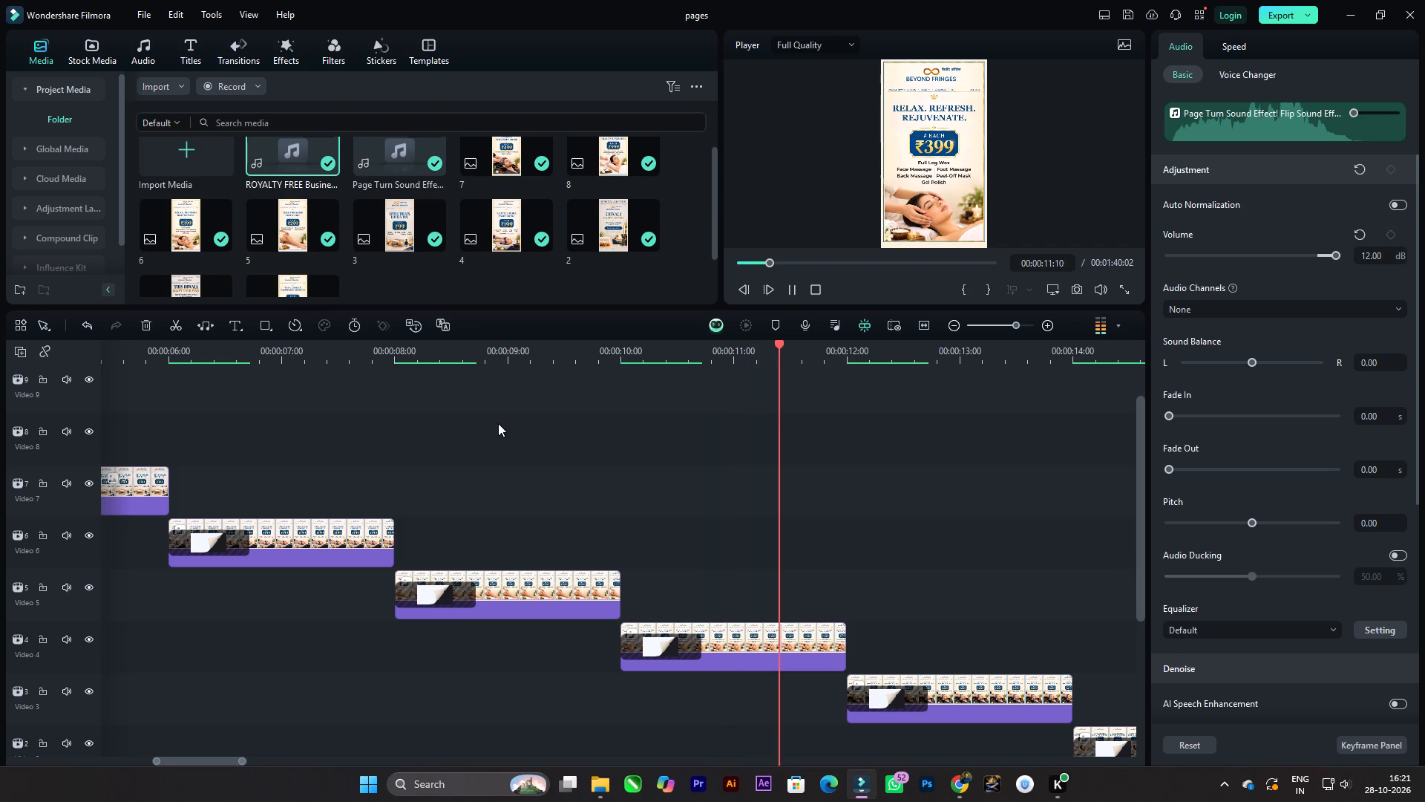
pyautogui.press('space')
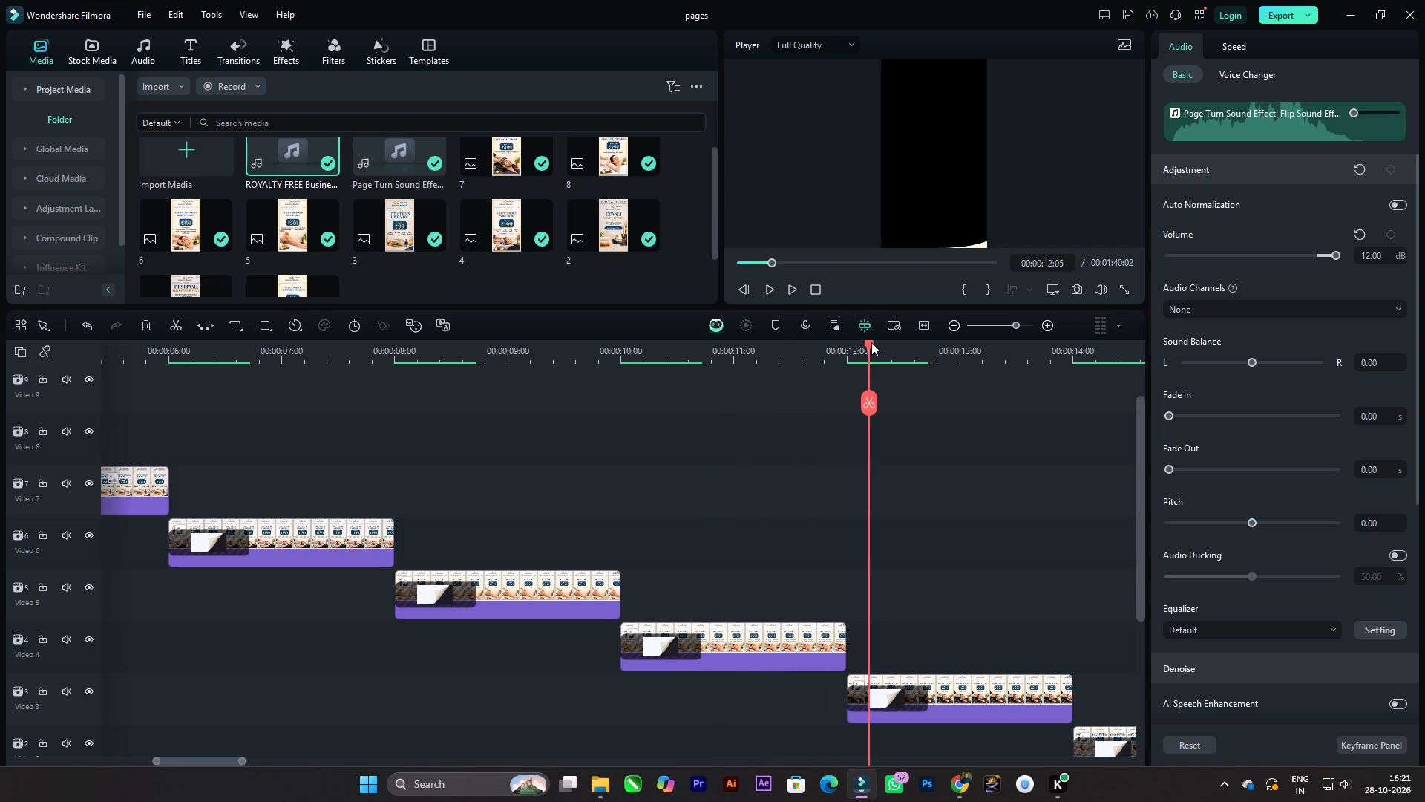
pyautogui.moveTo(871, 342); pyautogui.dragTo(847, 341)
pyautogui.hotkey('ctrl', 'v')
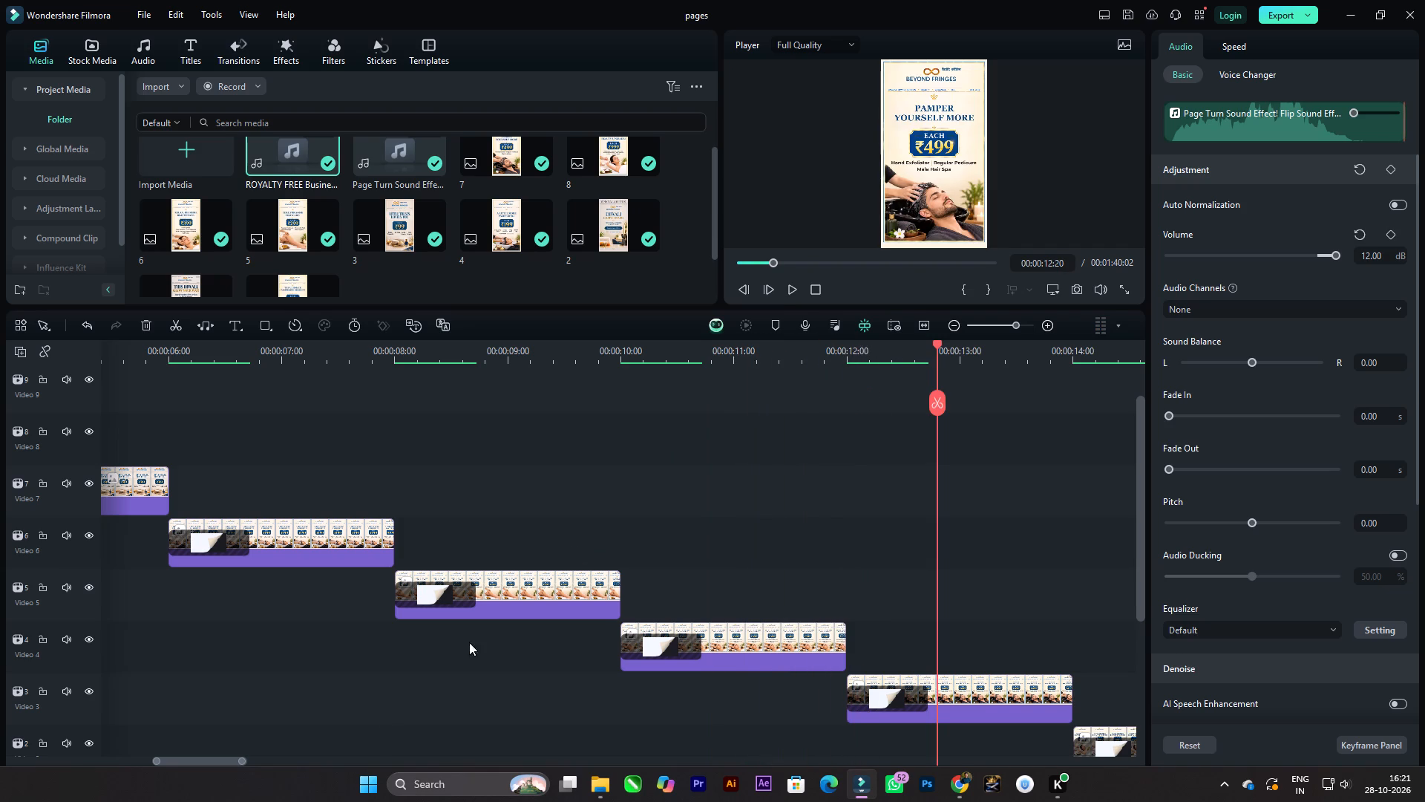
# Paste the page turn sound at 00:00:14:00, where the Video 2 clip starts.
pyautogui.click(203, 757)
pyautogui.moveTo(203, 761); pyautogui.dragTo(214, 762)
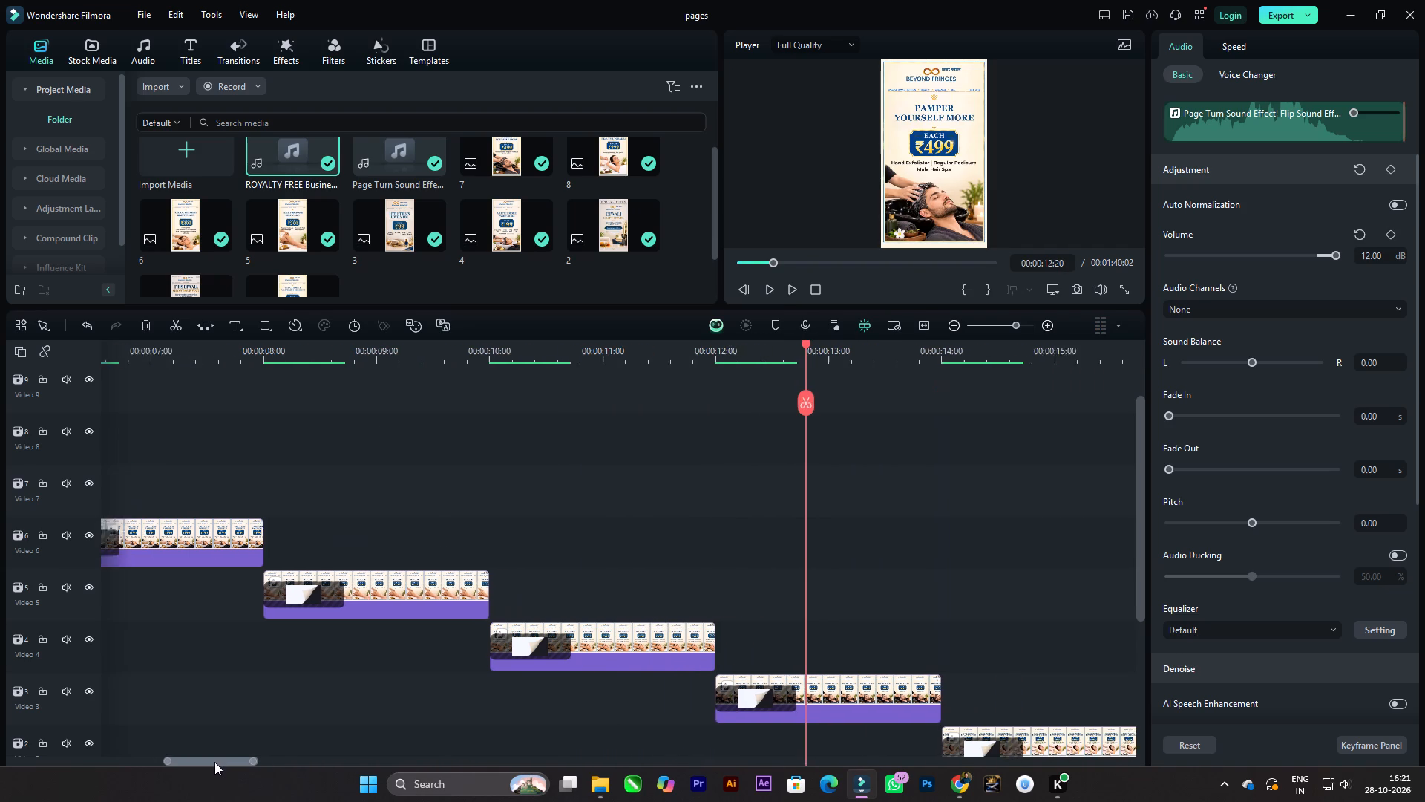
pyautogui.moveTo(214, 762); pyautogui.dragTo(252, 763)
pyautogui.scroll(-4, 567, 495)
pyautogui.press('space')
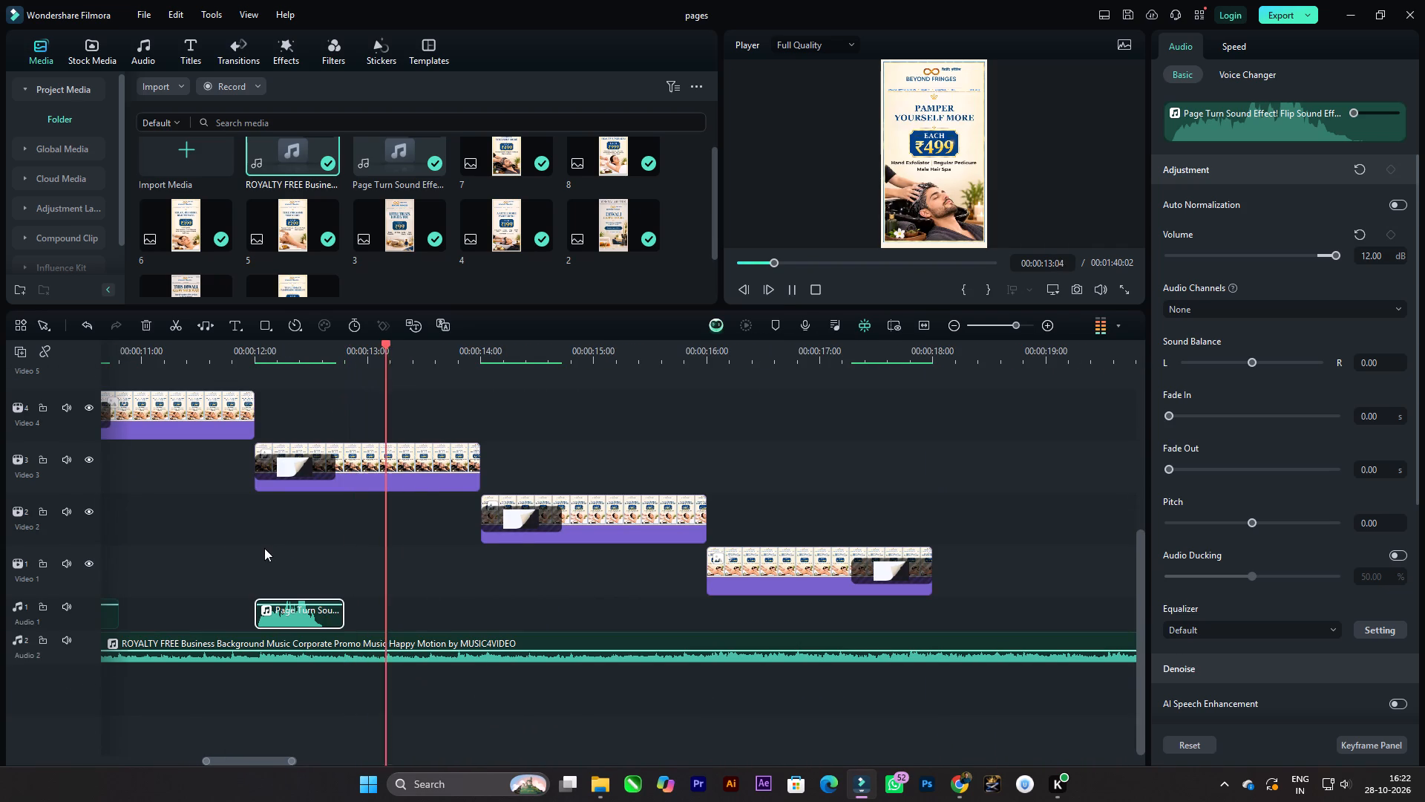
pyautogui.press('space')
pyautogui.press('space')
pyautogui.press('space')
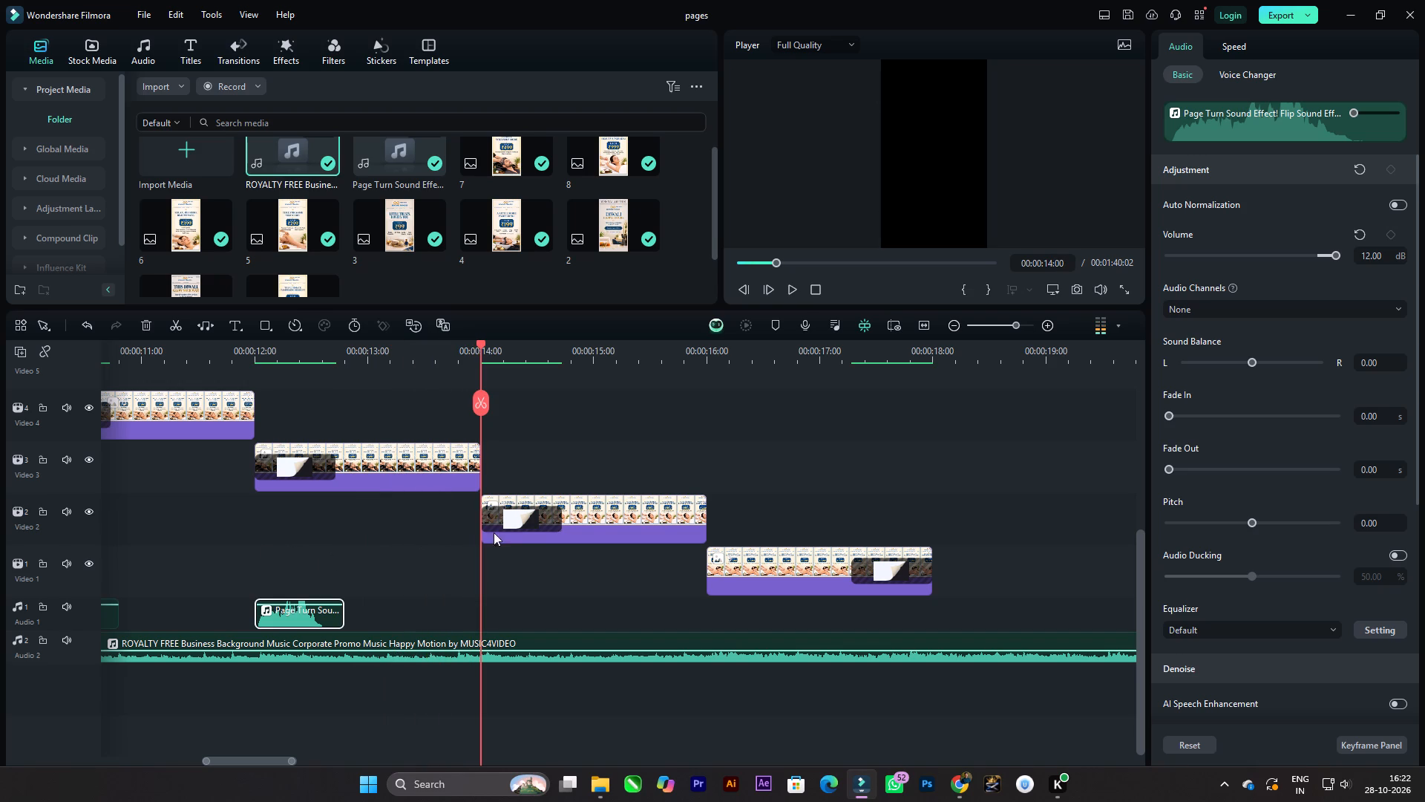
pyautogui.hotkey('ctrl', 'v')
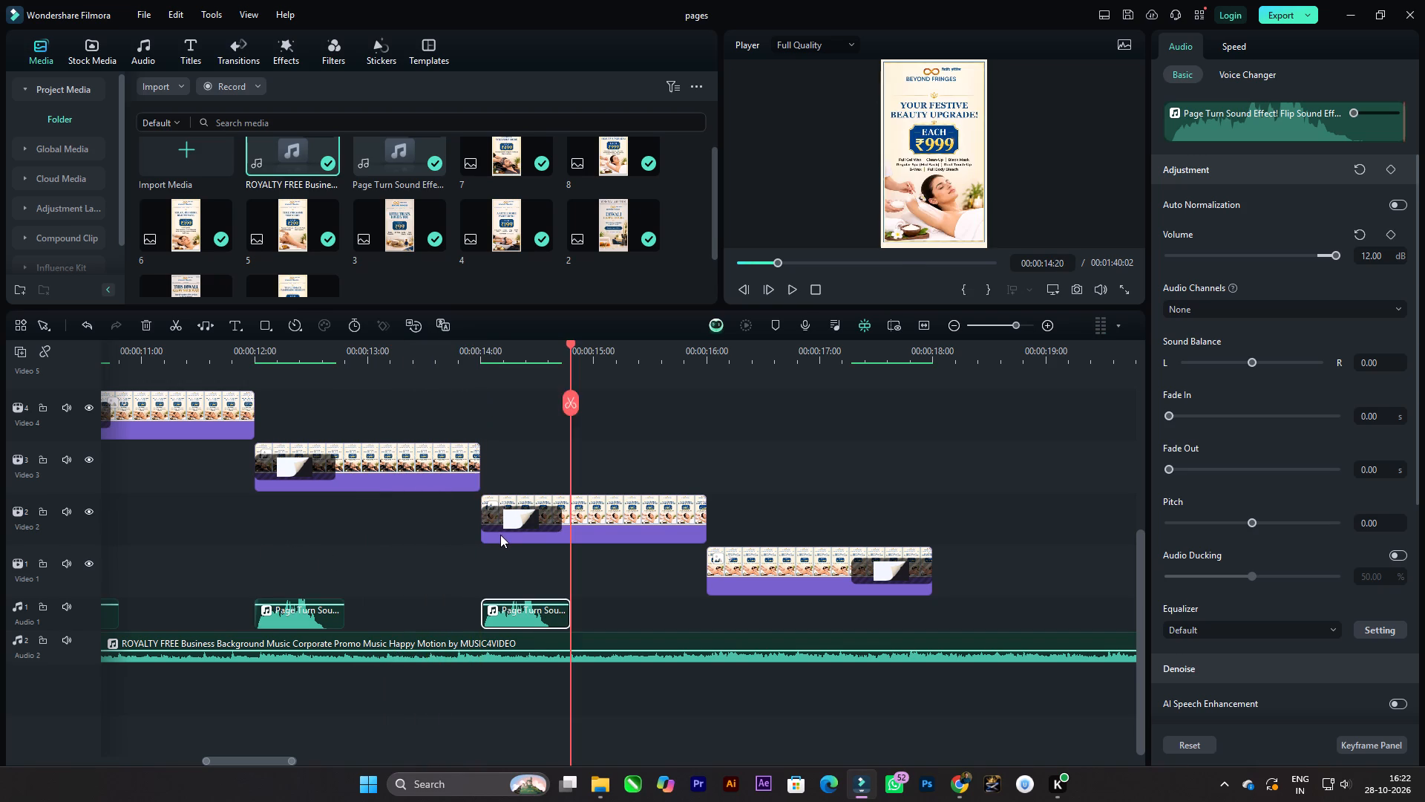
# Paste the page turn sound at 00:00:16:00, where the Video 1 clip starts, and save the project.
pyautogui.press('space')
pyautogui.press('space')
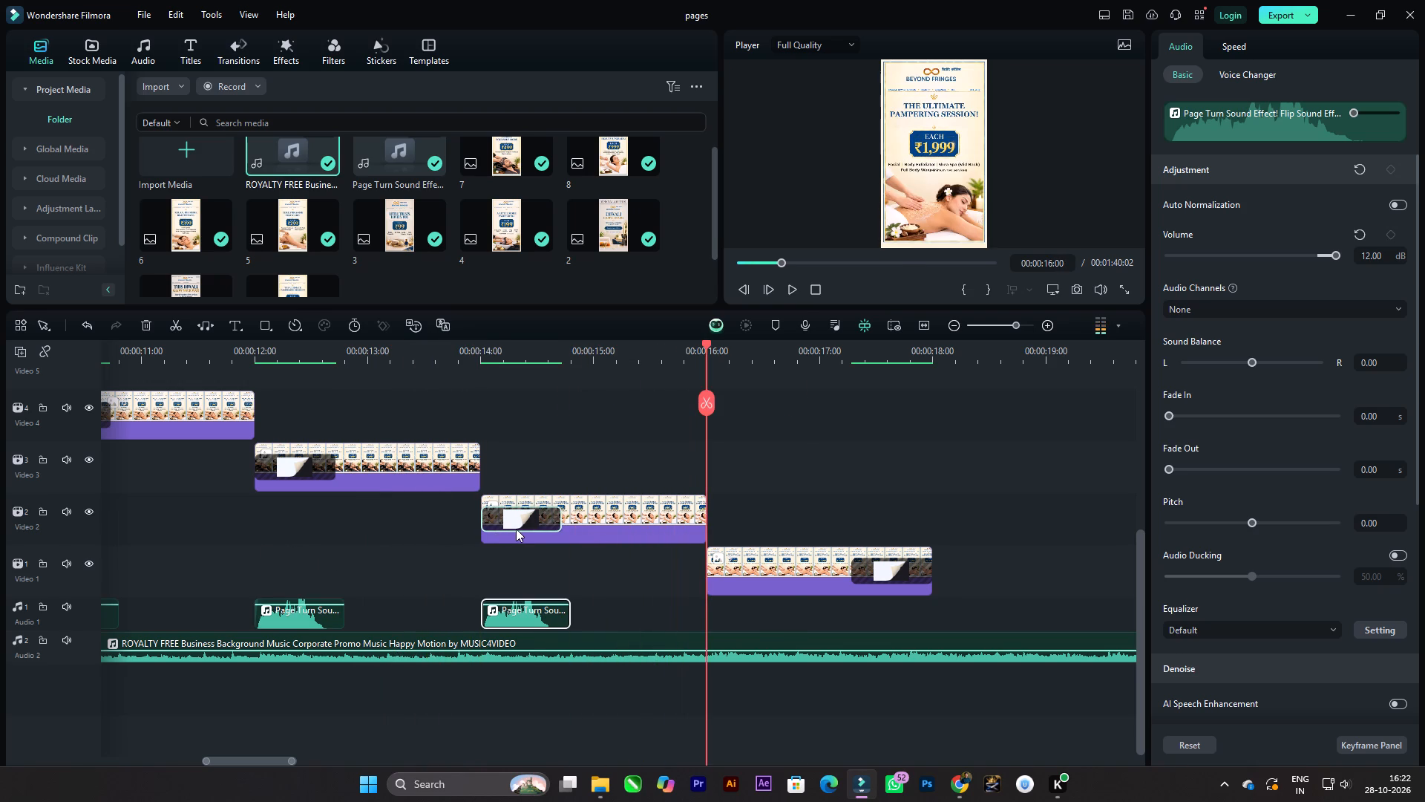
pyautogui.hotkey('ctrl', 'v')
pyautogui.hotkey('ctrl', 's')
# Switch to File Explorer and go up from the reel 1 folder to the beyond folder.
pyautogui.keyDown('ctrl'); pyautogui.scroll(-17, 879, 546); pyautogui.keyUp('ctrl')
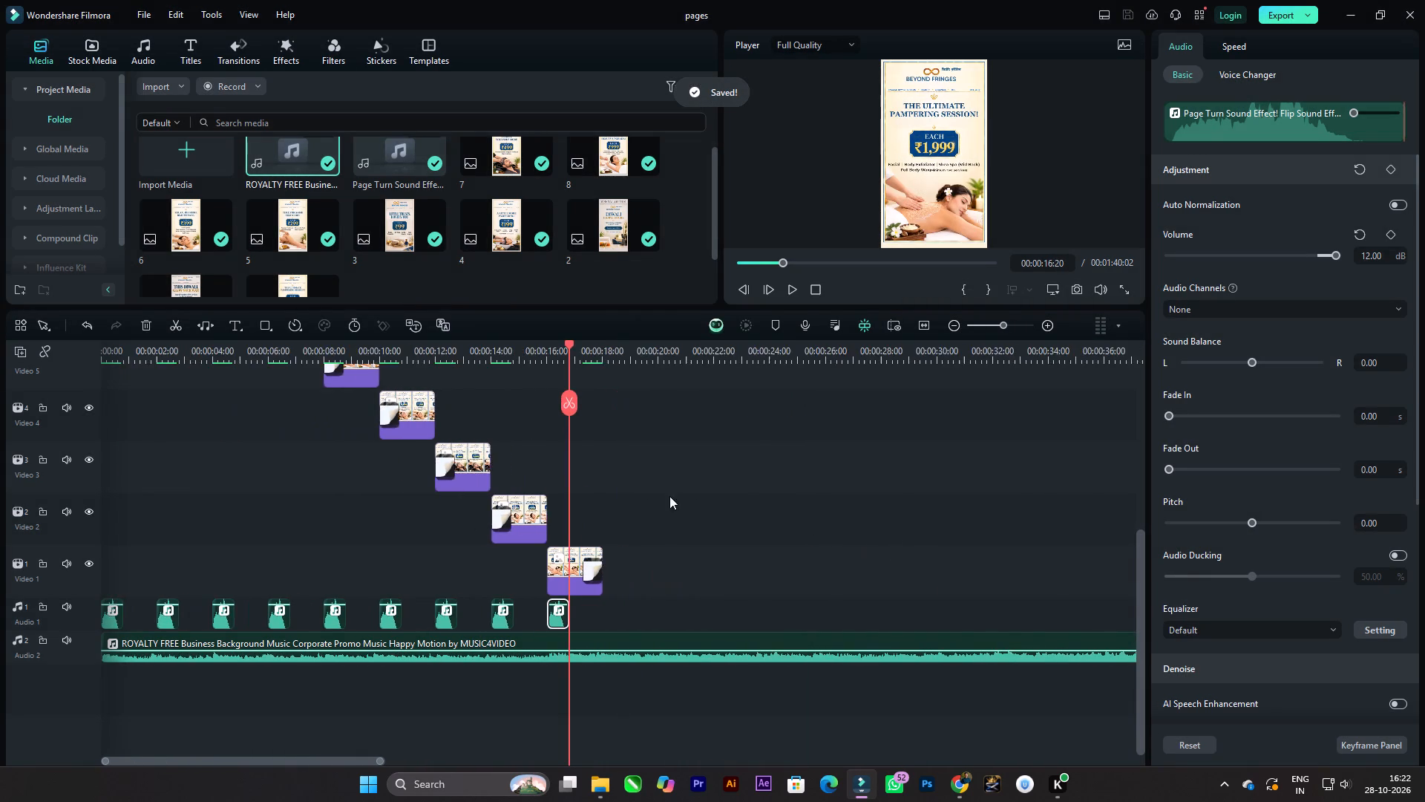
pyautogui.keyDown('ctrl'); pyautogui.scroll(-7, 669, 496); pyautogui.keyUp('ctrl')
pyautogui.click(609, 786)
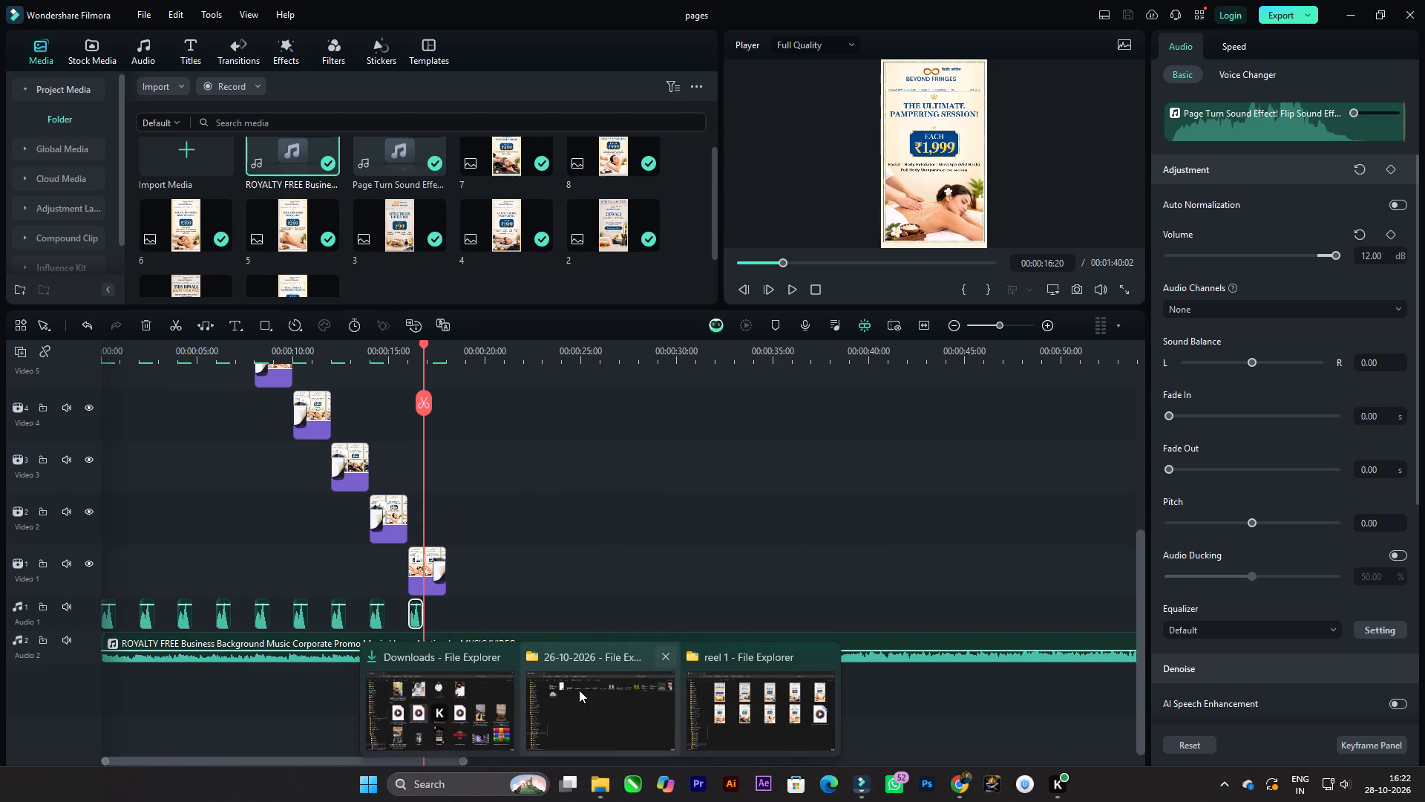
pyautogui.click(577, 691)
pyautogui.click(765, 539)
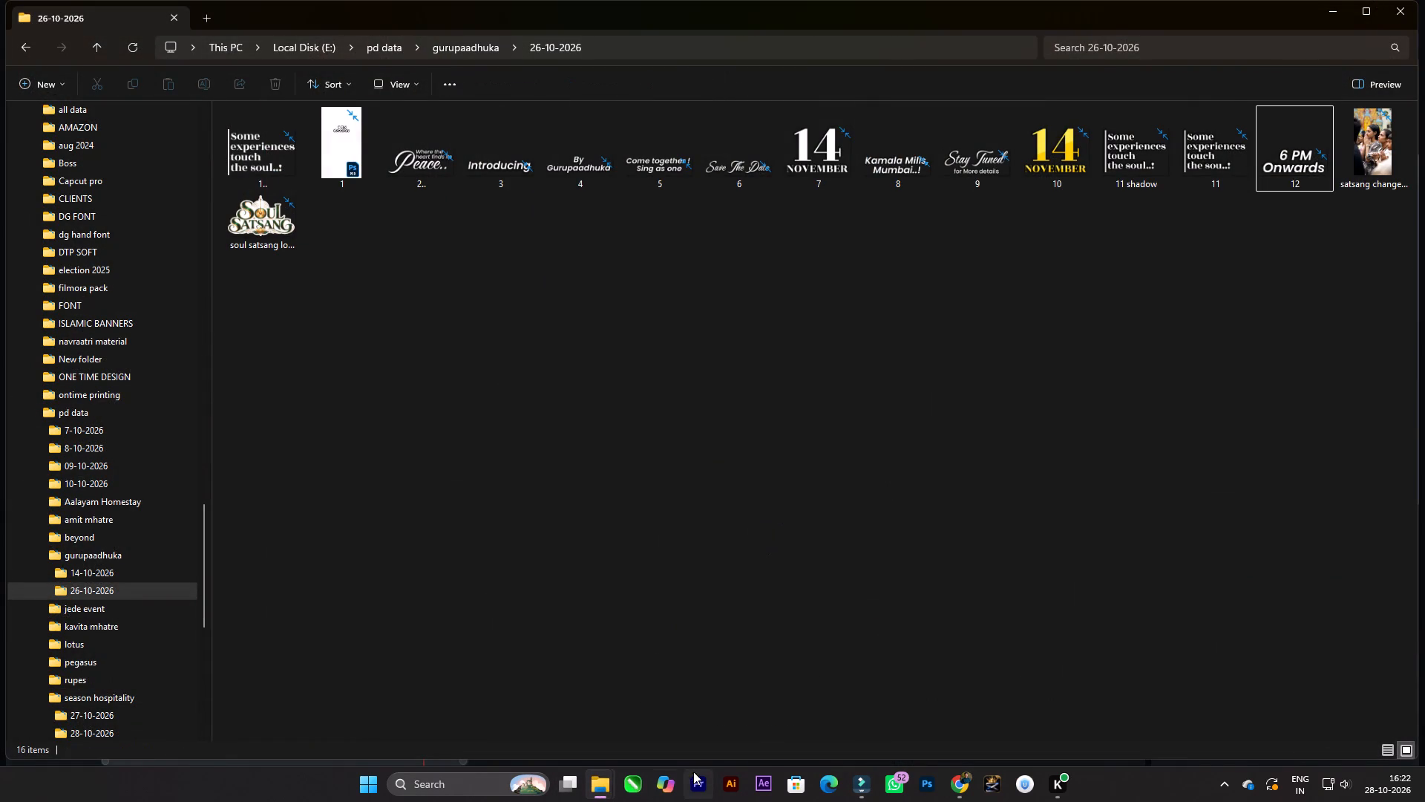
pyautogui.click(585, 784)
pyautogui.click(766, 717)
pyautogui.click(828, 630)
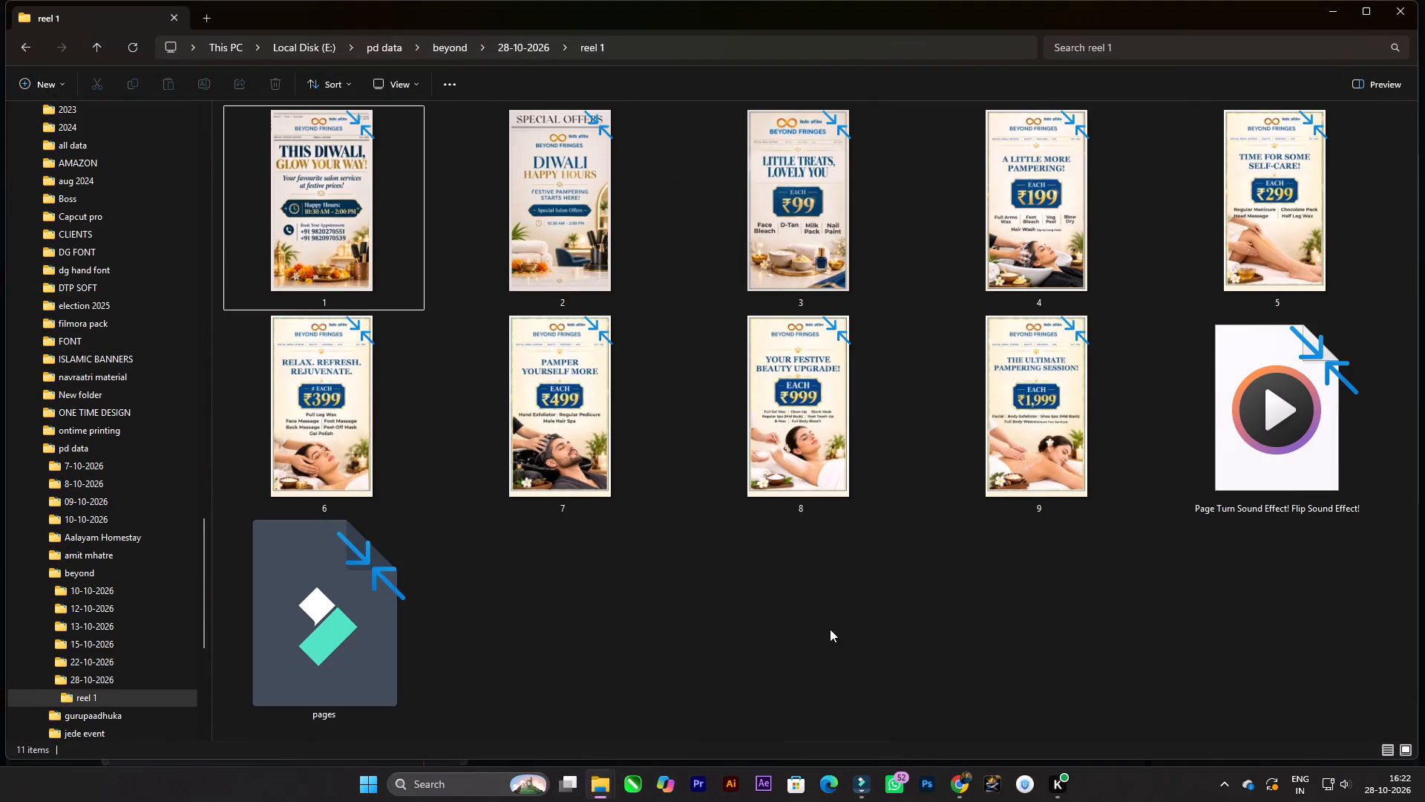
pyautogui.press('BackSpace')
pyautogui.press('BackSpace')
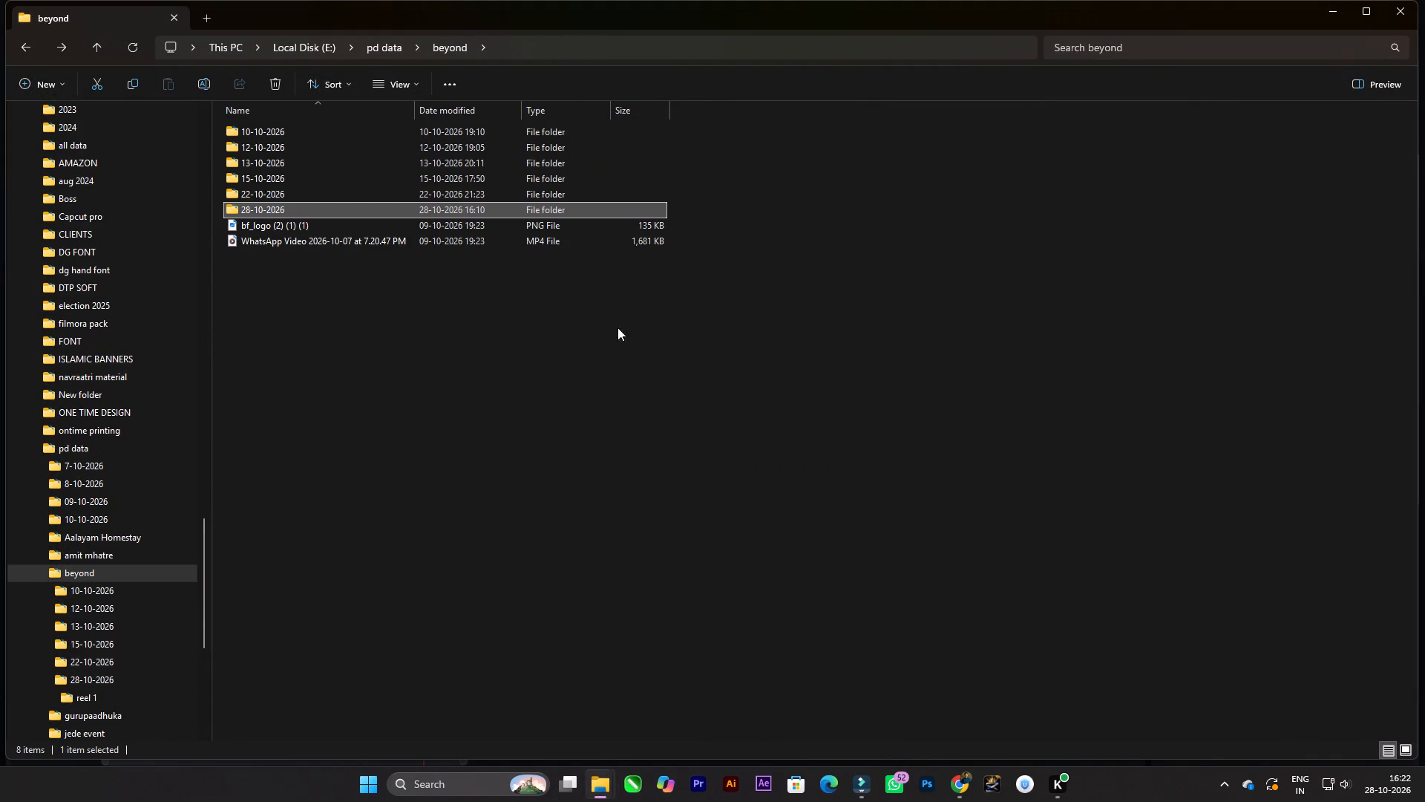
# Import bf_logo (2) (1) (1) and the WhatsApp Video 2026-10-07 MP4 from the beyond folder into the Filmora project media.
pyautogui.moveTo(474, 303); pyautogui.dragTo(312, 225)
pyautogui.click(384, 362)
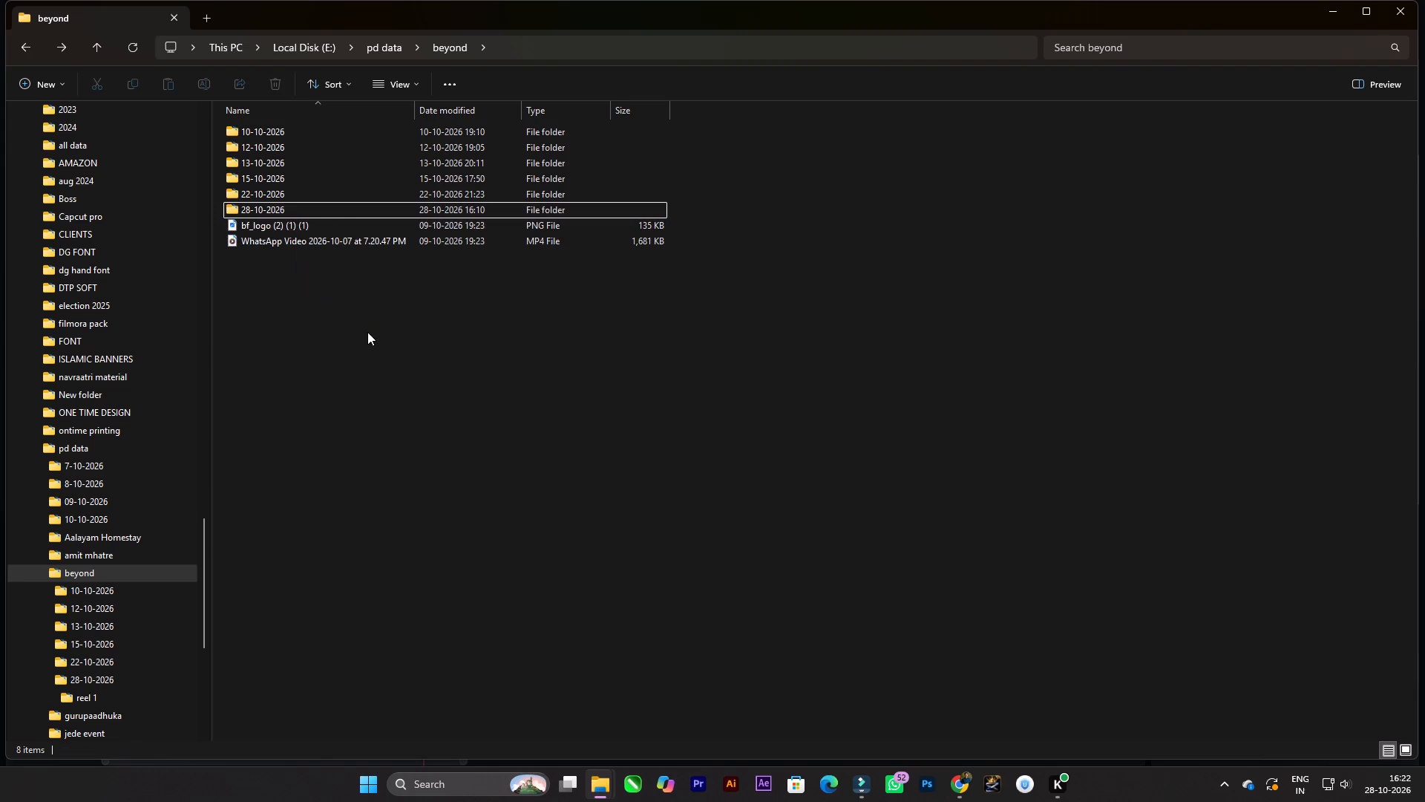
pyautogui.moveTo(368, 331); pyautogui.dragTo(332, 351)
pyautogui.click(380, 245)
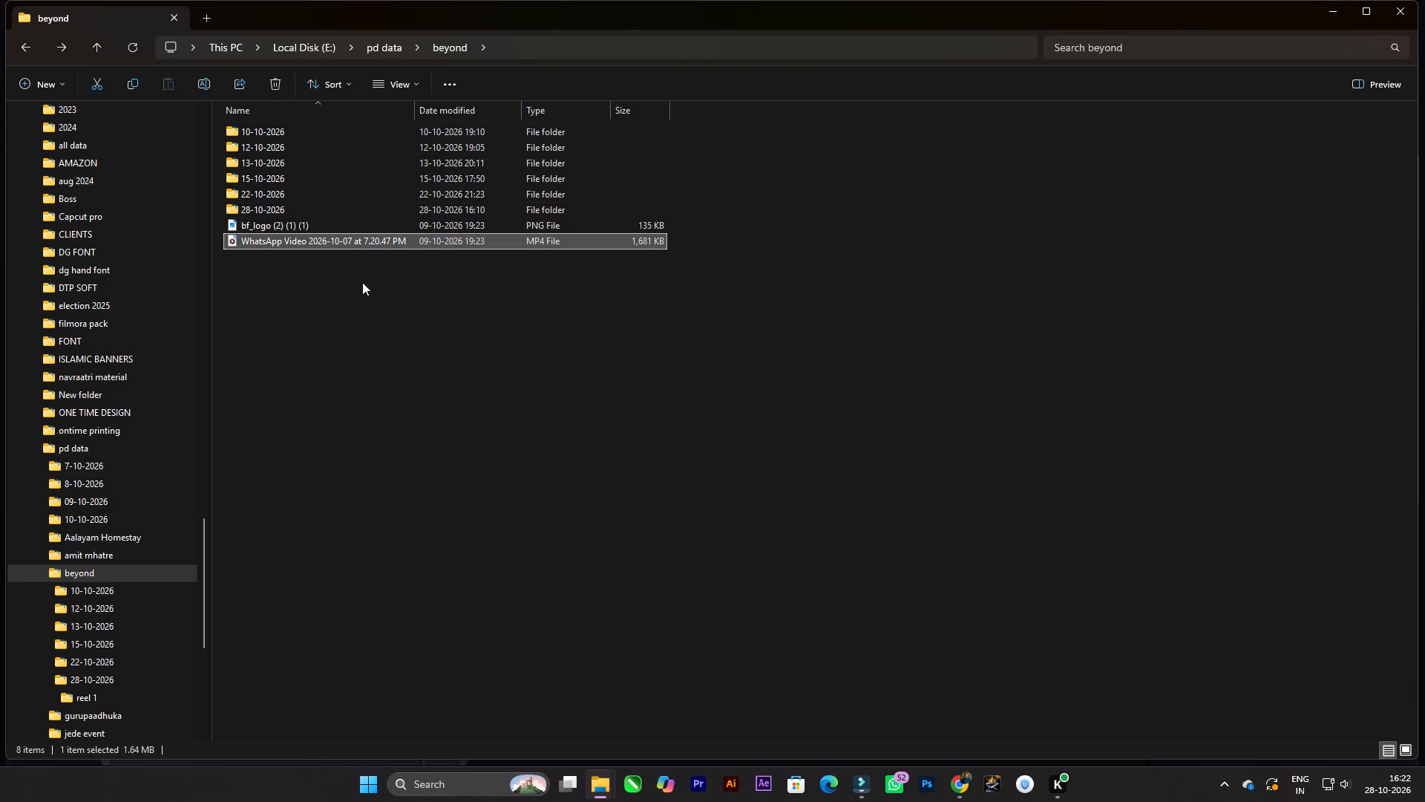
pyautogui.moveTo(355, 278); pyautogui.dragTo(330, 222)
pyautogui.moveTo(329, 223); pyautogui.dragTo(905, 656)
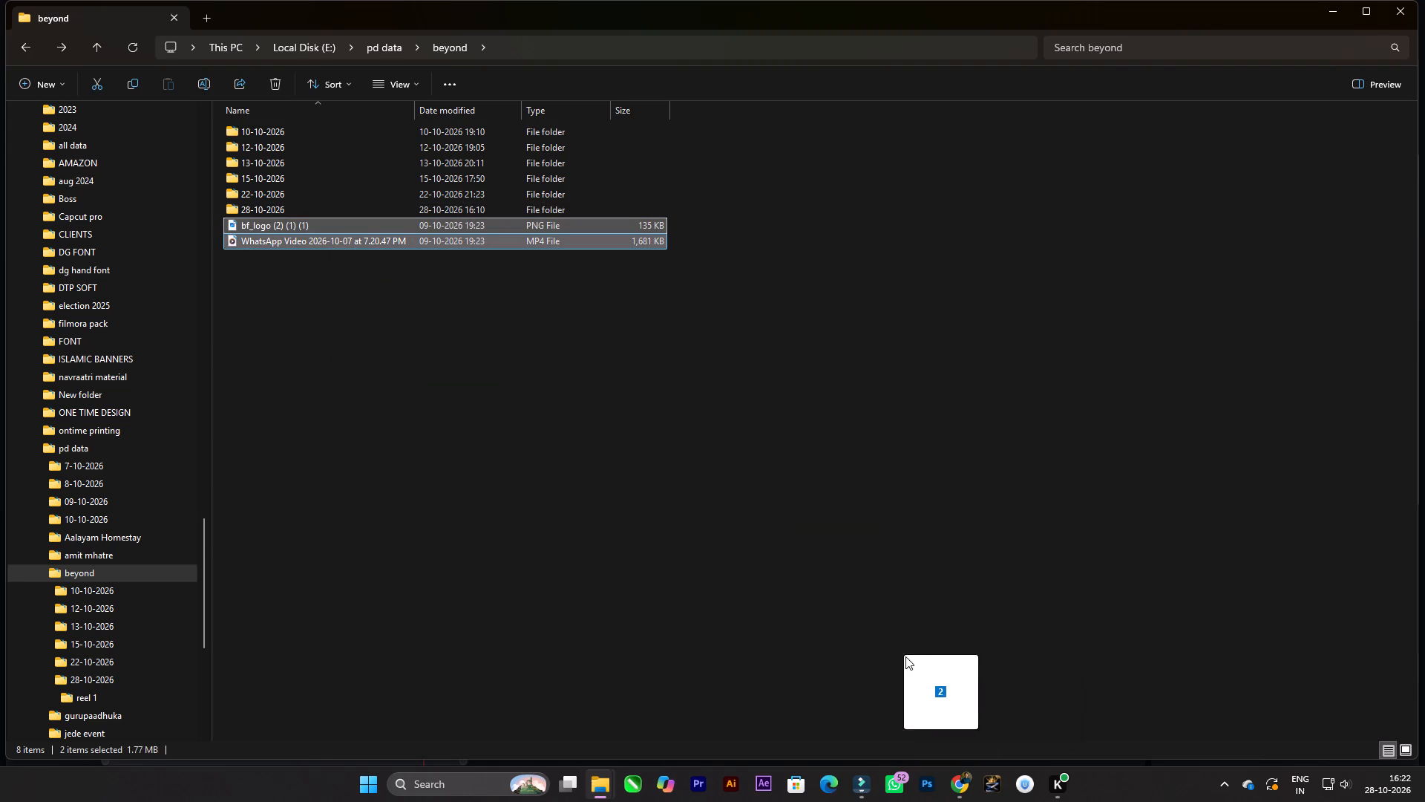
pyautogui.moveTo(905, 656); pyautogui.dragTo(415, 377)
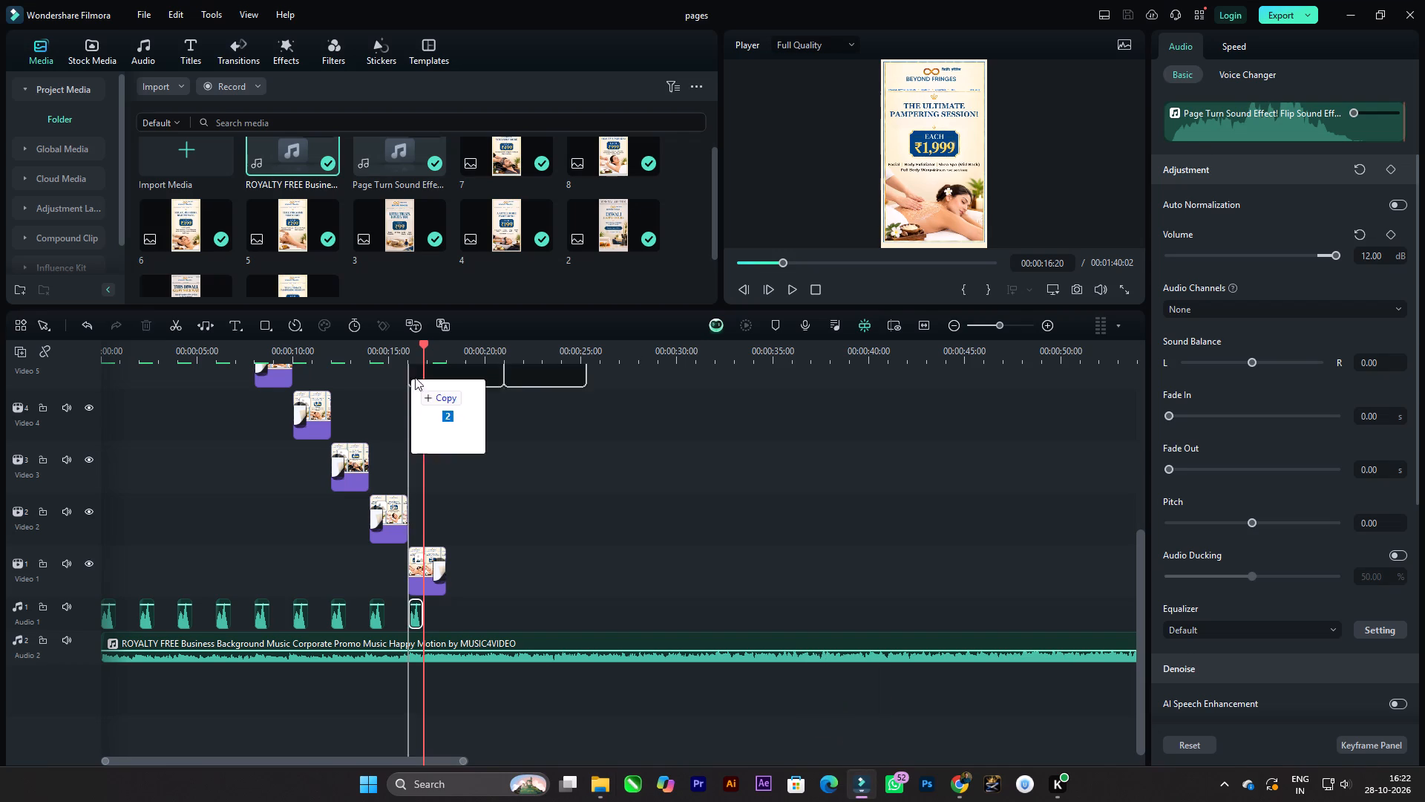
pyautogui.moveTo(415, 377); pyautogui.dragTo(609, 258)
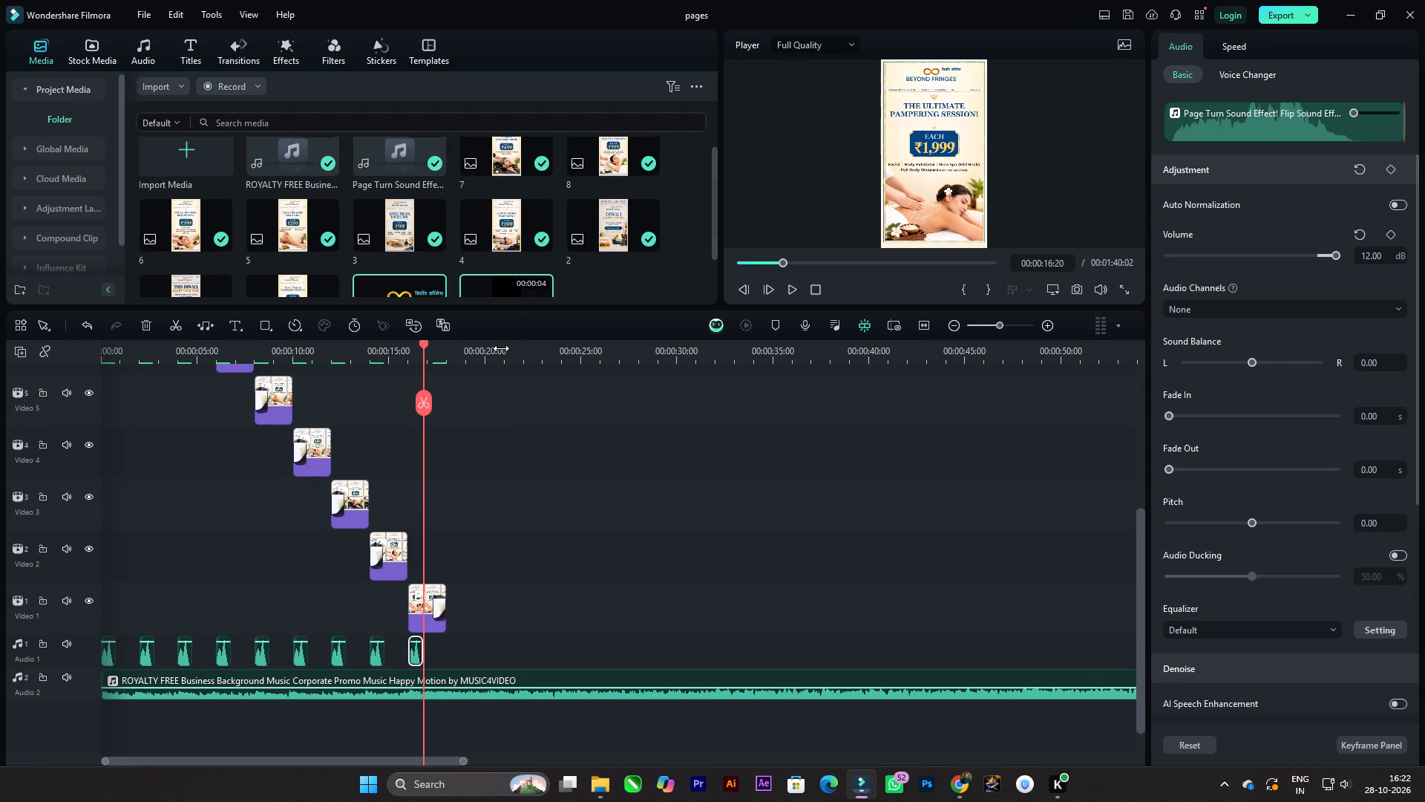
# Place the WhatsApp logo video right after the last clip on Video 1, matching the project to the media at 1080 x 1920 30fps.
pyautogui.scroll(-3, 504, 278)
pyautogui.click(592, 248)
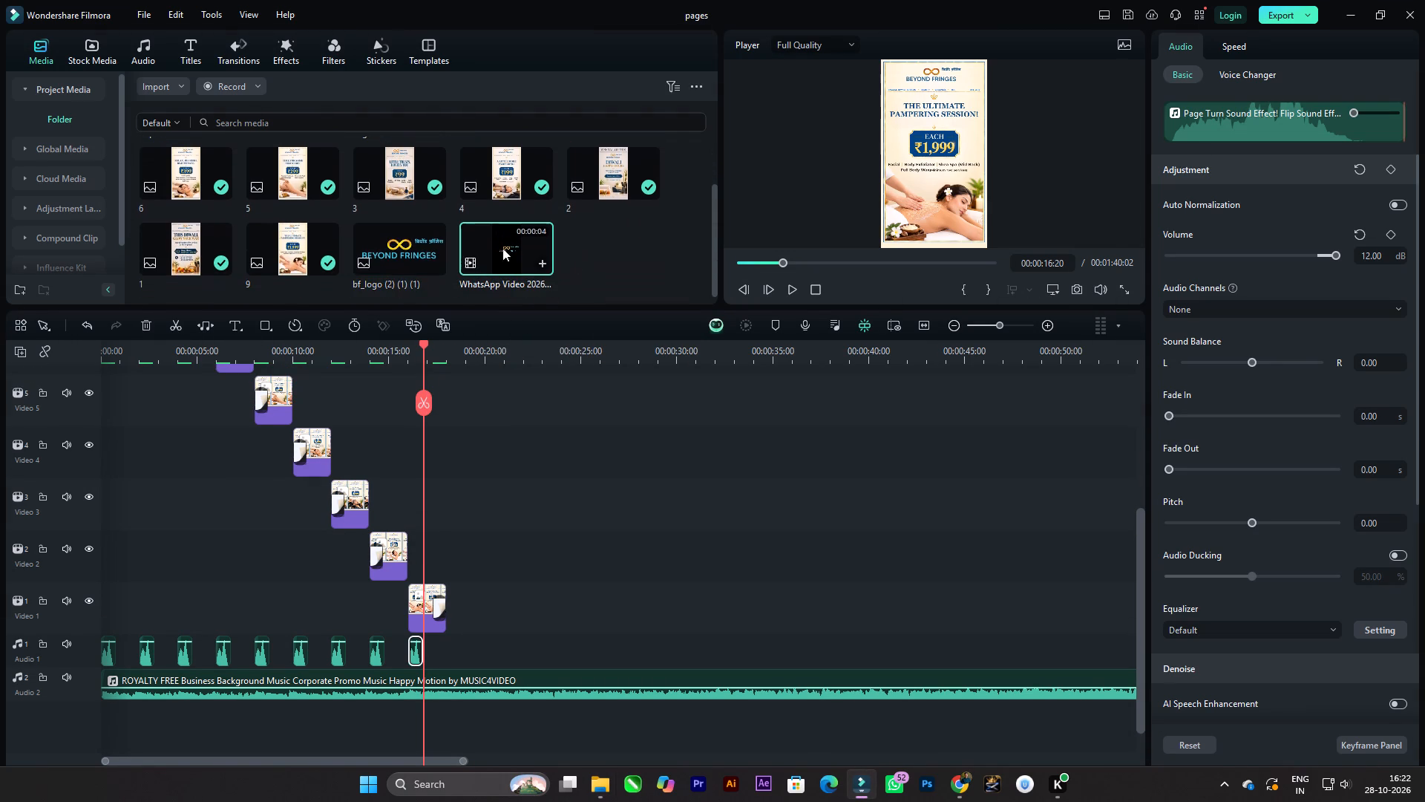
pyautogui.click(502, 248)
pyautogui.moveTo(517, 249); pyautogui.dragTo(453, 602)
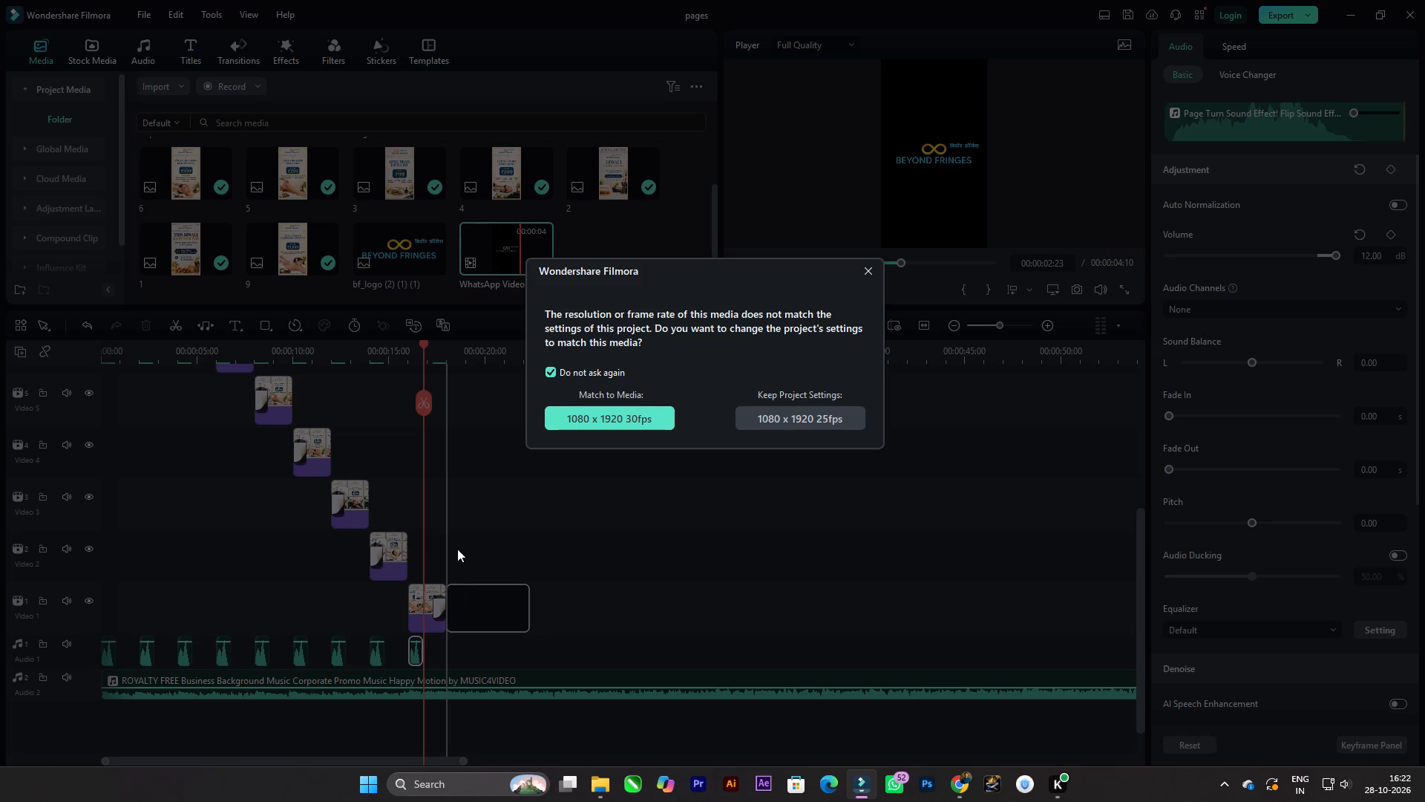
pyautogui.click(640, 417)
# Move the page curl transition on the Video 1 image clip from its end to its start.
pyautogui.press('space')
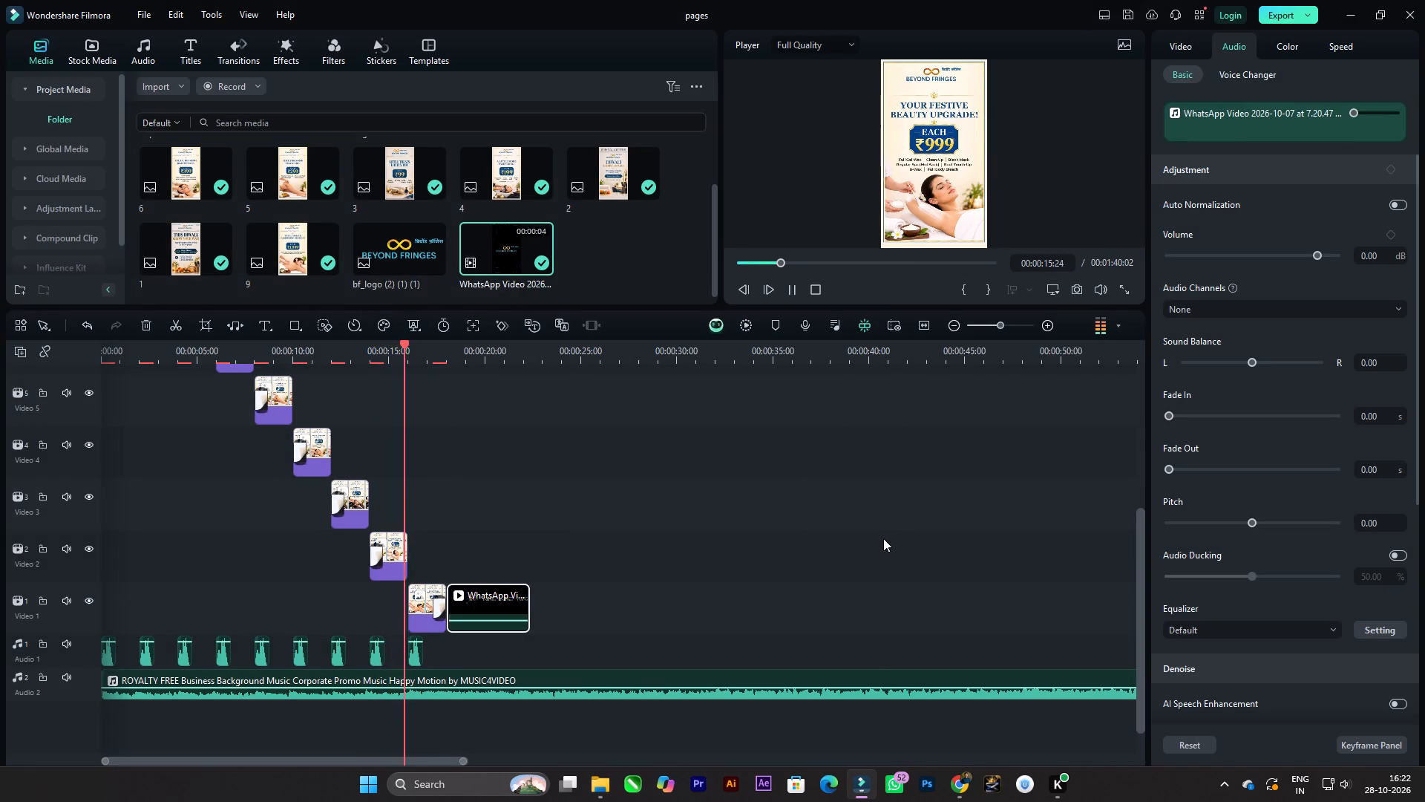
pyautogui.press('space')
pyautogui.keyDown('ctrl'); pyautogui.scroll(6, 362, 617); pyautogui.keyUp('ctrl')
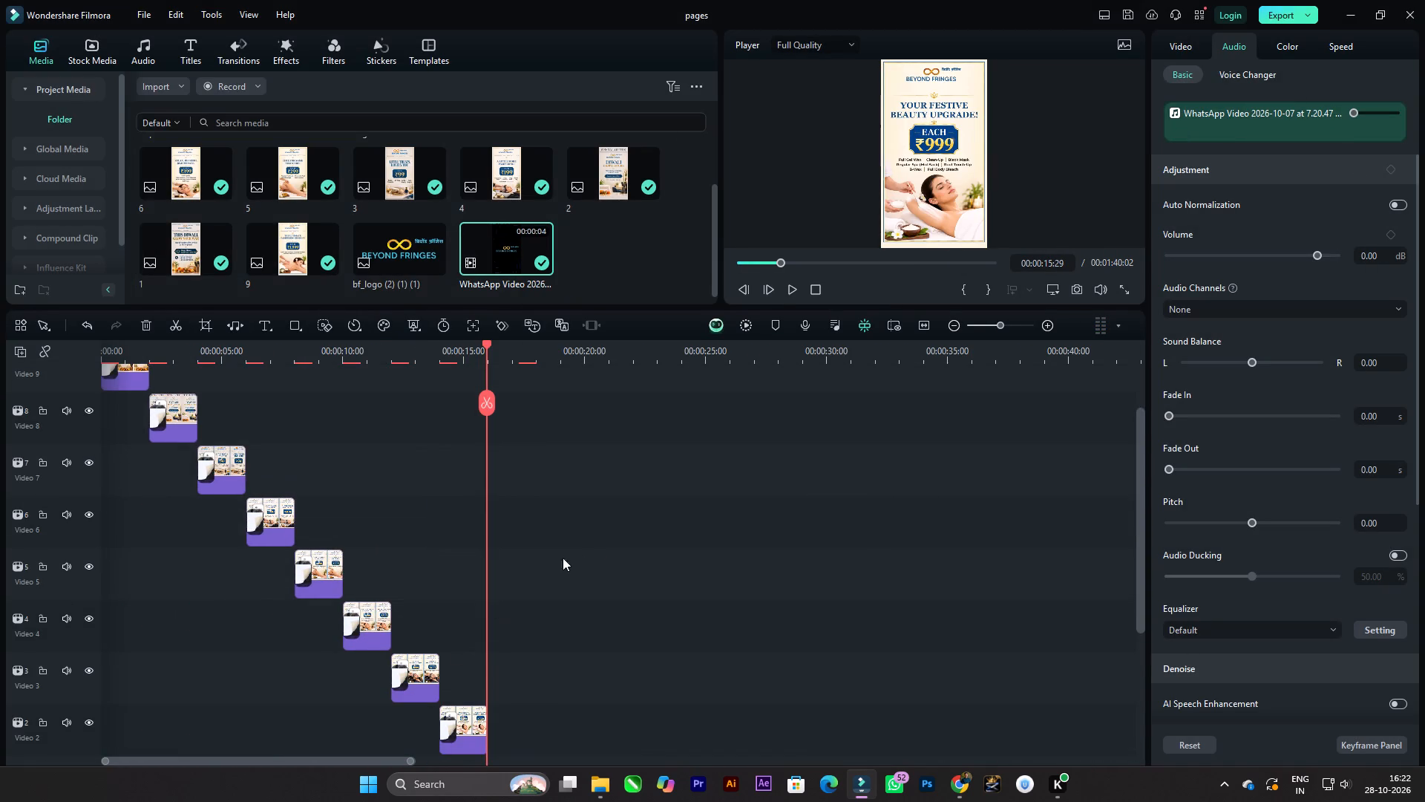
pyautogui.scroll(-6, 581, 551)
pyautogui.keyDown('ctrl'); pyautogui.scroll(13, 498, 603); pyautogui.keyUp('ctrl')
pyautogui.moveTo(725, 570); pyautogui.dragTo(648, 570)
pyautogui.keyDown('ctrl'); pyautogui.scroll(-12, 615, 547); pyautogui.keyUp('ctrl')
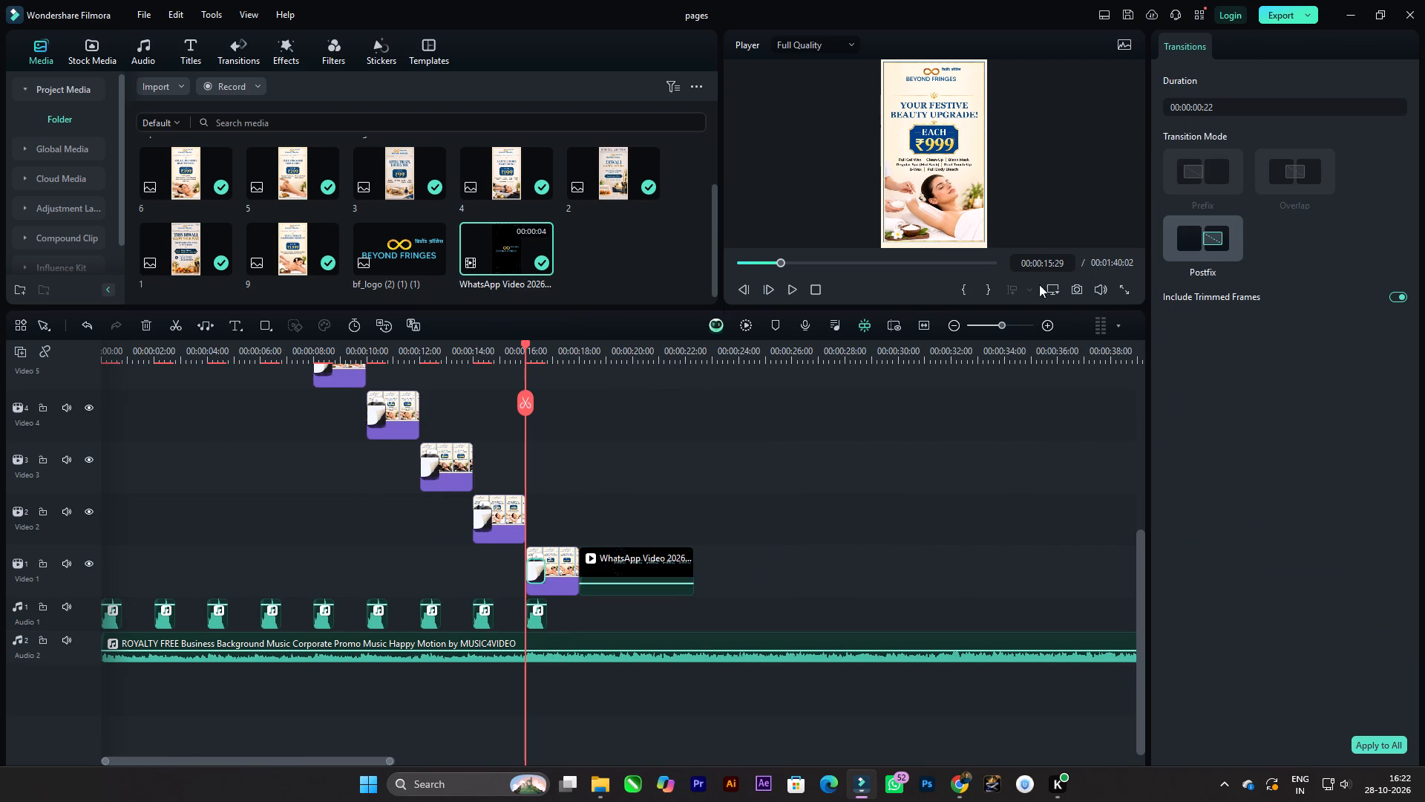
# Preview the reel in full screen from the beginning.
pyautogui.click(1125, 290)
pyautogui.moveTo(42, 760); pyautogui.dragTo(0, 754)
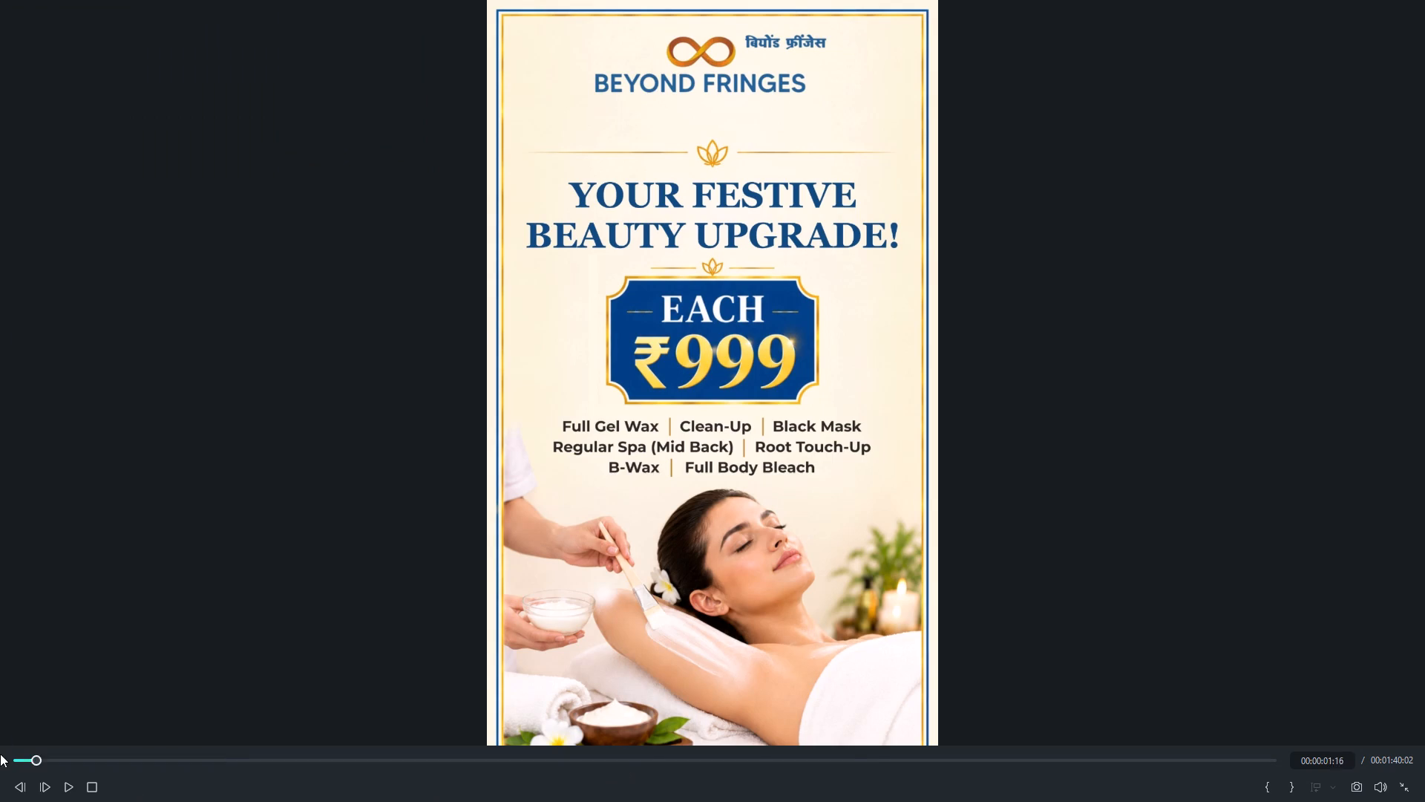
# Play the reel in full screen from the start through to the closing logo video, and return to the editing view.
pyautogui.moveTo(0, 754); pyautogui.dragTo(0, 744)
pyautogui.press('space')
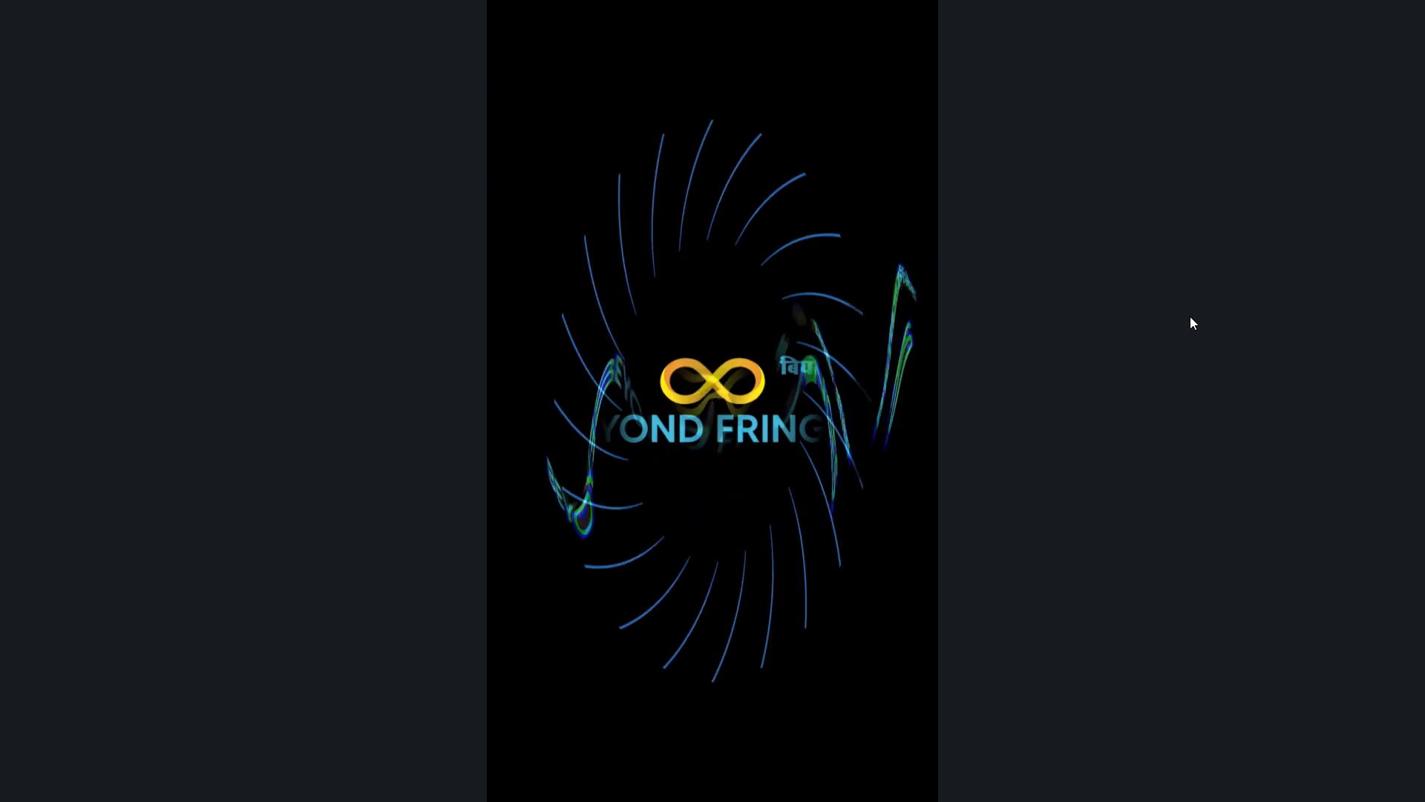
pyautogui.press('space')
pyautogui.press('Escape')
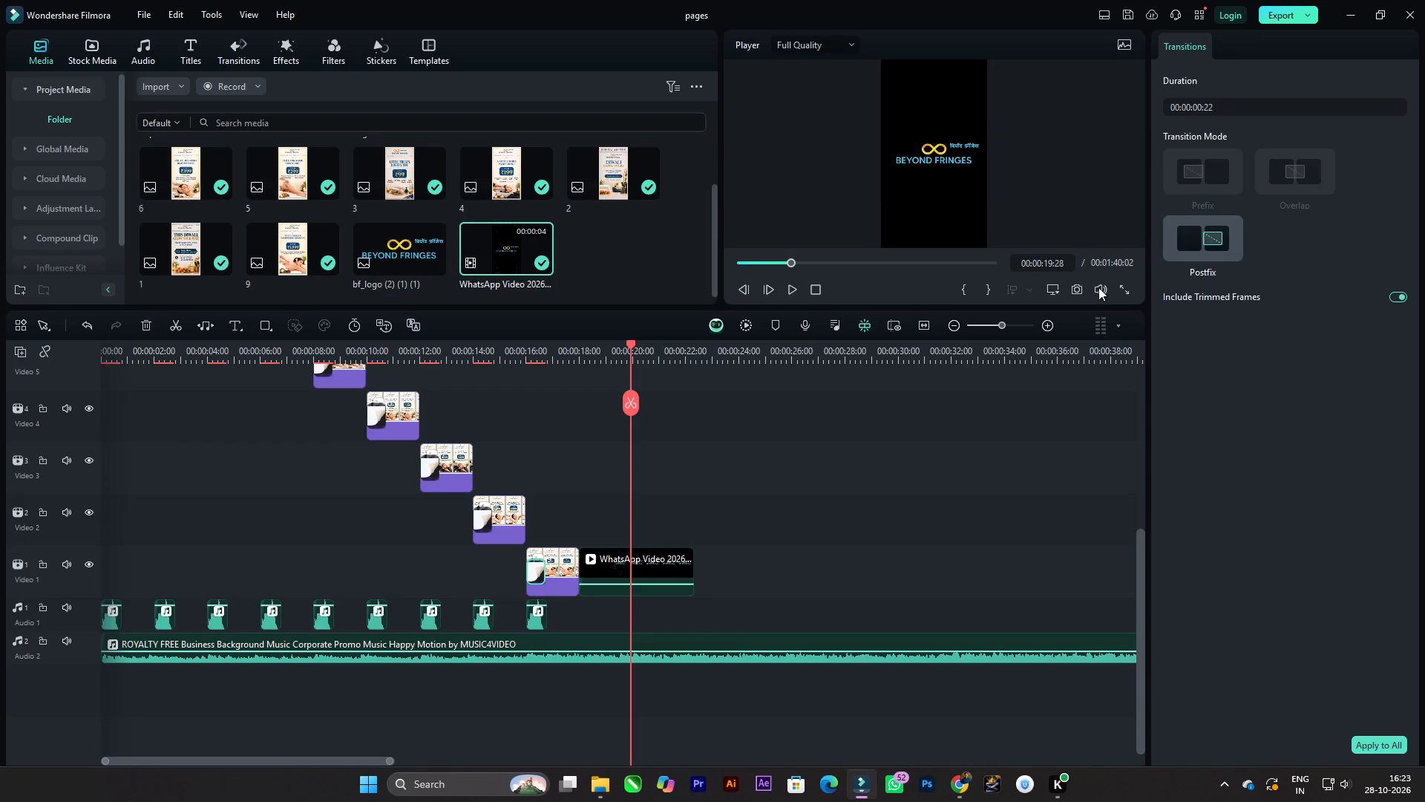
# Extend the end of the last Video 1 image clip by about 0.3 seconds and place the WhatsApp logo video directly after it.
pyautogui.keyDown('ctrl'); pyautogui.scroll(8, 562, 573); pyautogui.keyUp('ctrl')
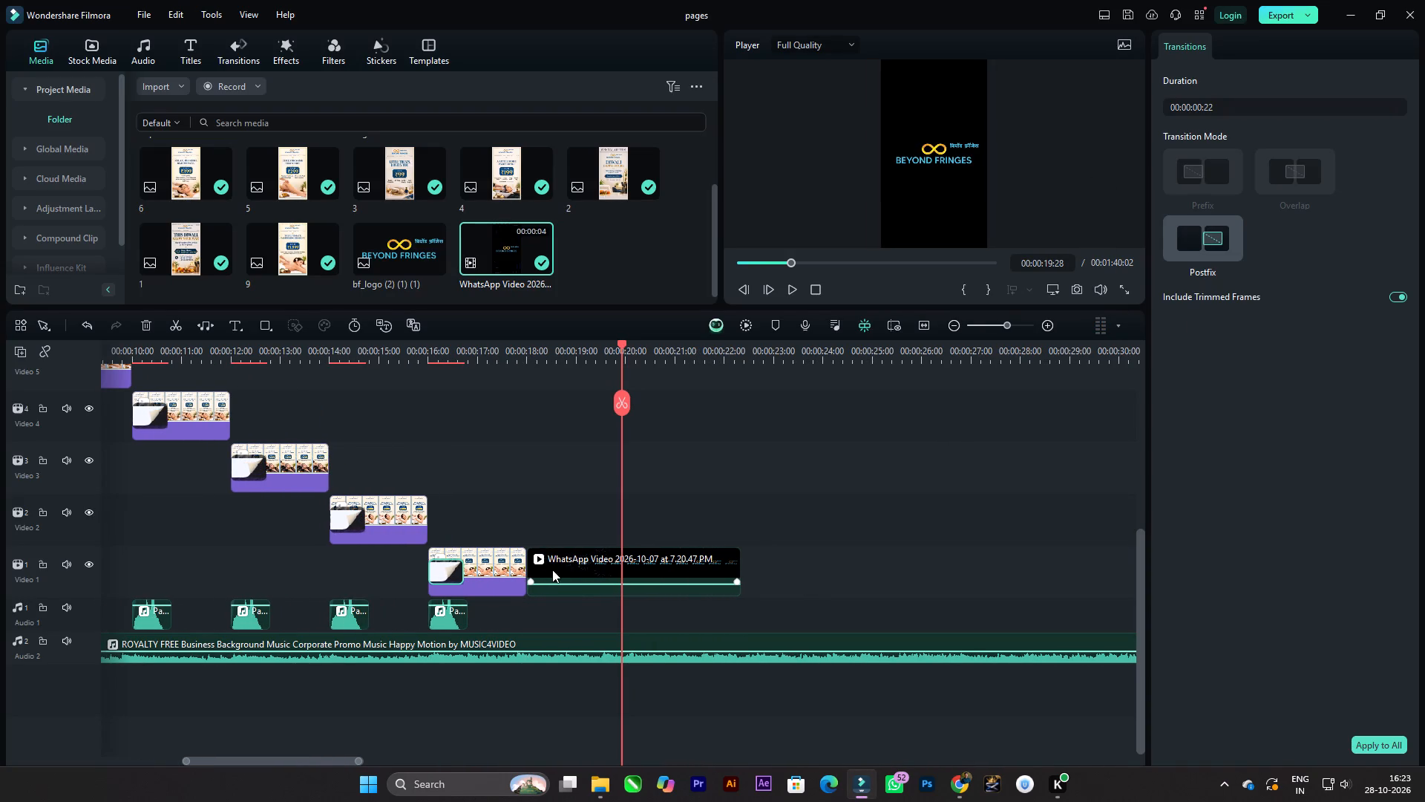
pyautogui.keyDown('ctrl'); pyautogui.scroll(3, 537, 578); pyautogui.keyUp('ctrl')
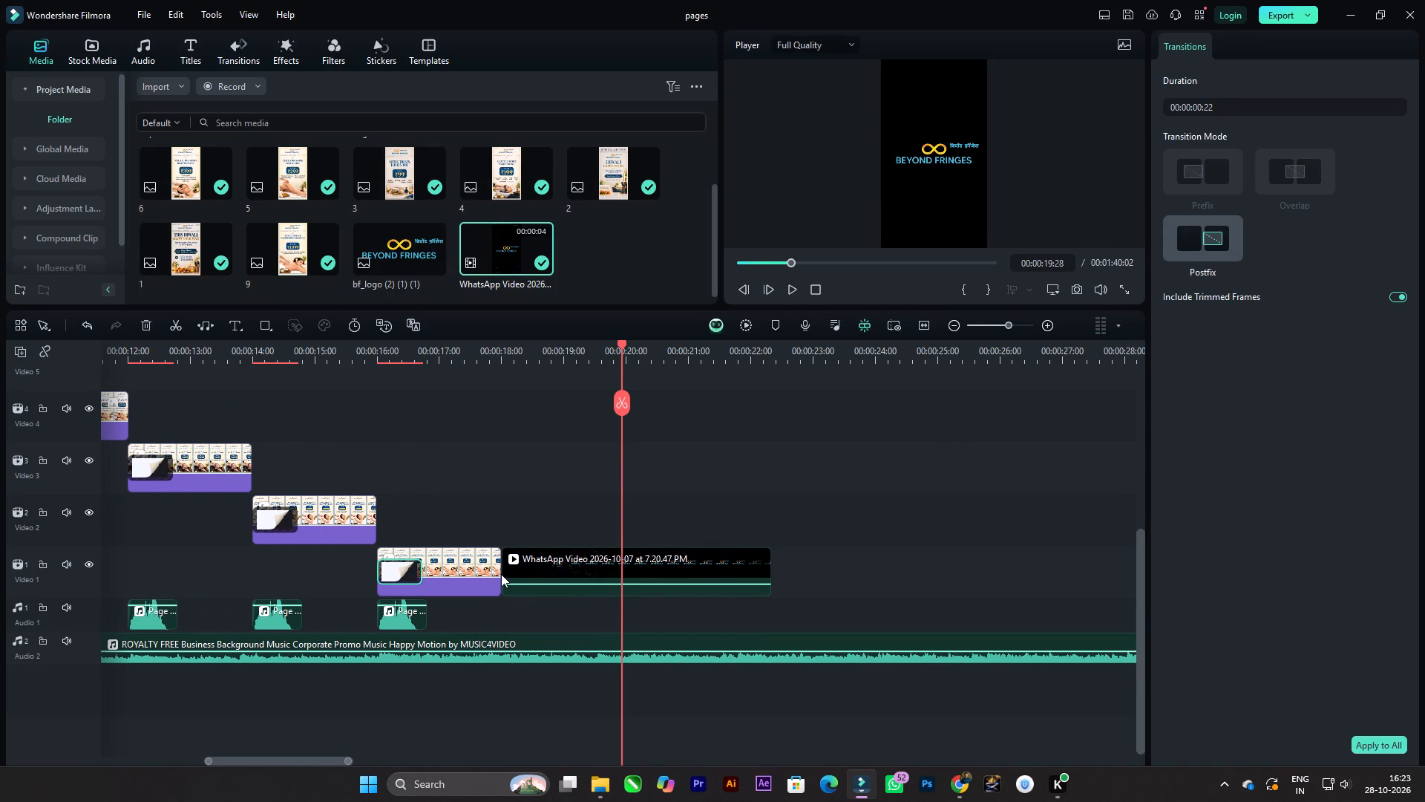
pyautogui.click(501, 574)
pyautogui.click(479, 567)
pyautogui.moveTo(499, 569); pyautogui.dragTo(514, 570)
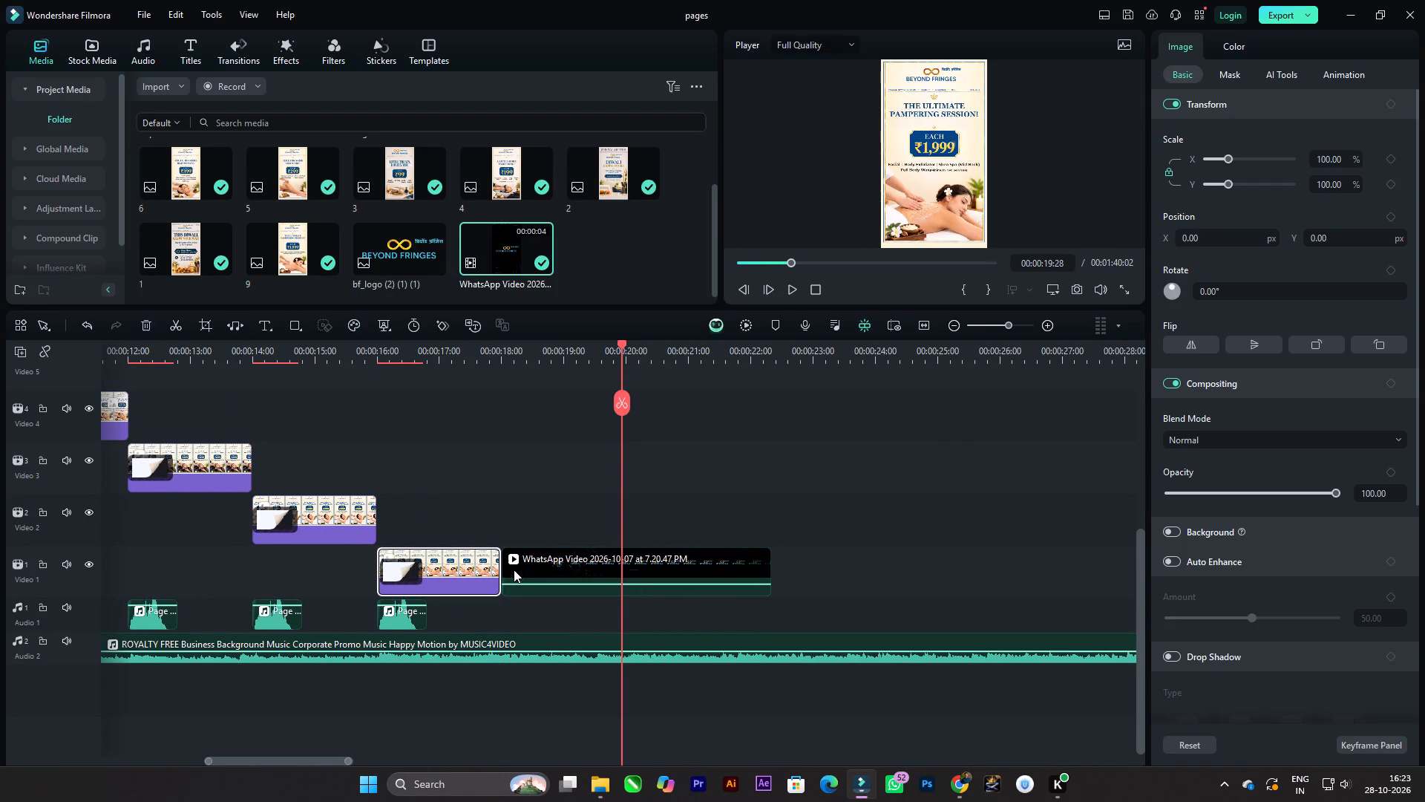
pyautogui.click(508, 502)
pyautogui.moveTo(554, 571); pyautogui.dragTo(677, 570)
pyautogui.click(474, 575)
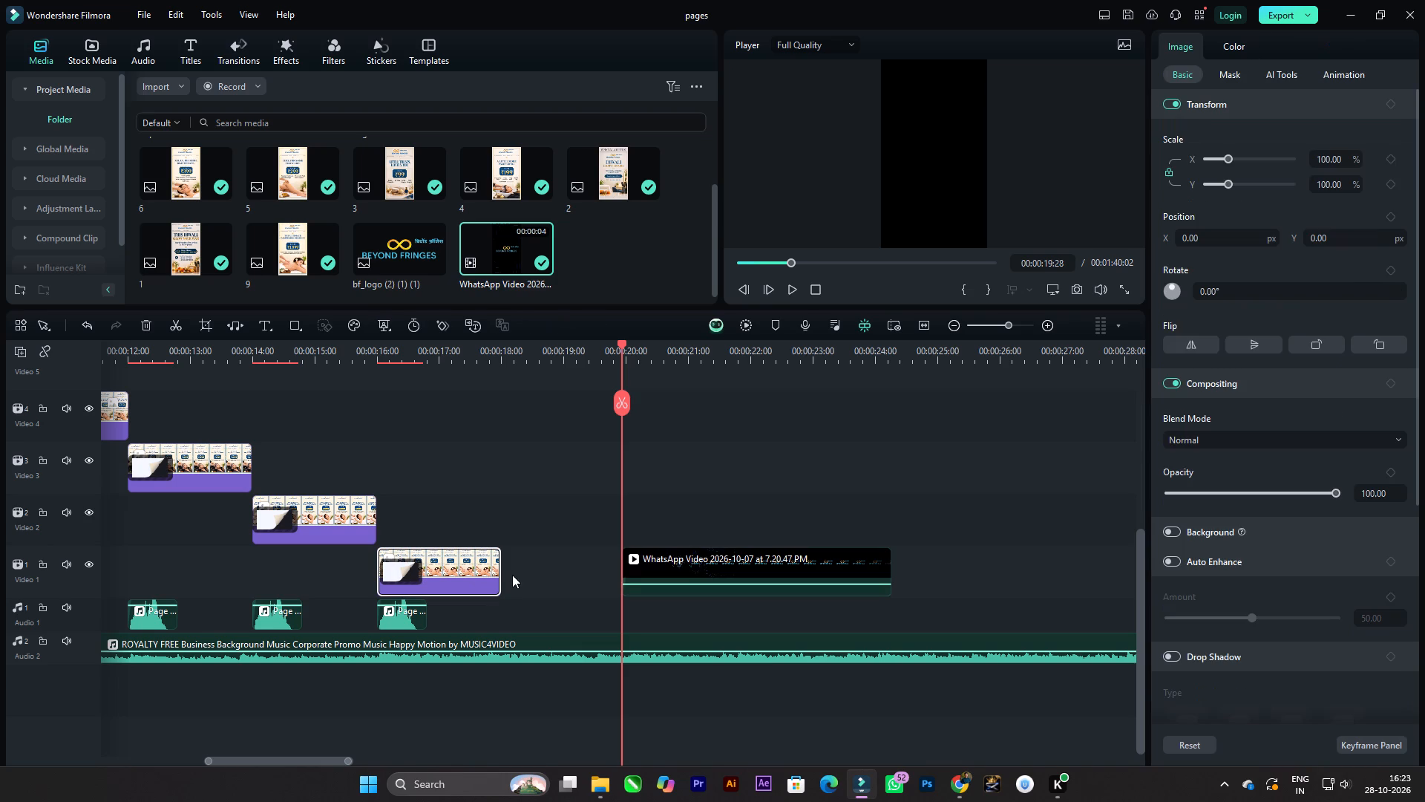
pyautogui.moveTo(499, 571); pyautogui.dragTo(517, 571)
pyautogui.moveTo(722, 555); pyautogui.dragTo(629, 560)
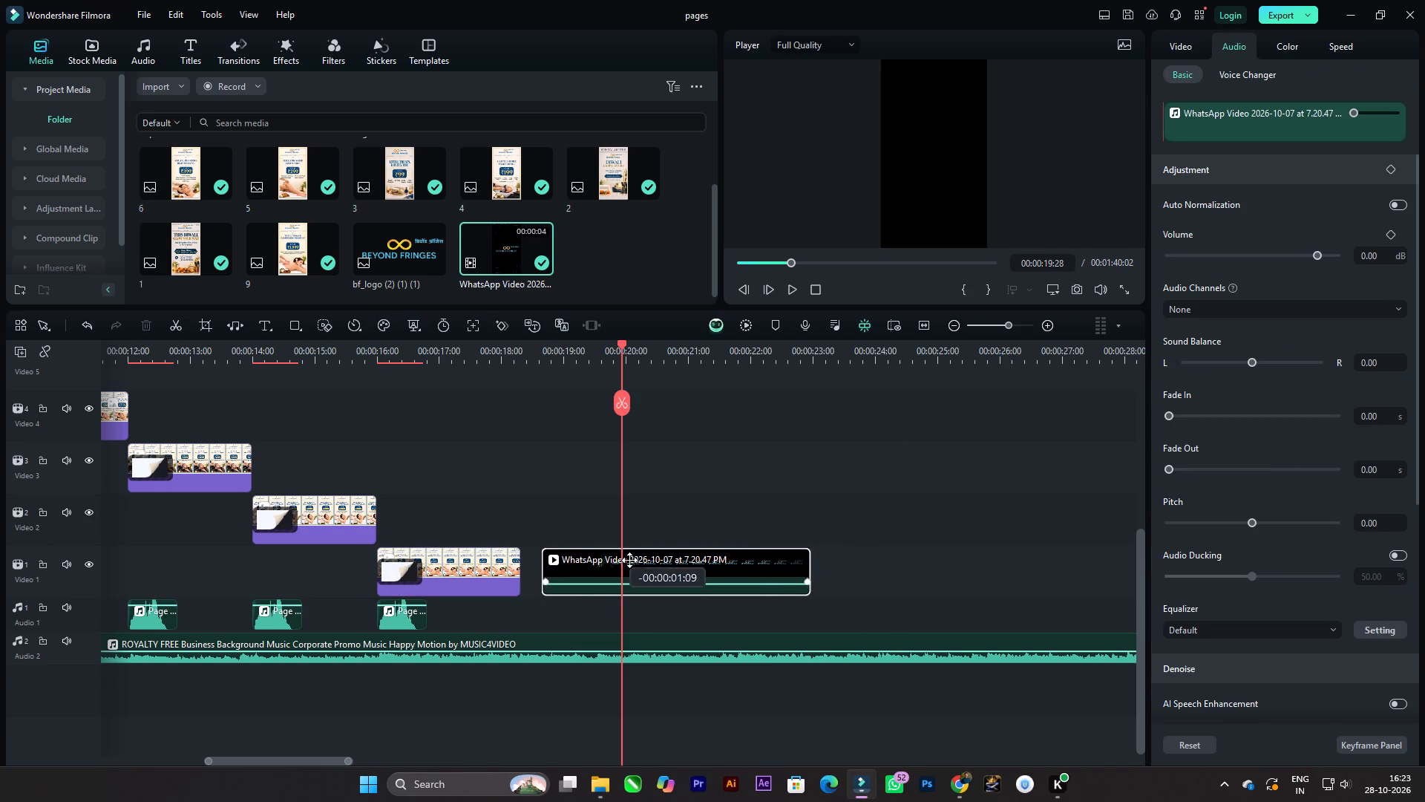
pyautogui.moveTo(629, 560); pyautogui.dragTo(614, 560)
# Search transitions for "light", add the Light Leaks transition between the last image clip and the logo video, and shorten it to 00:00:00:26.
pyautogui.click(231, 48)
pyautogui.click(281, 88)
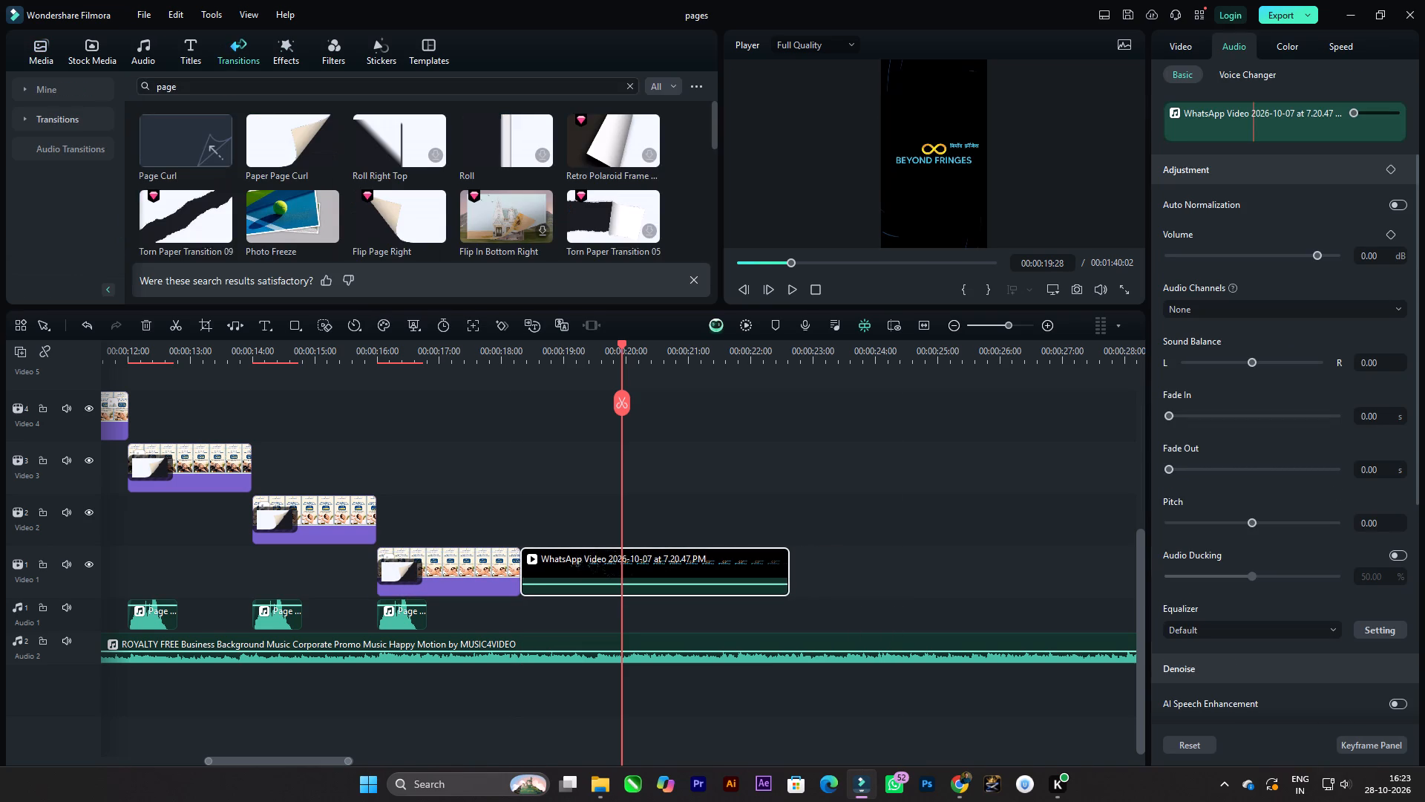
pyautogui.hotkey('ctrl', 'a')
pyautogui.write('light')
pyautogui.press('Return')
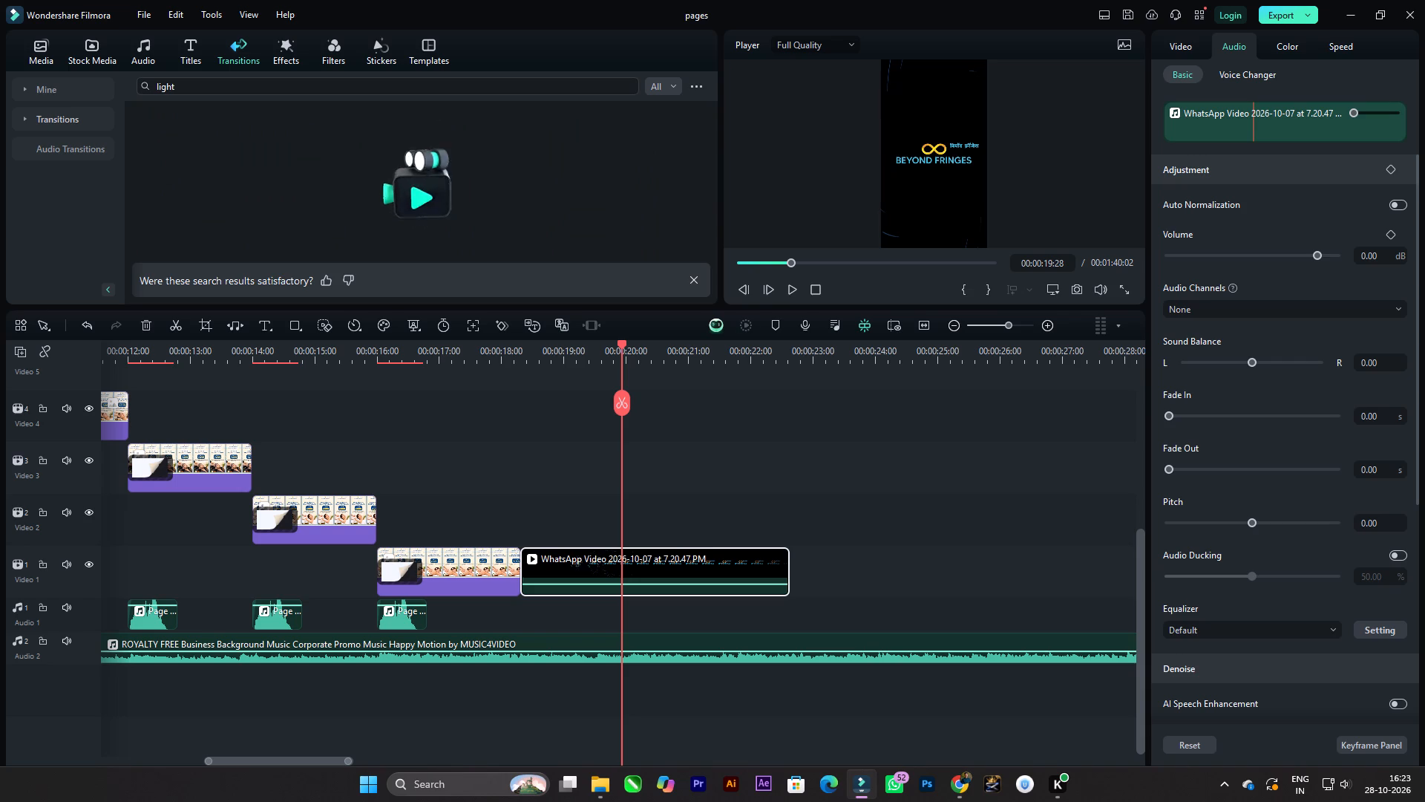
pyautogui.moveTo(180, 149); pyautogui.dragTo(516, 569)
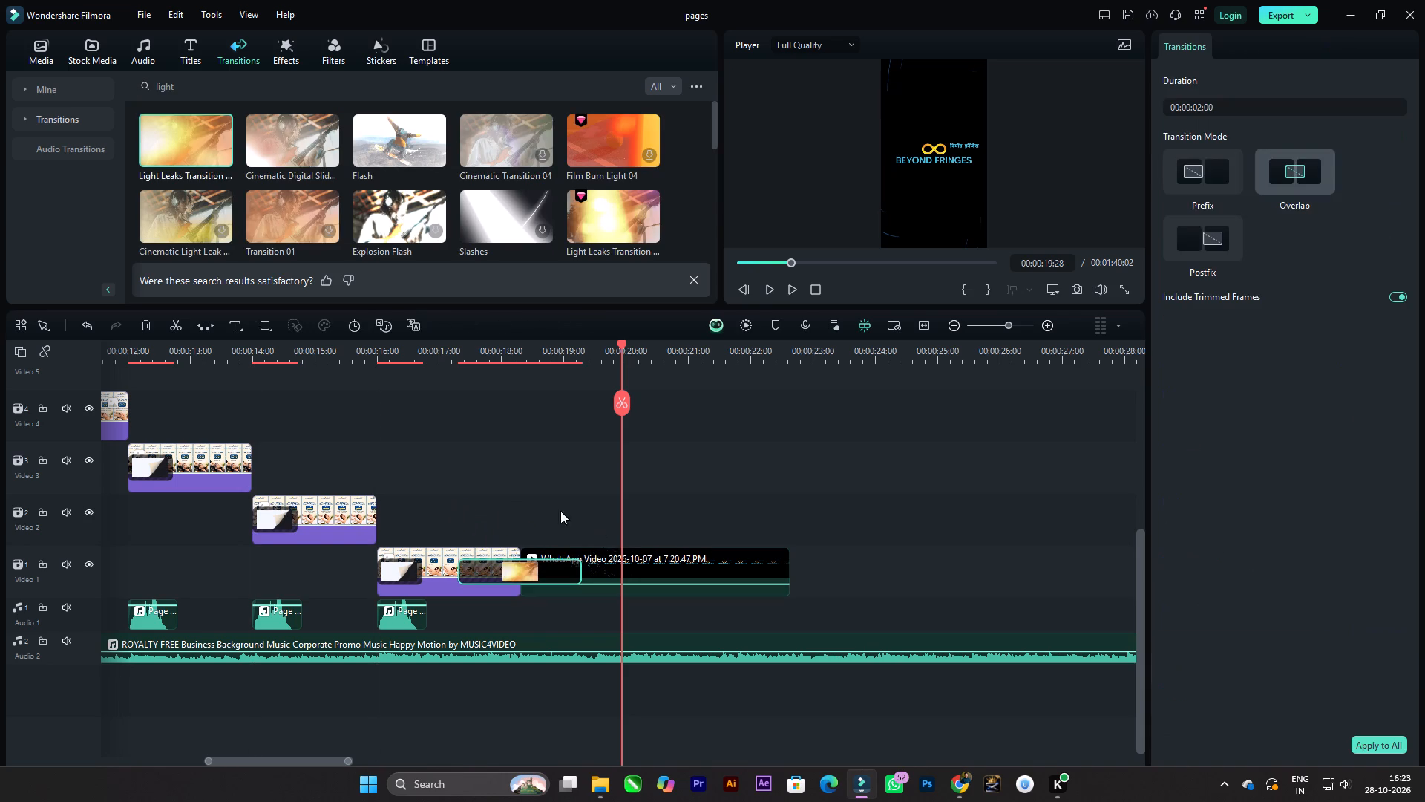
pyautogui.moveTo(462, 565); pyautogui.dragTo(494, 567)
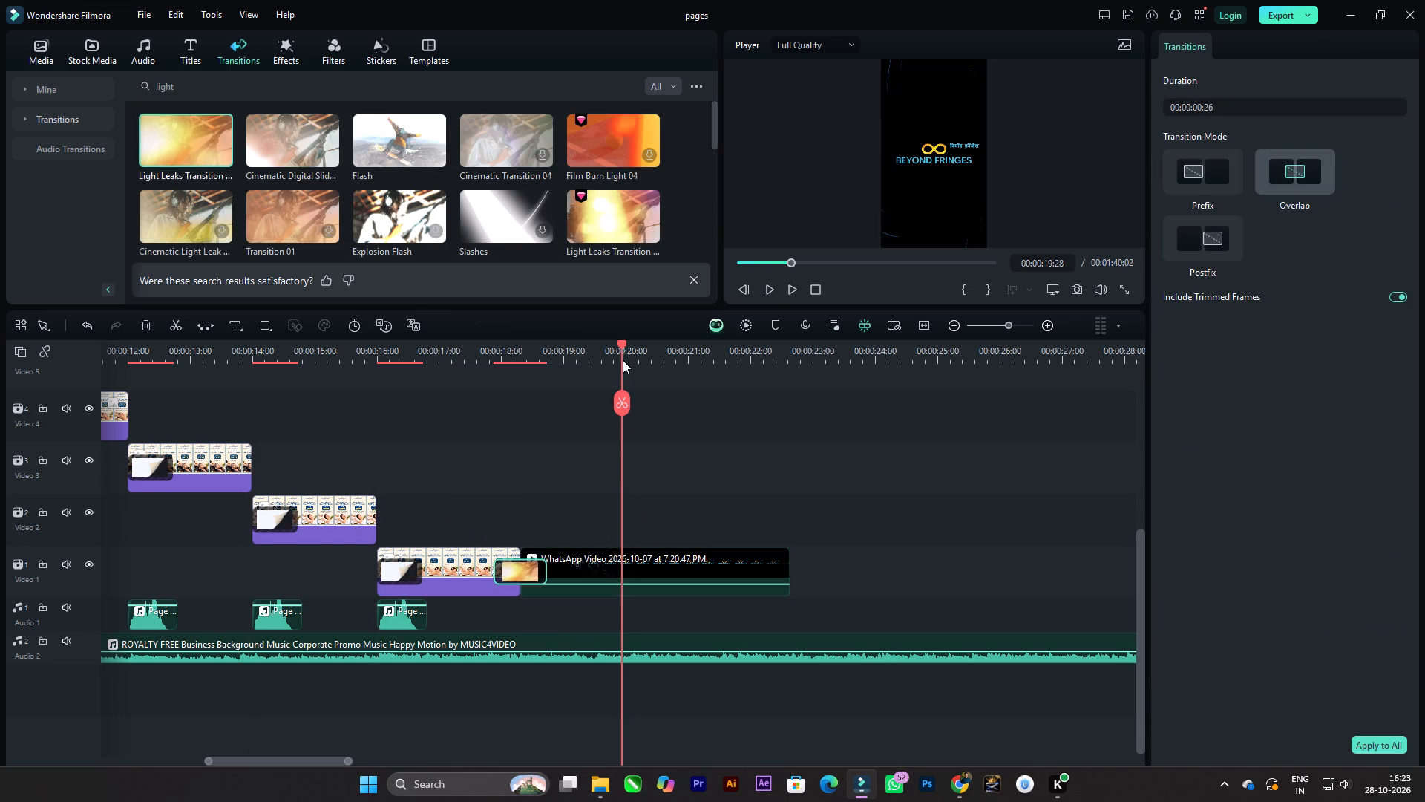
# Preview the light leaks transition and the logo video, starting from the last part of the Video 1 image clip.
pyautogui.moveTo(620, 348); pyautogui.dragTo(474, 349)
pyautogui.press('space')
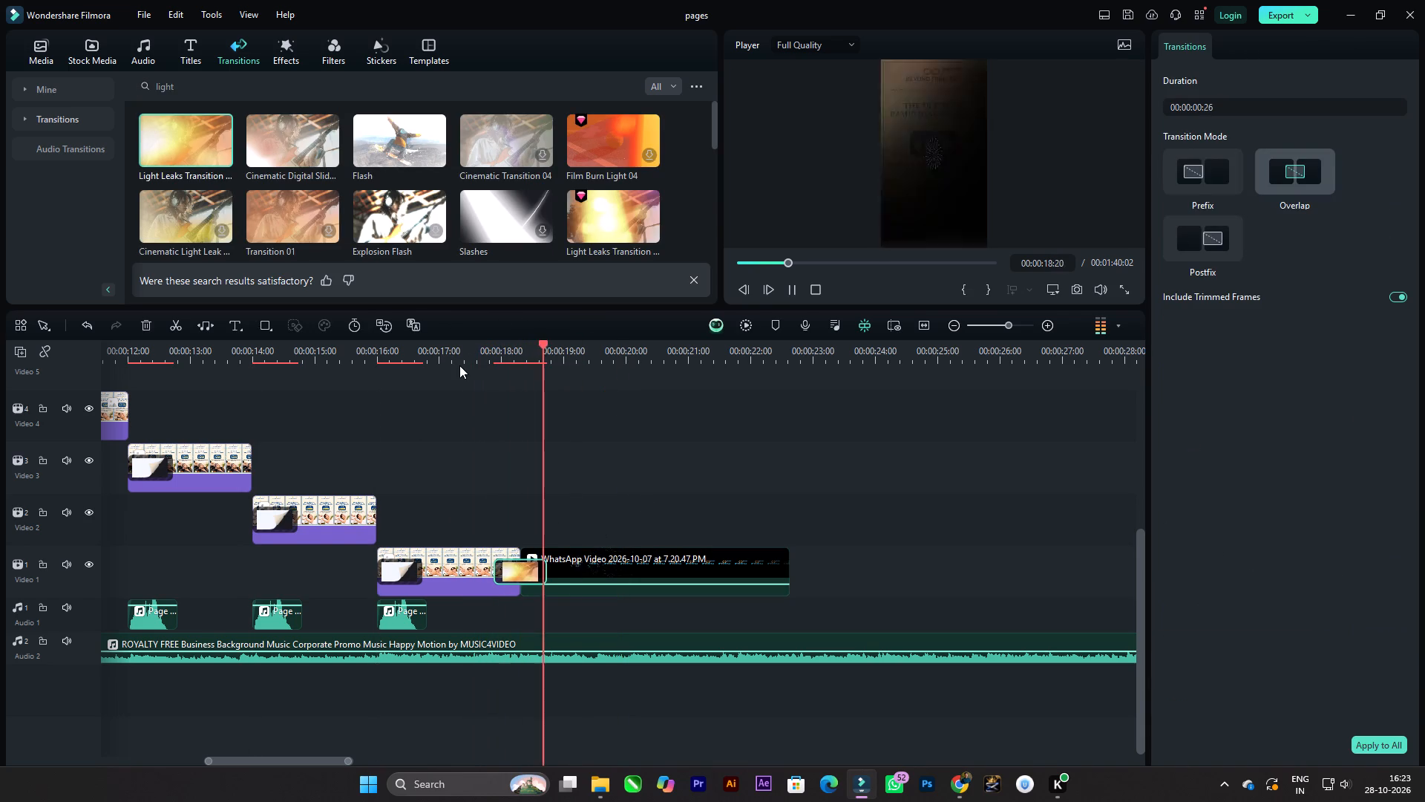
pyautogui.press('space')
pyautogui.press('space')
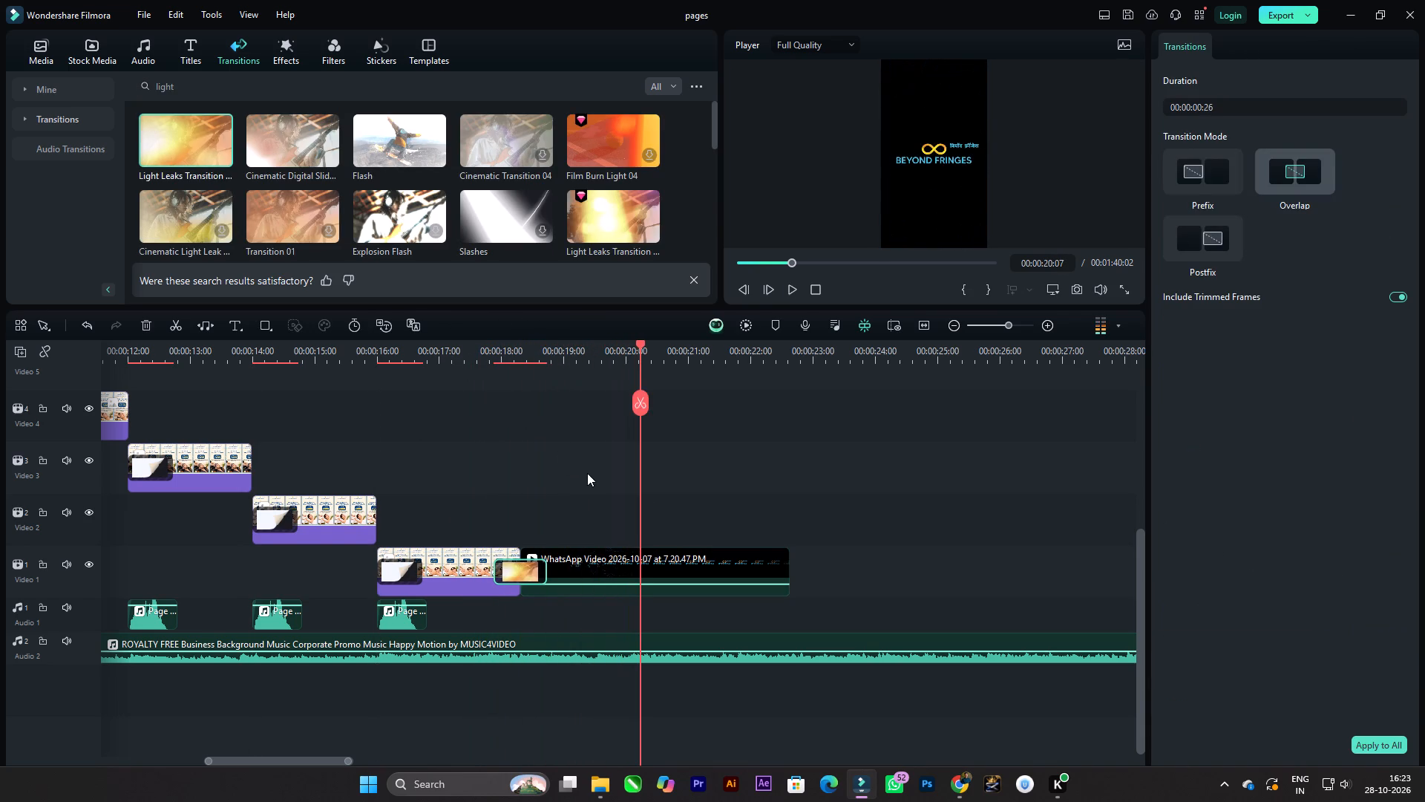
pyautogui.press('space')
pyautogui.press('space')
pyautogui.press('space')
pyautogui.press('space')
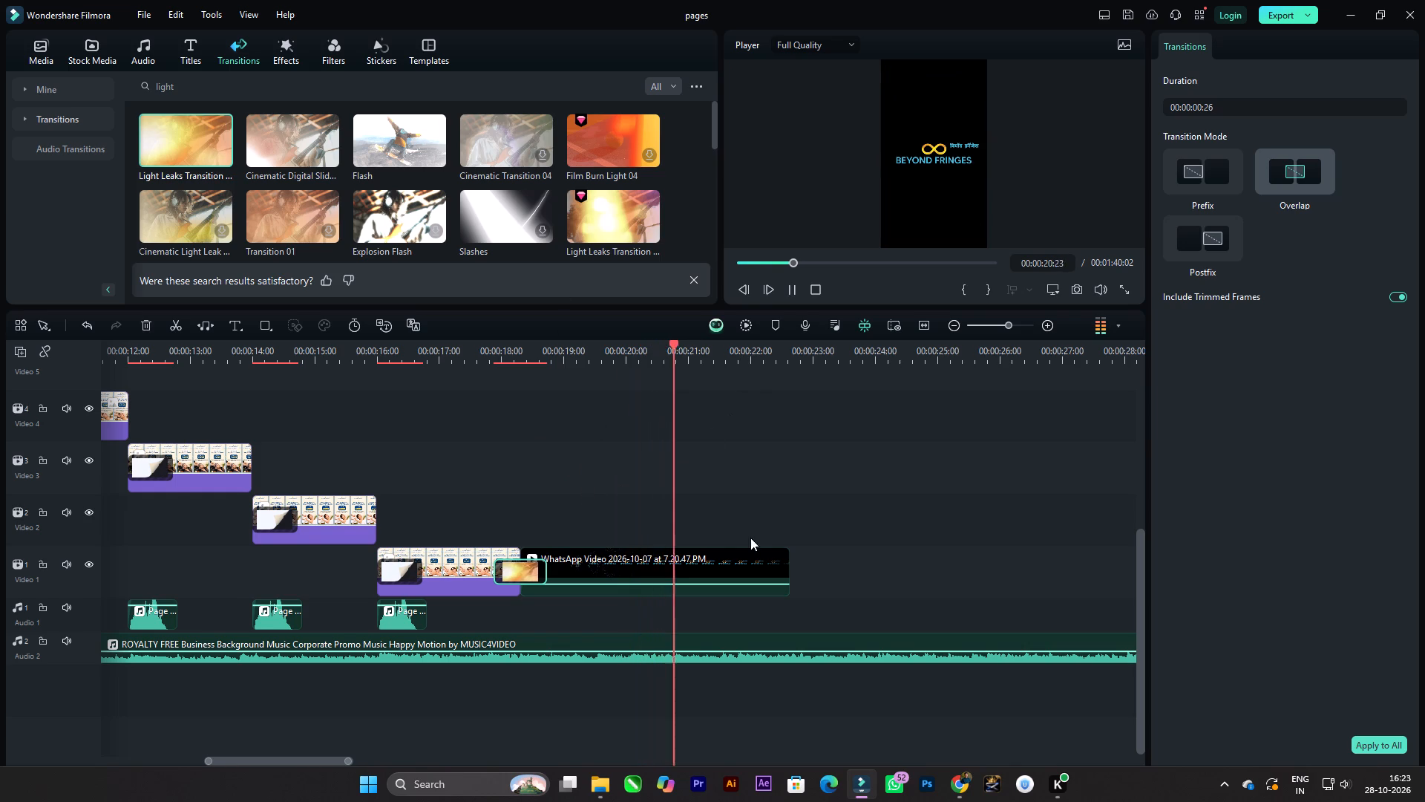
pyautogui.keyDown('ctrl'); pyautogui.scroll(-9, 749, 541); pyautogui.keyUp('ctrl')
pyautogui.keyDown('ctrl'); pyautogui.scroll(-2, 689, 541); pyautogui.keyUp('ctrl')
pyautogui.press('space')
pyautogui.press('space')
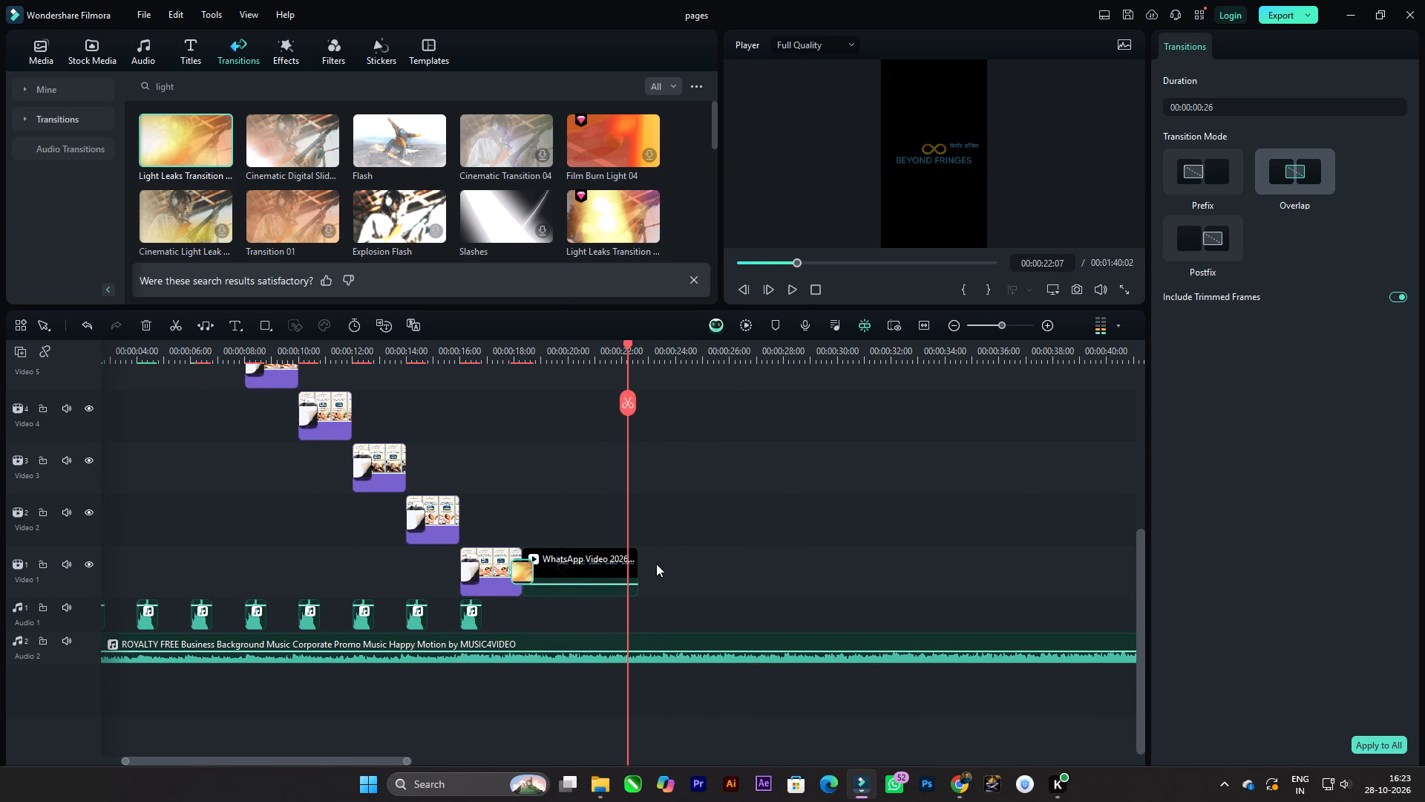
# Split the background music at 00:00:22:19, where the WhatsApp logo video ends, and delete the excess part after it.
pyautogui.press('space')
pyautogui.keyDown('ctrl'); pyautogui.scroll(16, 657, 561); pyautogui.keyUp('ctrl')
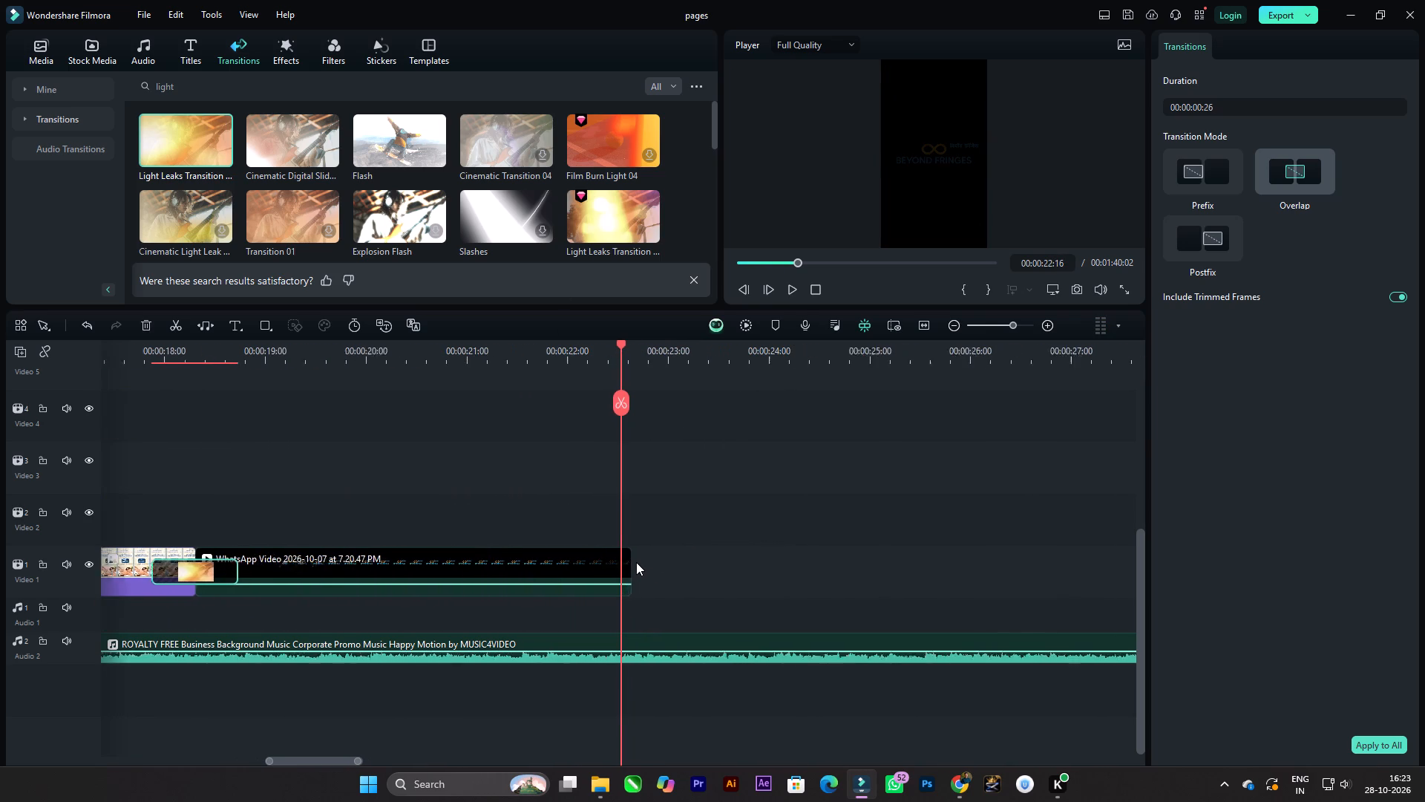
pyautogui.keyDown('ctrl'); pyautogui.scroll(2, 636, 562); pyautogui.keyUp('ctrl')
pyautogui.press('space')
pyautogui.press('space')
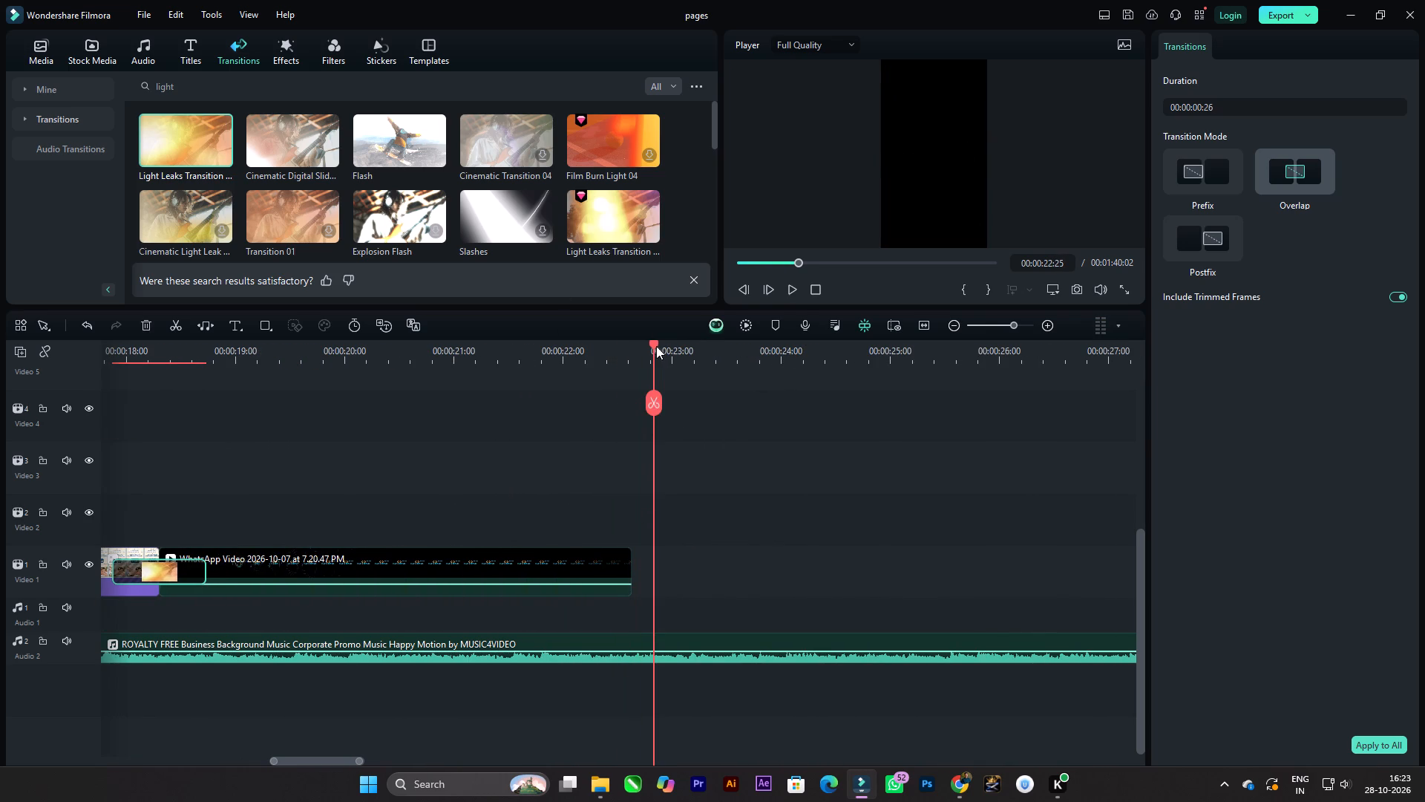
pyautogui.moveTo(656, 346); pyautogui.dragTo(630, 345)
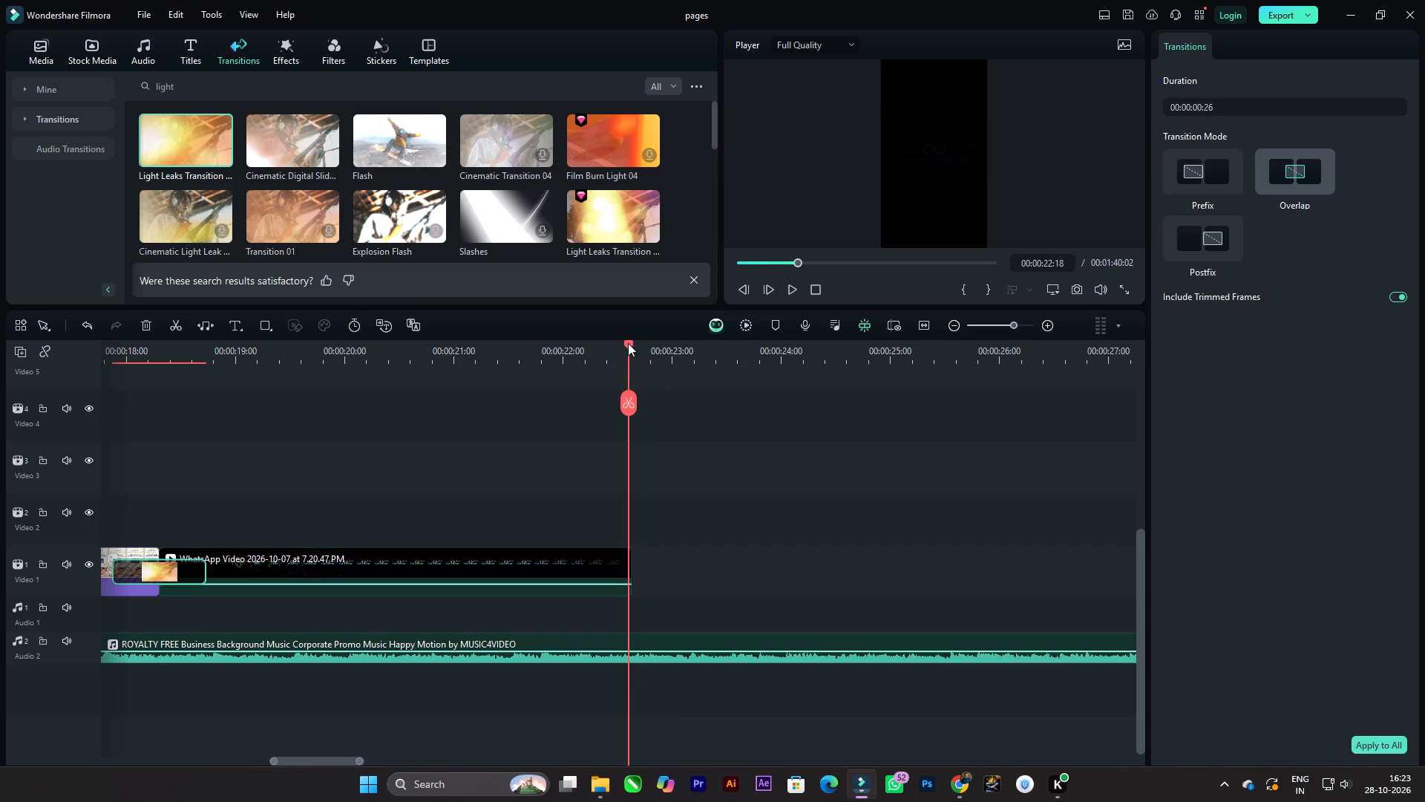
pyautogui.click(629, 345)
pyautogui.click(663, 642)
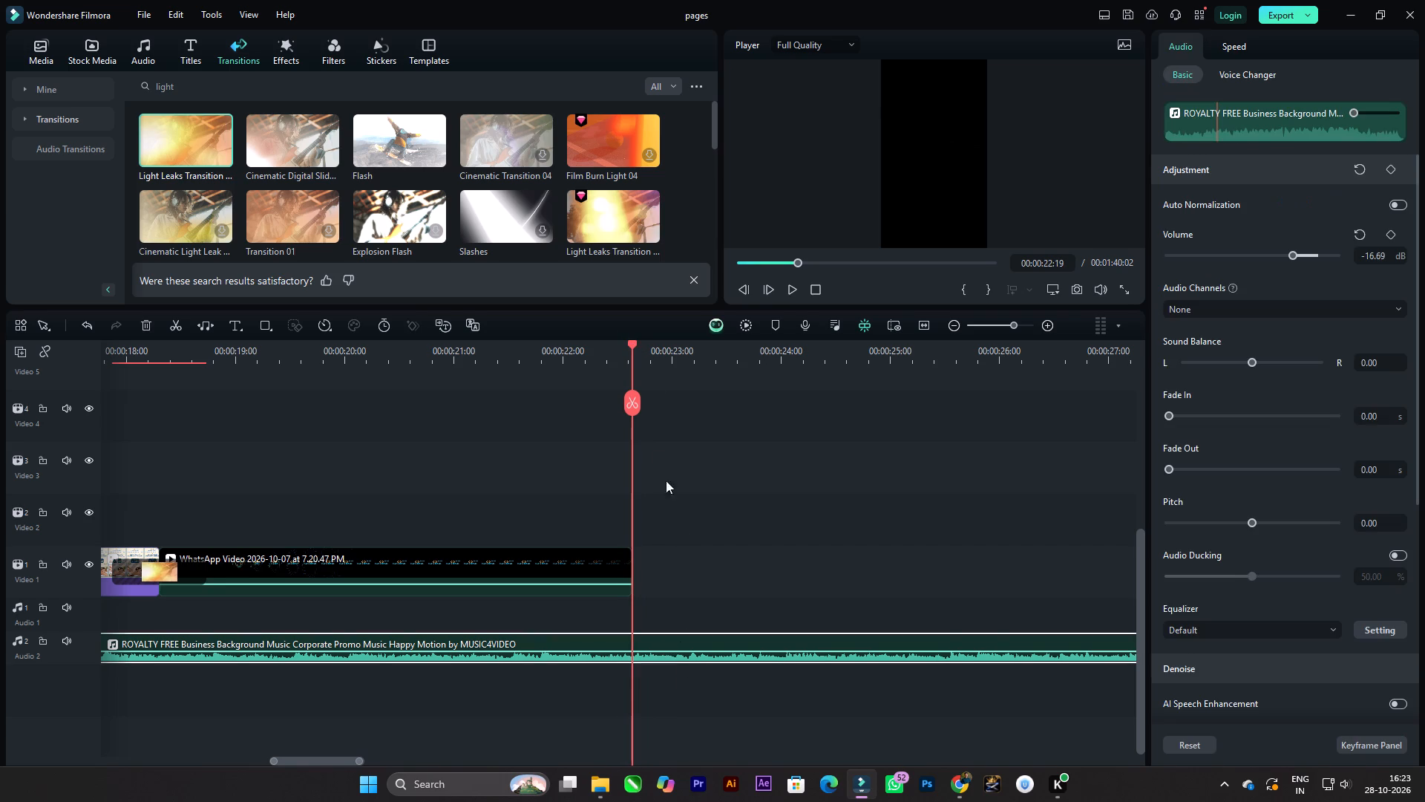
pyautogui.click(635, 413)
pyautogui.click(709, 653)
pyautogui.press('Delete')
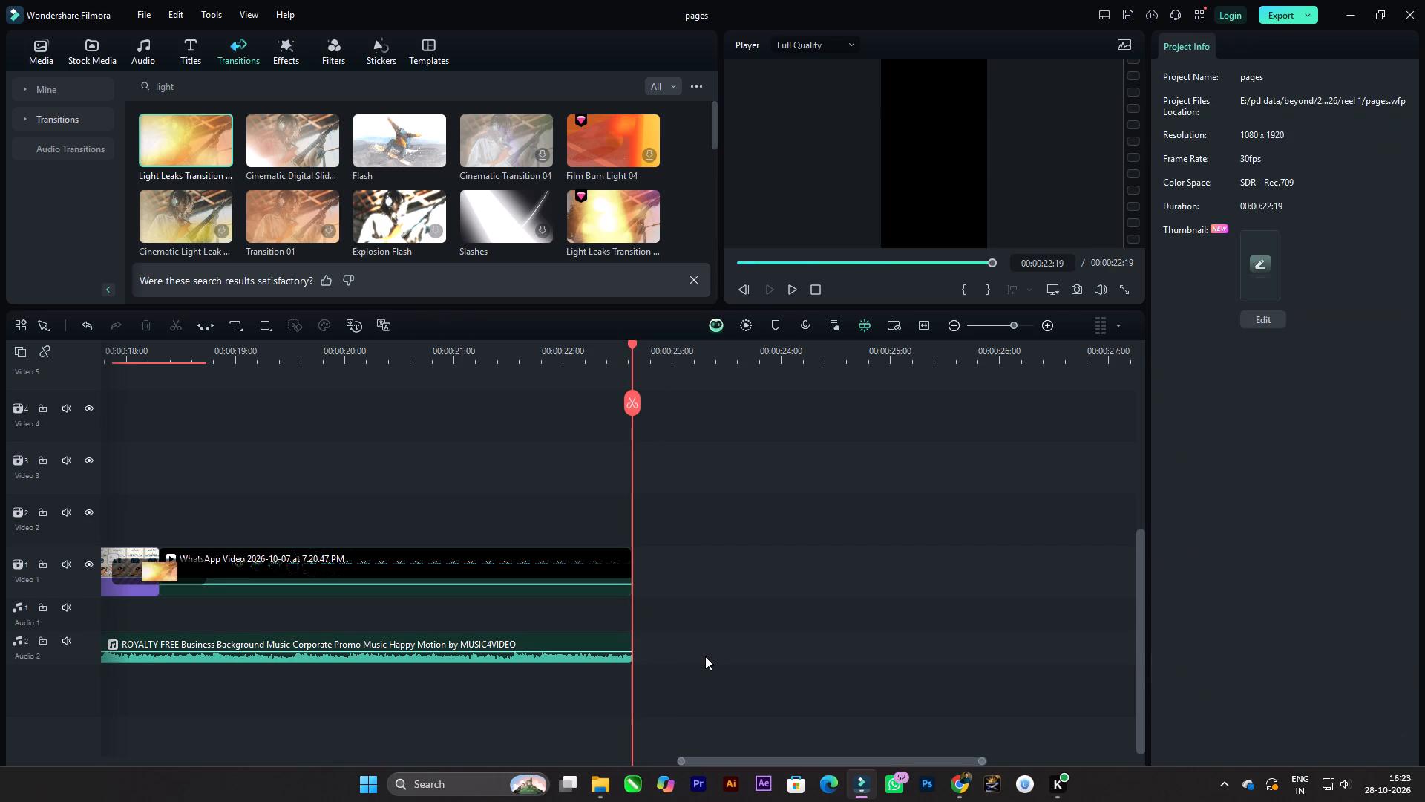
# Play the reel in full screen to check the page turns, sounds and ending.
pyautogui.click(1124, 287)
pyautogui.press('space')
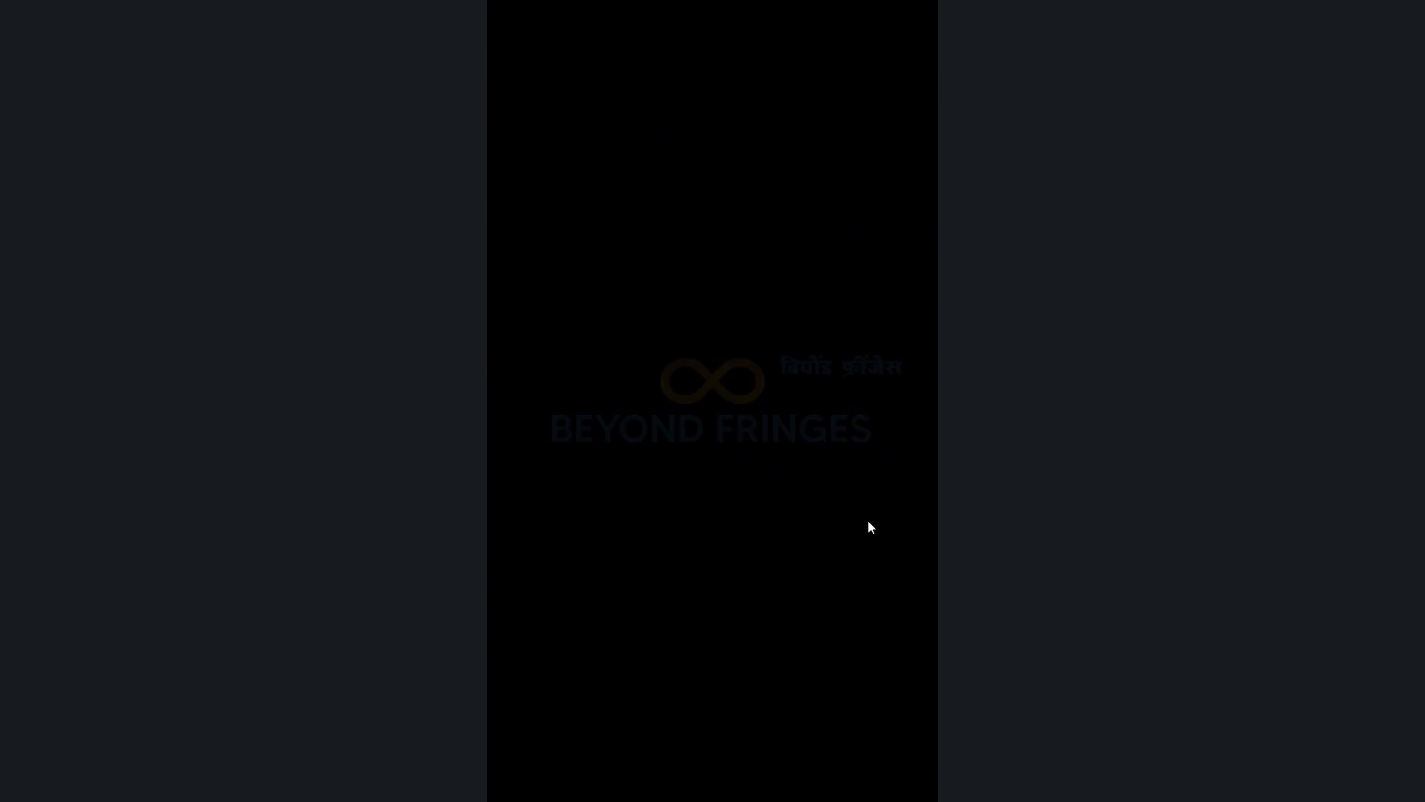
pyautogui.press('space')
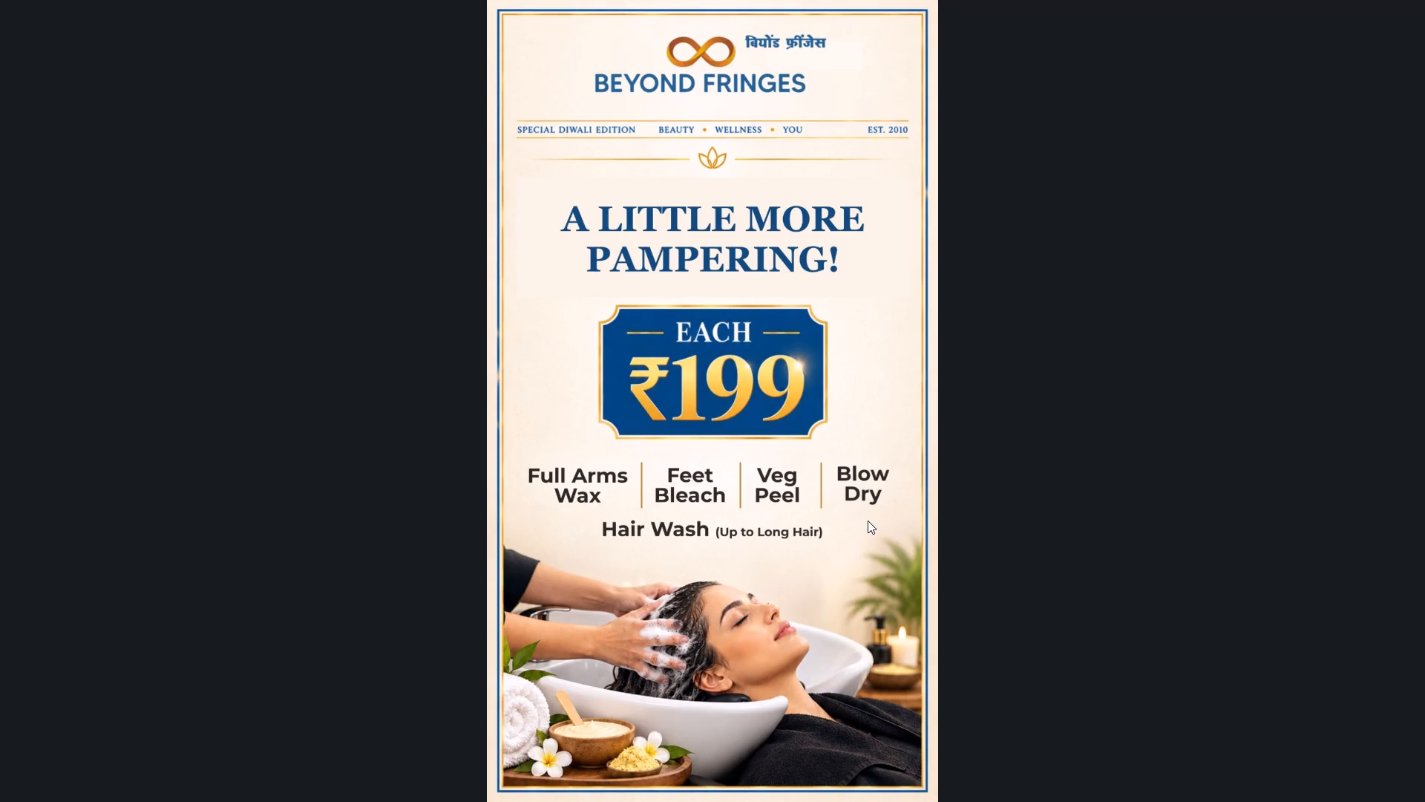
pyautogui.press('space')
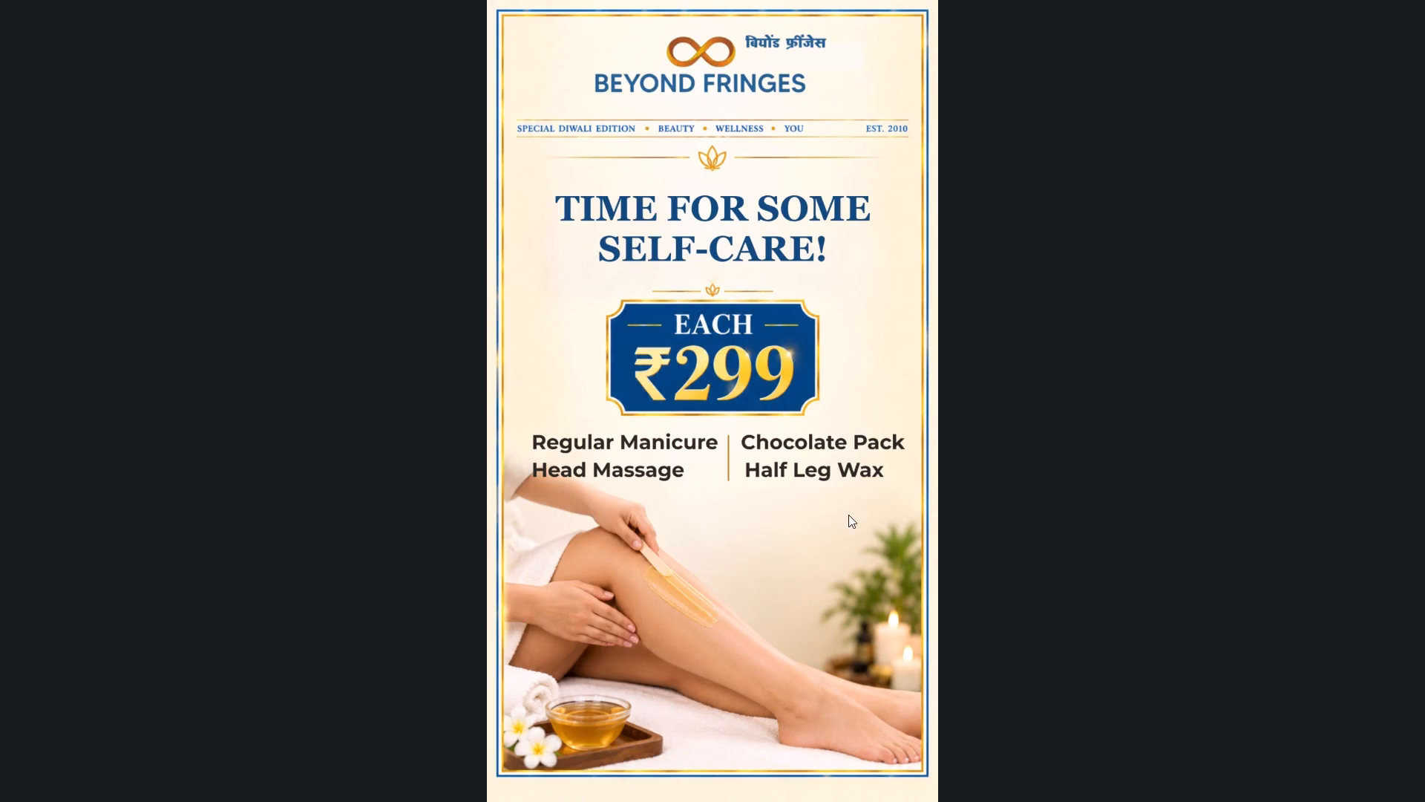
pyautogui.press('Escape')
# Lengthen the page curl transition at the start of the Video 9 clip to 00:00:01:05 and play it back.
pyautogui.moveTo(1037, 347); pyautogui.dragTo(673, 370)
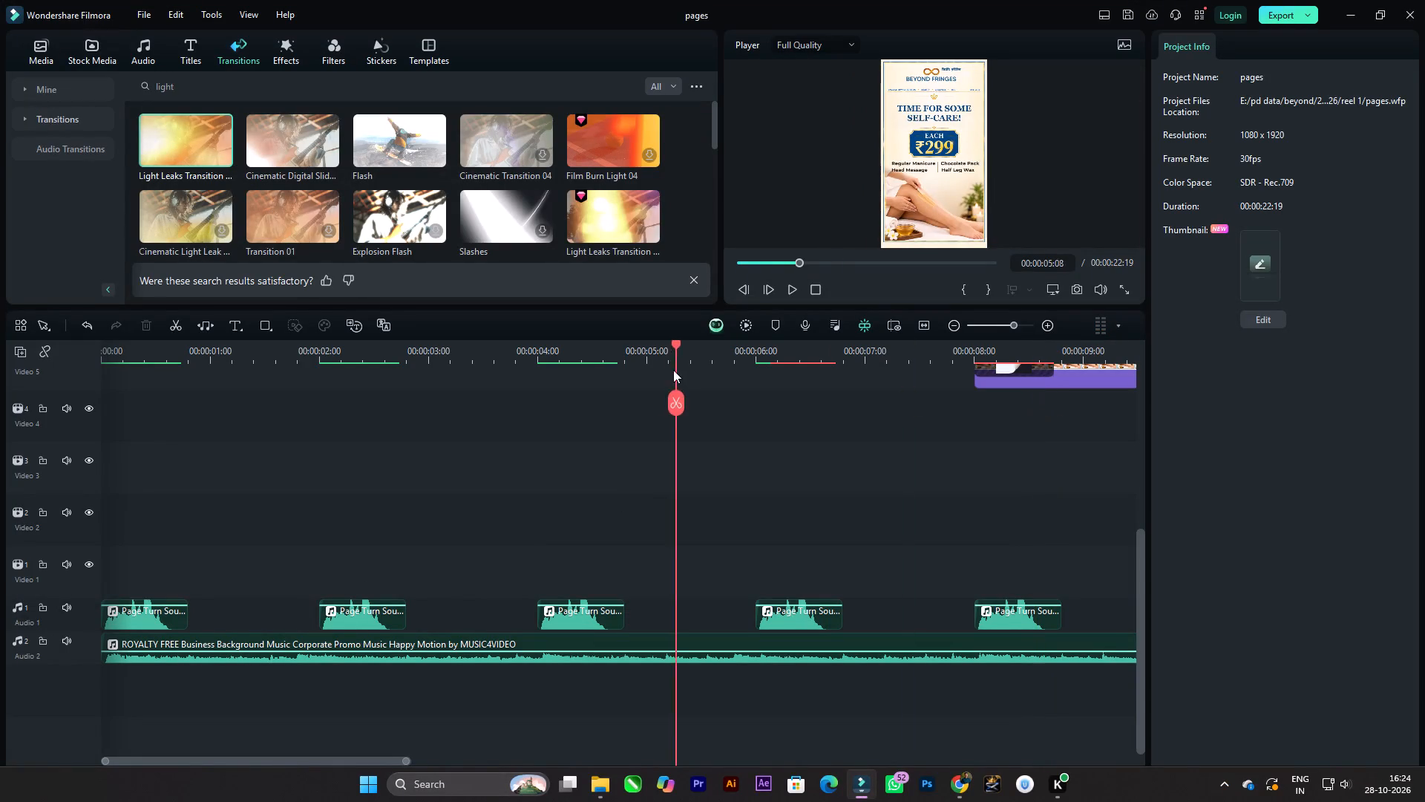
pyautogui.moveTo(673, 370); pyautogui.dragTo(14, 423)
pyautogui.keyDown('ctrl'); pyautogui.scroll(15, 240, 565); pyautogui.keyUp('ctrl')
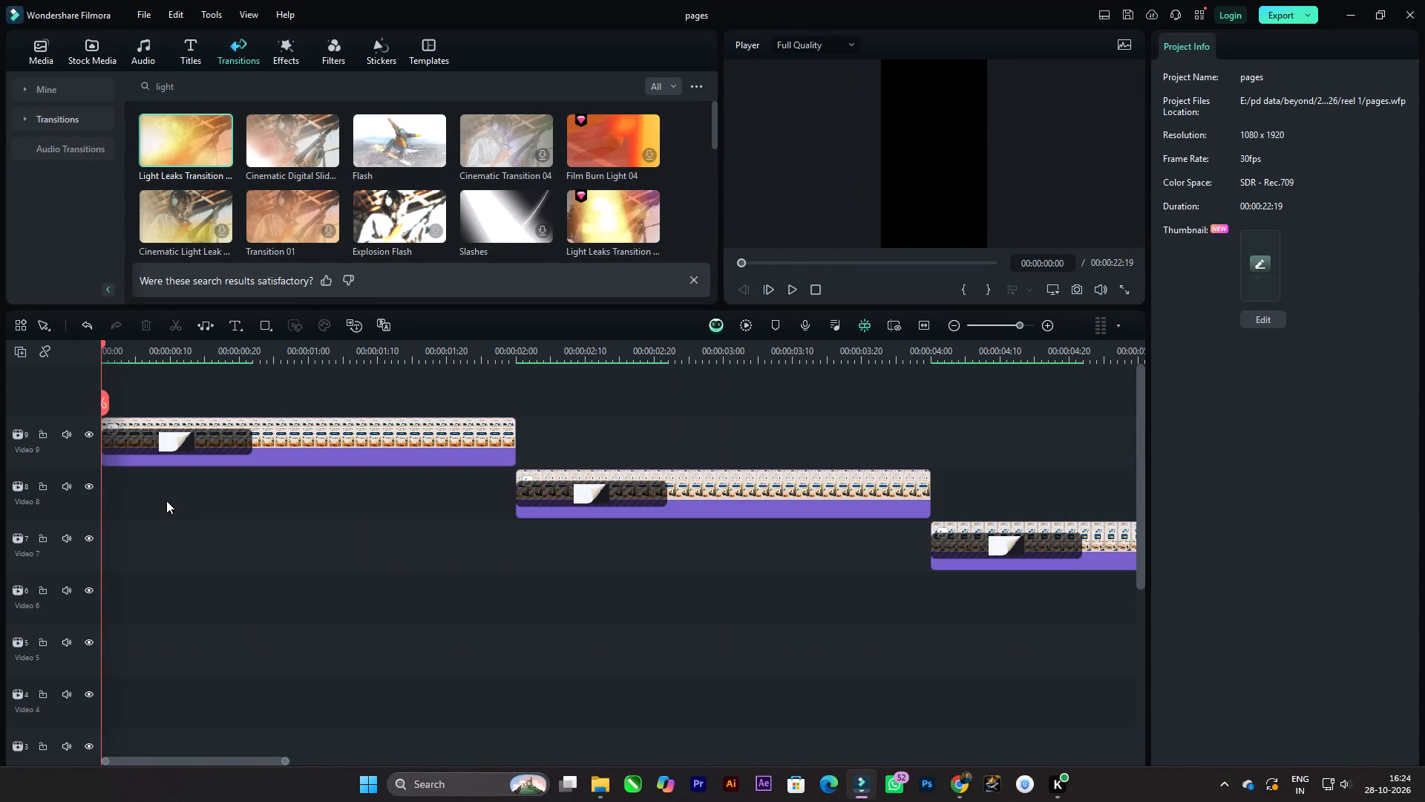
pyautogui.keyDown('ctrl'); pyautogui.scroll(3, 166, 501); pyautogui.keyUp('ctrl')
pyautogui.scroll(3, 221, 469)
pyautogui.moveTo(275, 435); pyautogui.dragTo(389, 436)
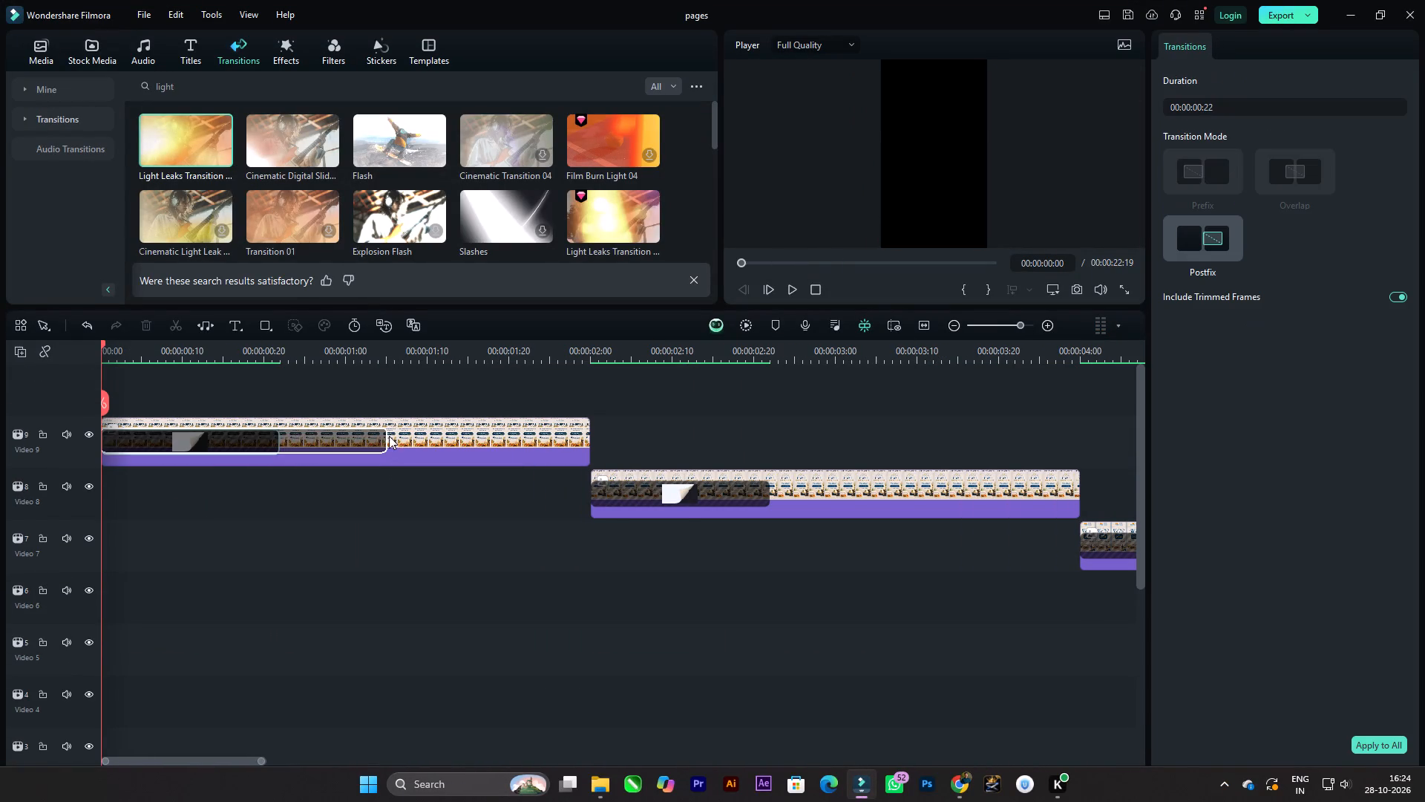
pyautogui.press('space')
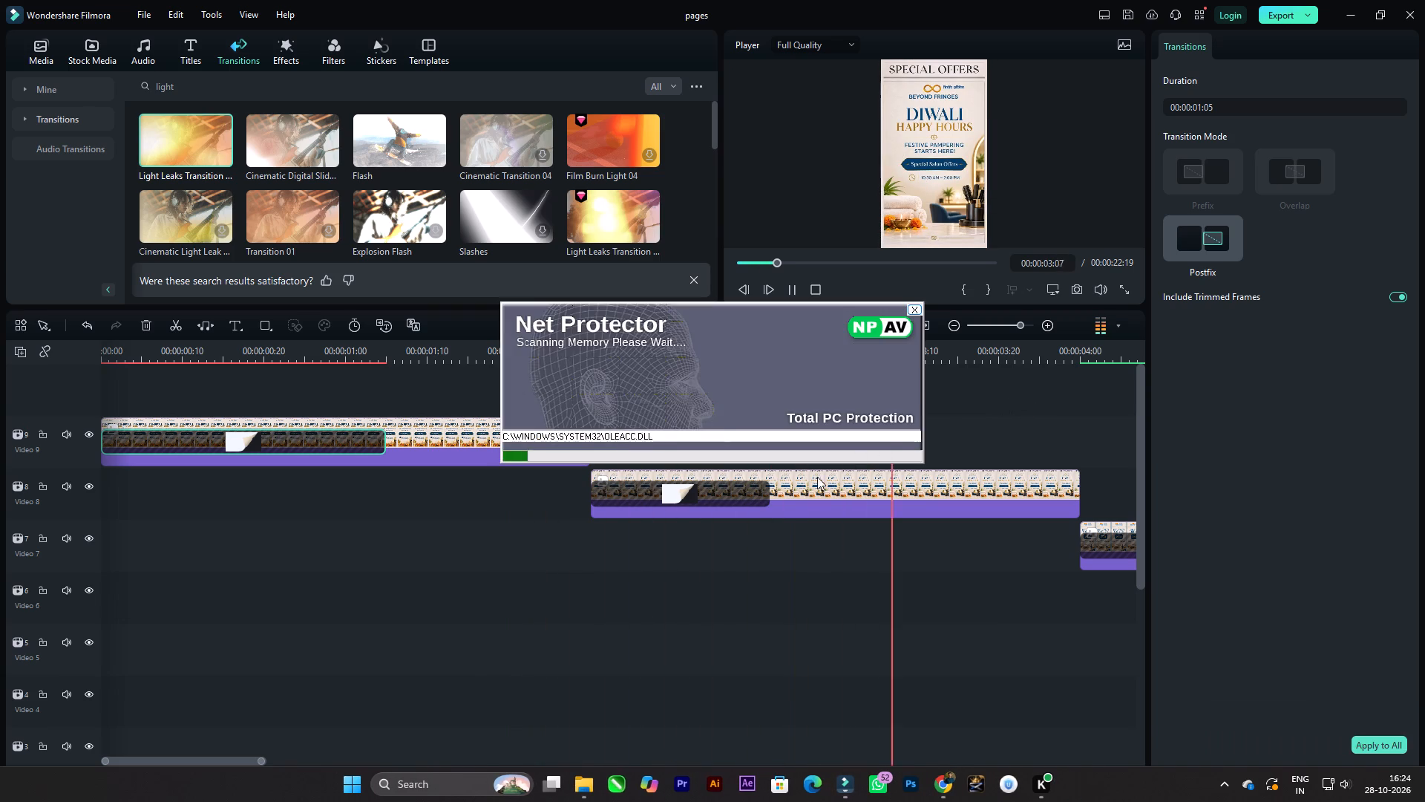
pyautogui.press('space')
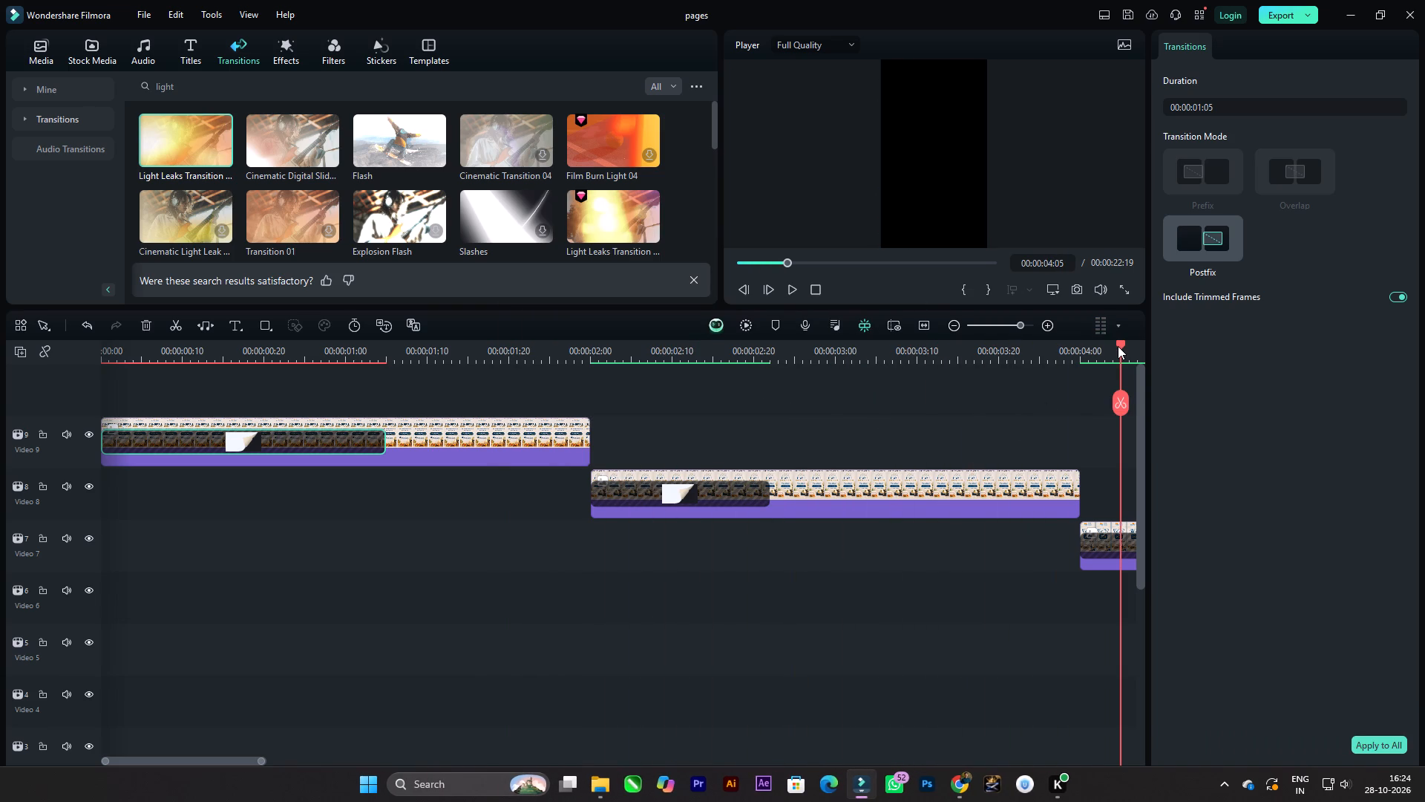
pyautogui.moveTo(1118, 346); pyautogui.dragTo(0, 241)
pyautogui.press('space')
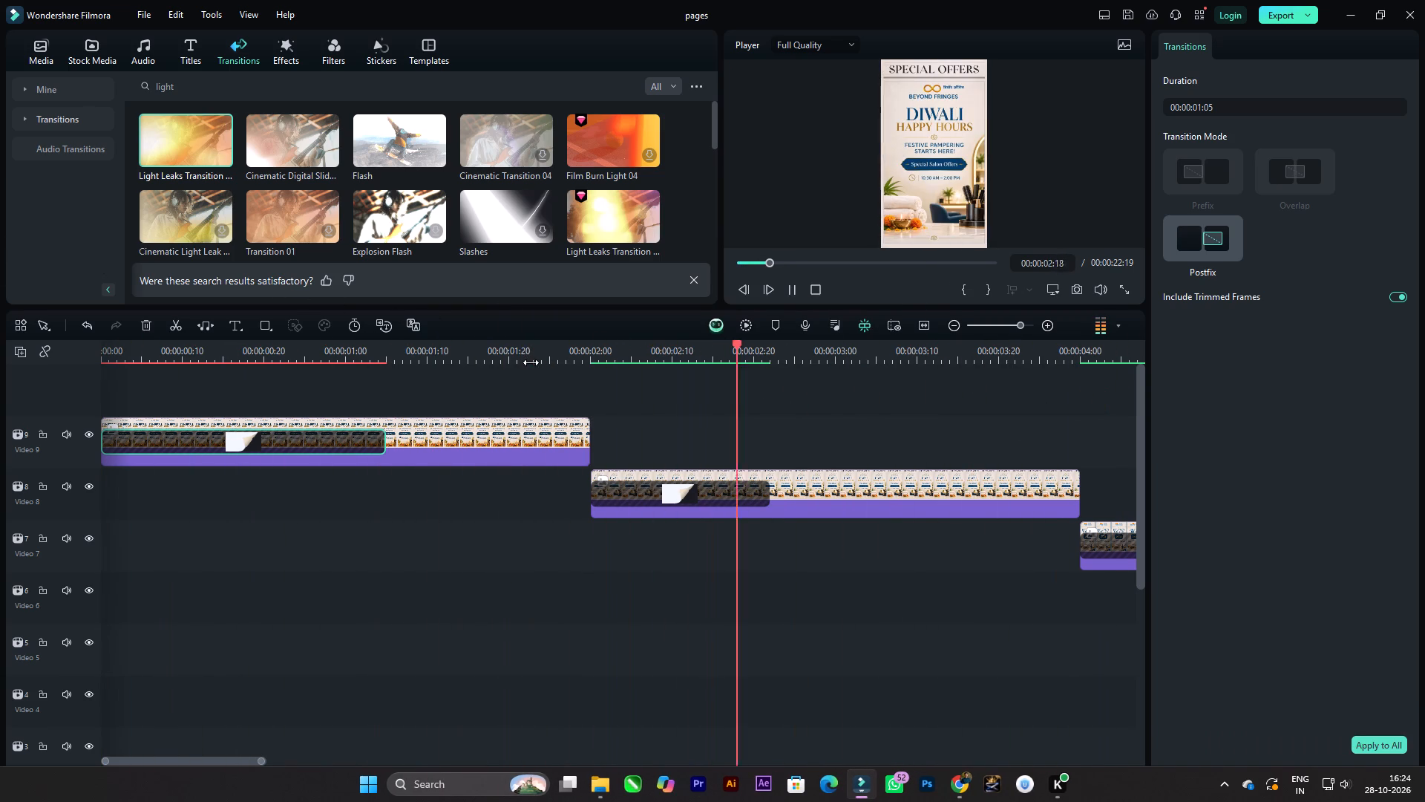
pyautogui.press('space')
# Lengthen the page curl transition at the start of the Video 8 clip to 00:00:00:26 and play it back.
pyautogui.moveTo(767, 490); pyautogui.dragTo(802, 489)
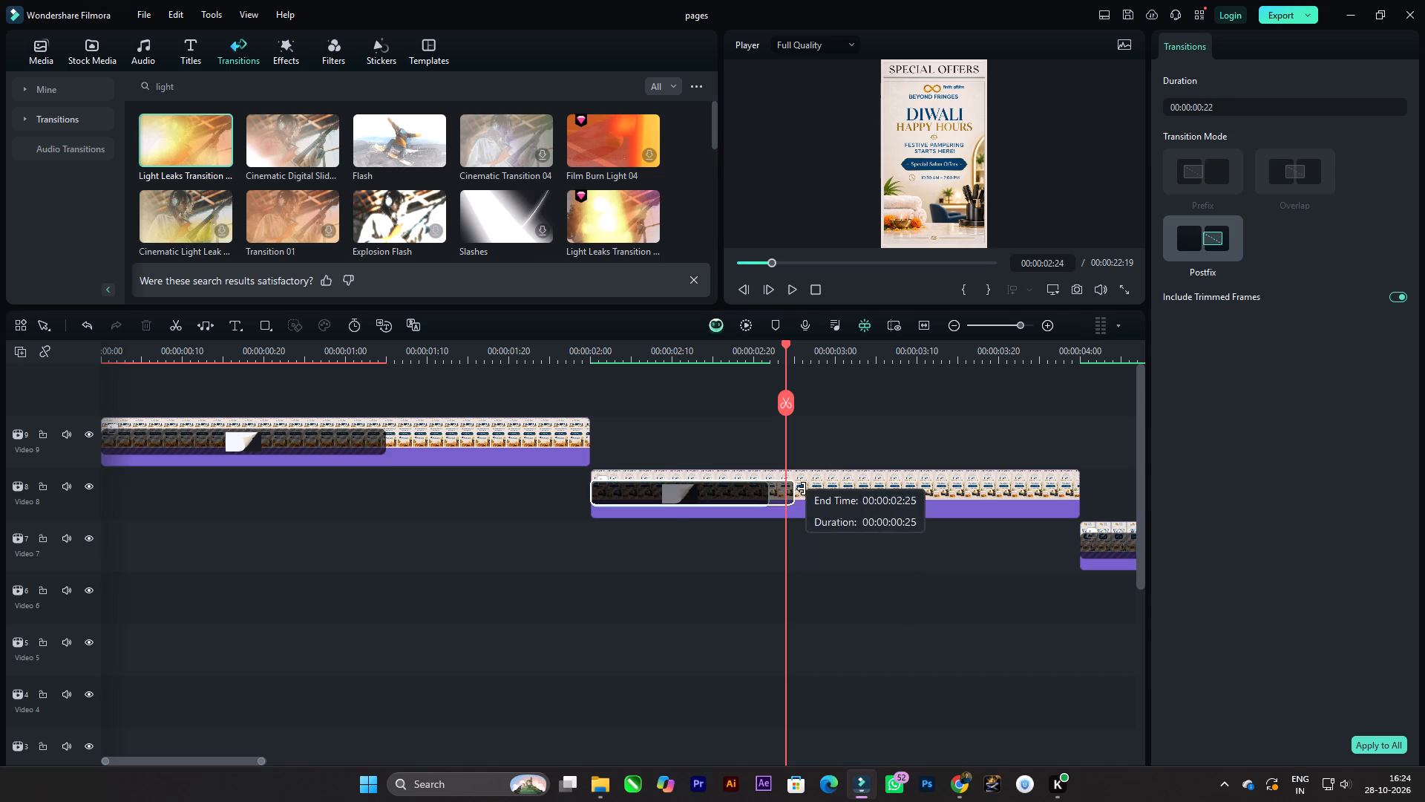
pyautogui.moveTo(802, 489); pyautogui.dragTo(804, 489)
pyautogui.moveTo(787, 347); pyautogui.dragTo(558, 323)
pyautogui.press('space')
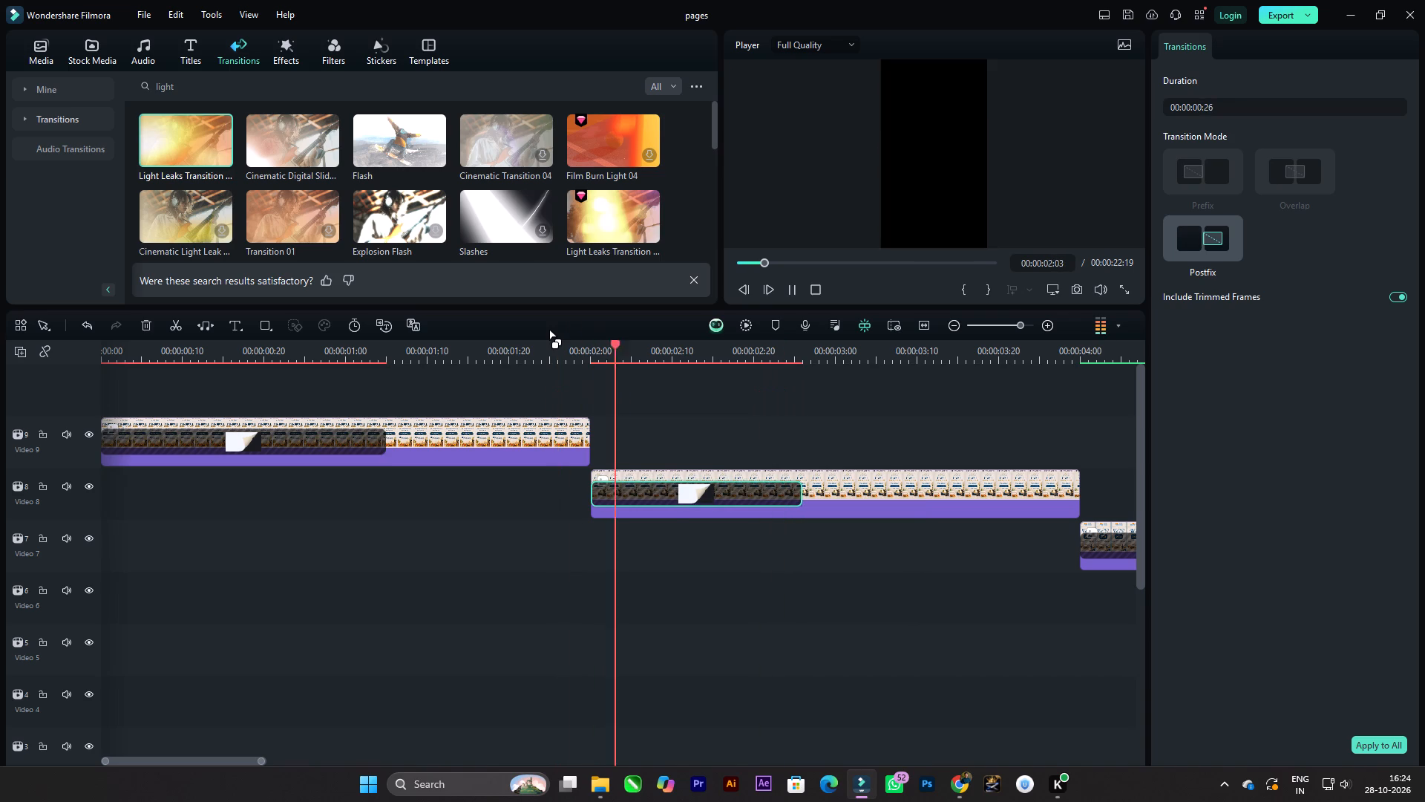
pyautogui.press('space')
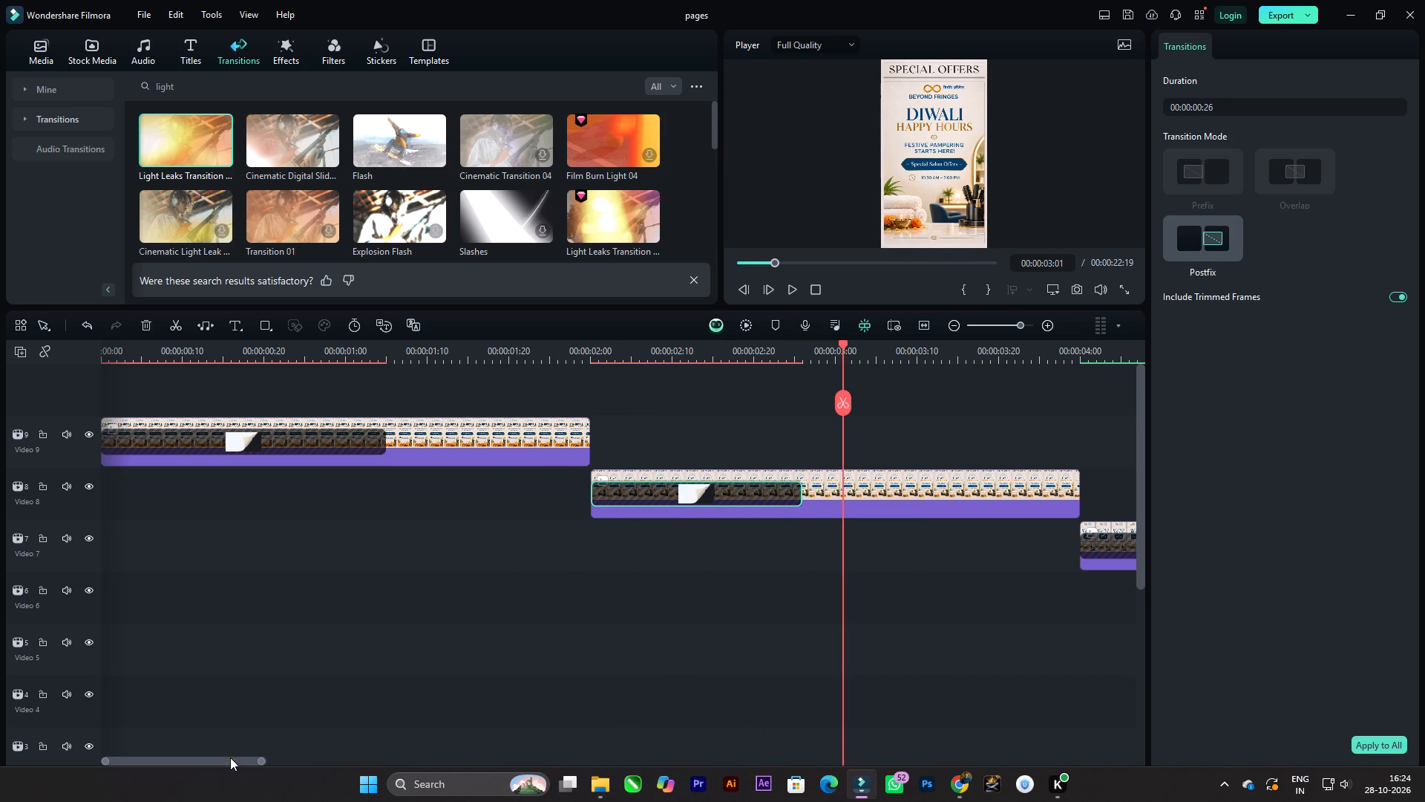
# Lengthen the Paper Page Curl transition on the Video 7 clip to 00:00:00:25 and play it back.
pyautogui.moveTo(230, 759); pyautogui.dragTo(338, 759)
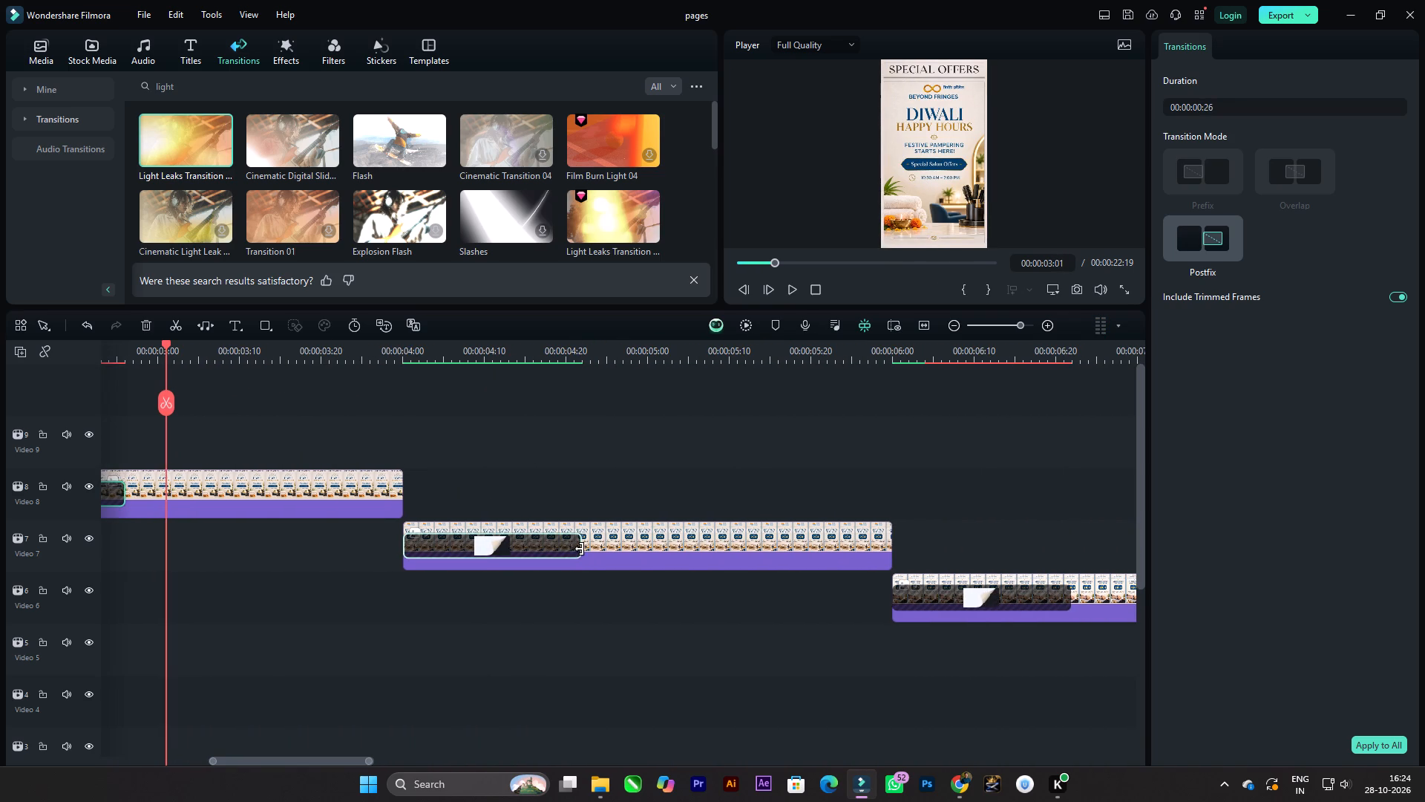
pyautogui.moveTo(580, 549); pyautogui.dragTo(609, 548)
pyautogui.press('space')
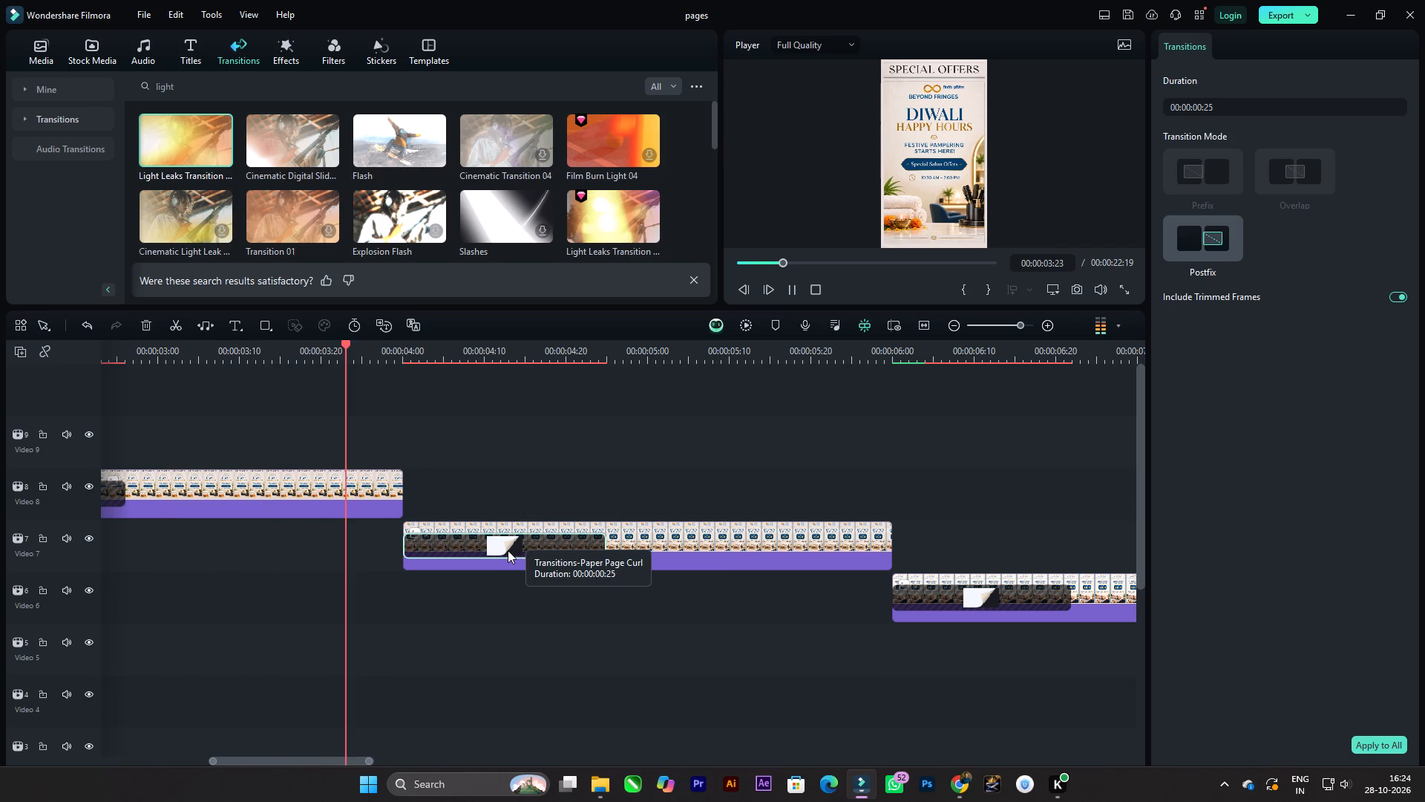
pyautogui.press('space')
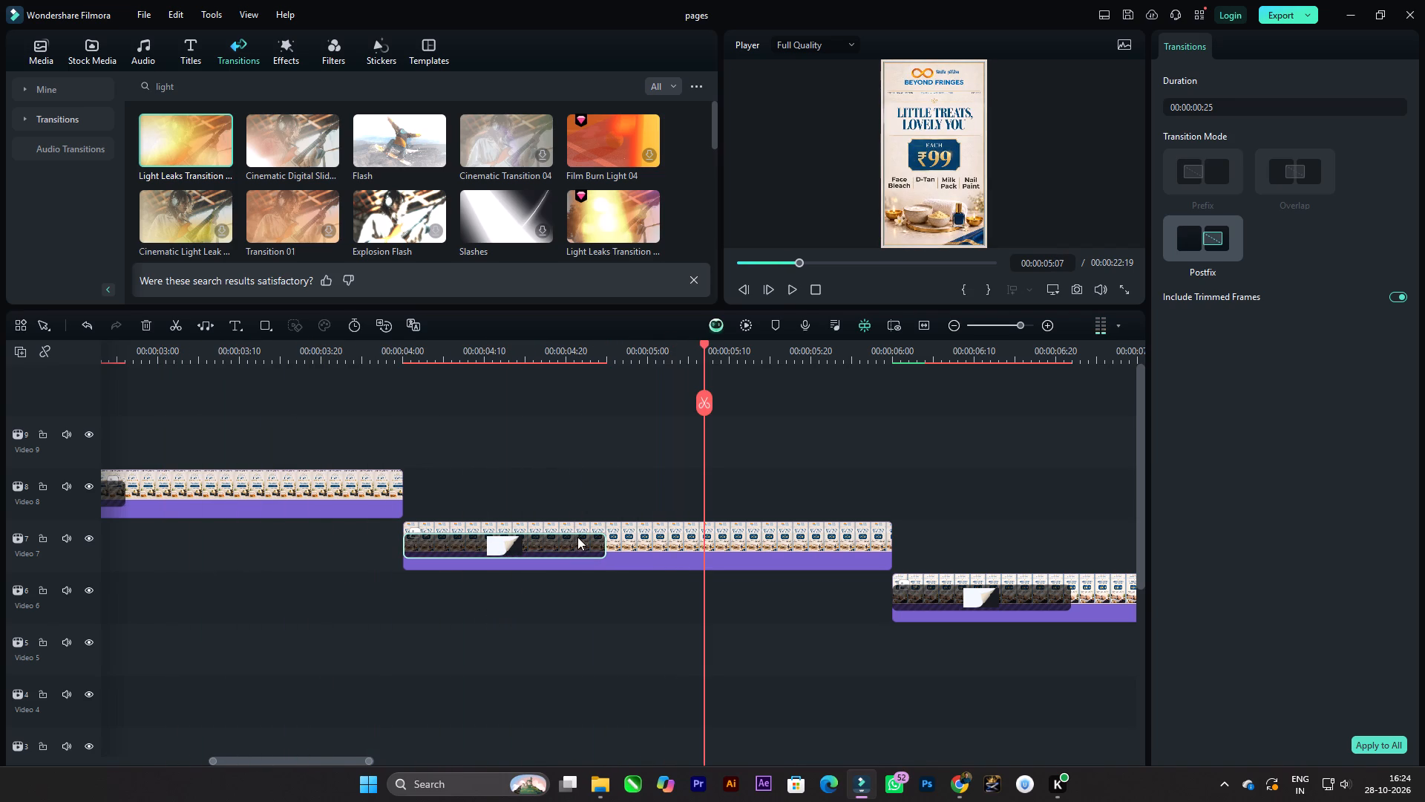
# Replace the Video 6 clip's transition with a copy of Video 7's Paper Page Curl transition, placed at the clip's start.
pyautogui.click(574, 541)
pyautogui.hotkey('ctrl', 'c')
pyautogui.click(1059, 591)
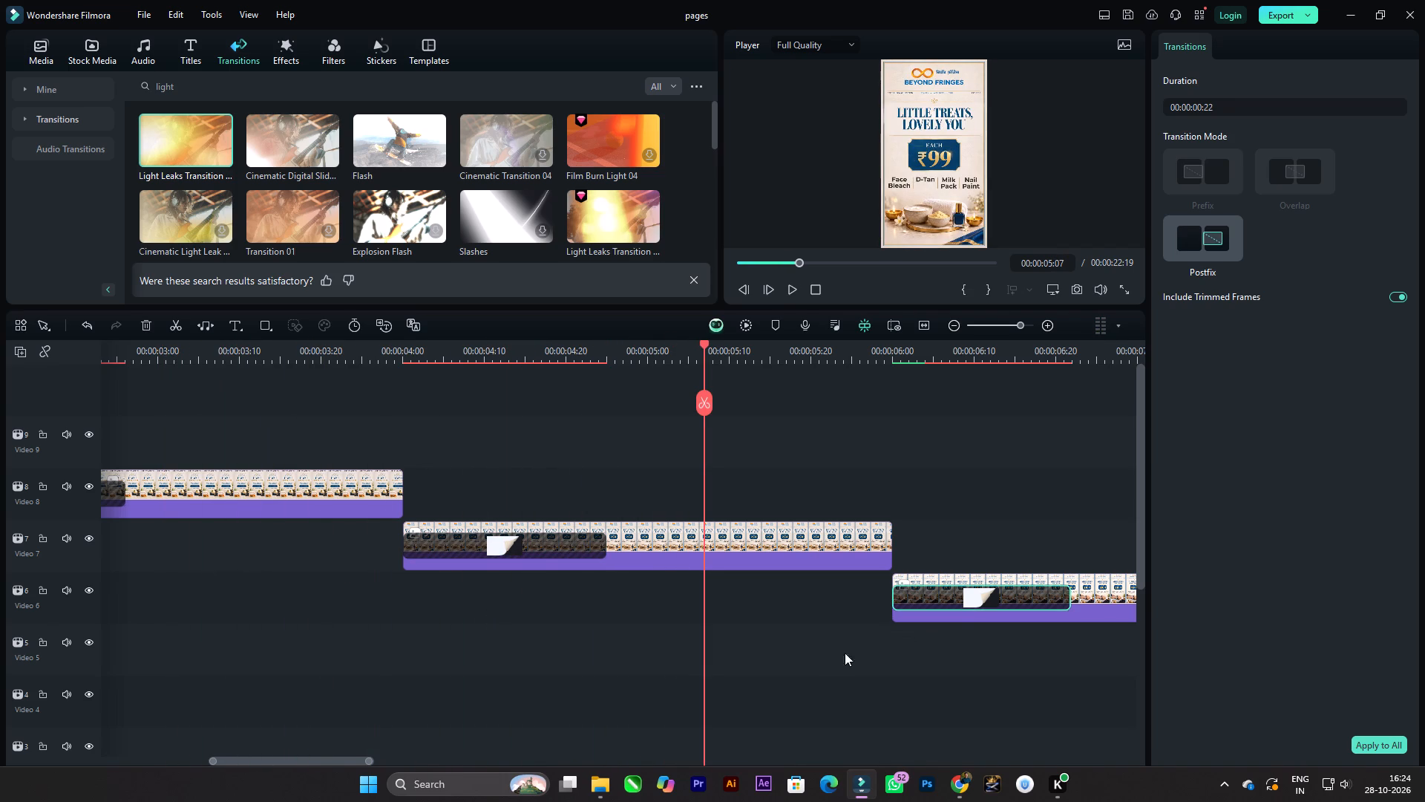
pyautogui.press('Delete')
pyautogui.moveTo(331, 760); pyautogui.dragTo(383, 760)
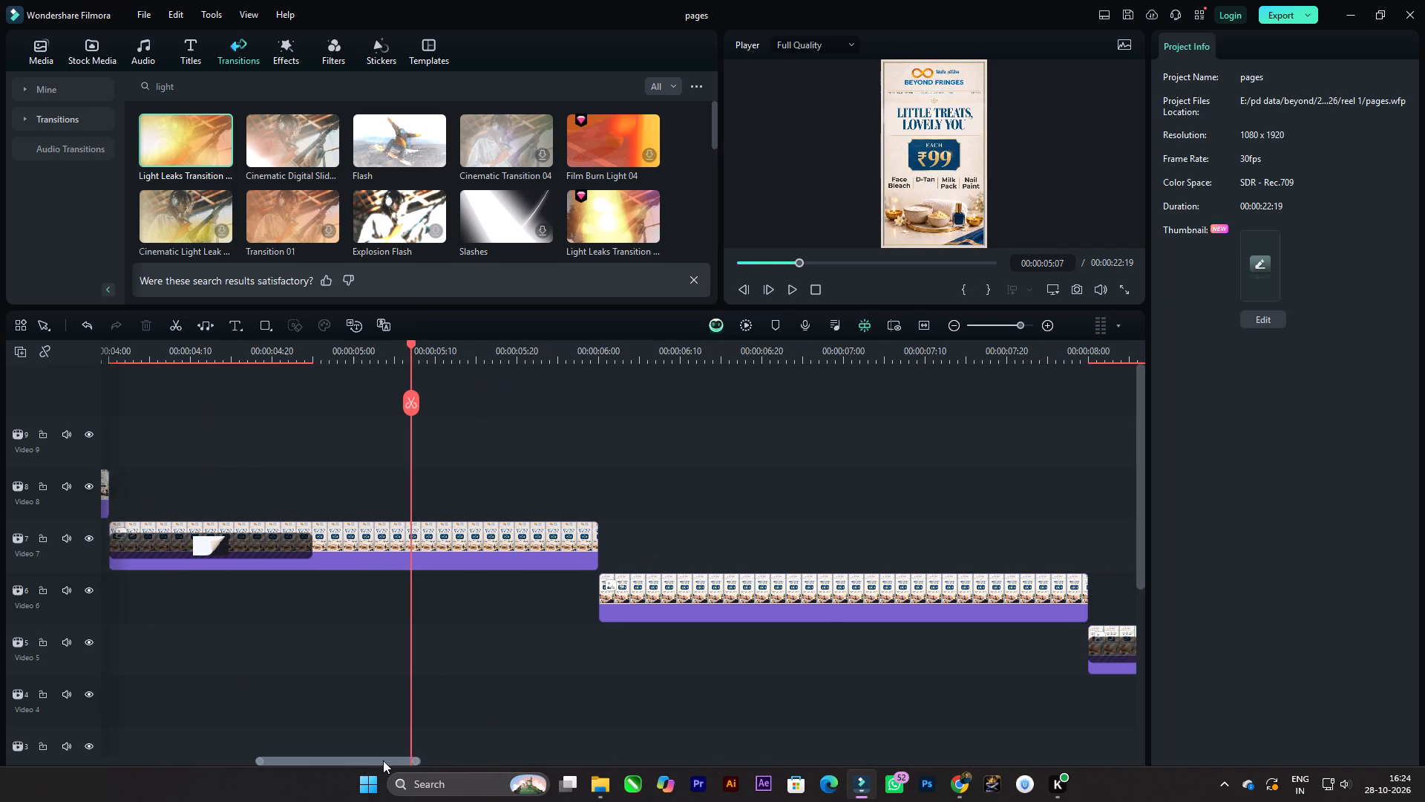
pyautogui.moveTo(383, 760); pyautogui.dragTo(422, 760)
pyautogui.click(486, 625)
pyautogui.click(497, 597)
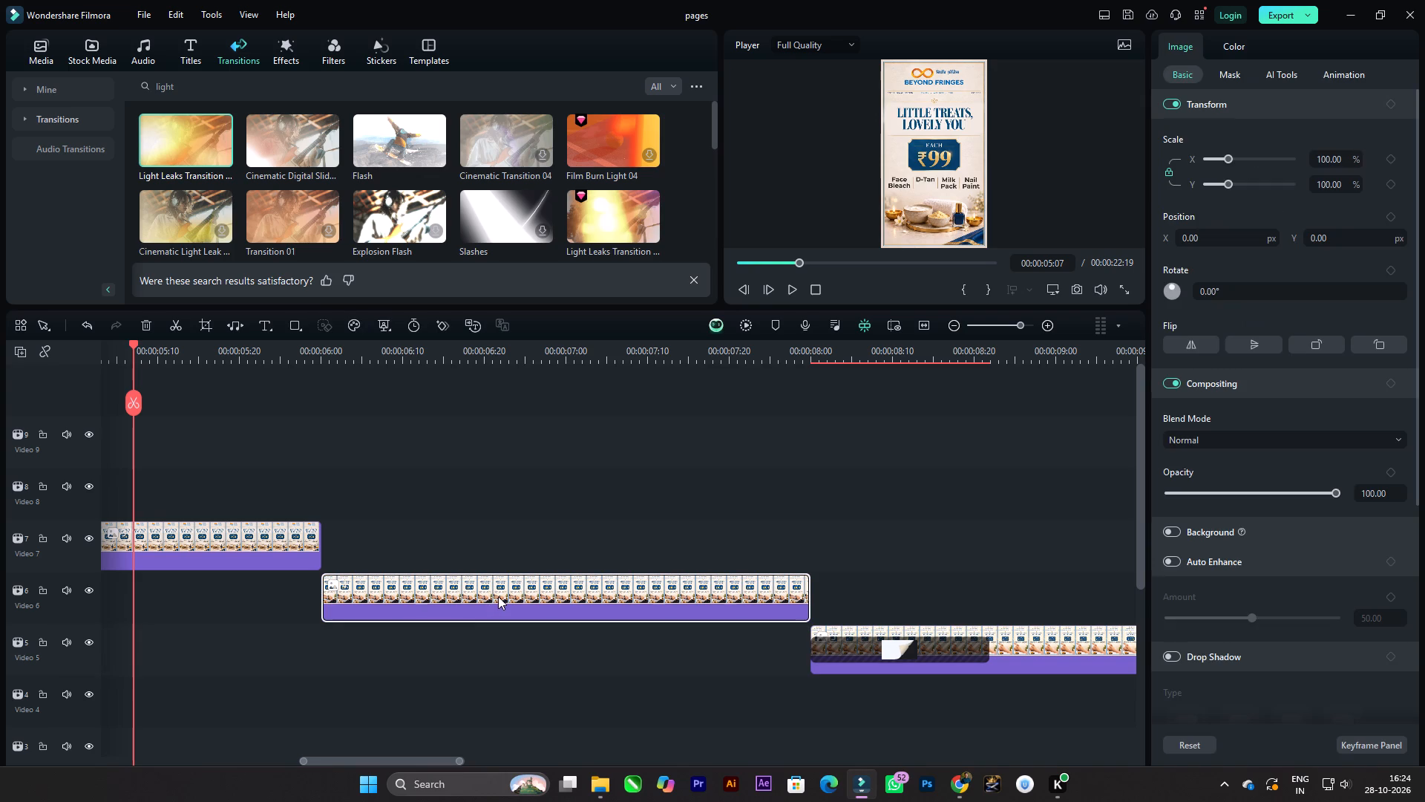
pyautogui.hotkey('ctrl', 'v')
pyautogui.moveTo(742, 591); pyautogui.dragTo(466, 567)
pyautogui.hotkey('ctrl', 'z')
pyautogui.moveTo(738, 599); pyautogui.dragTo(482, 599)
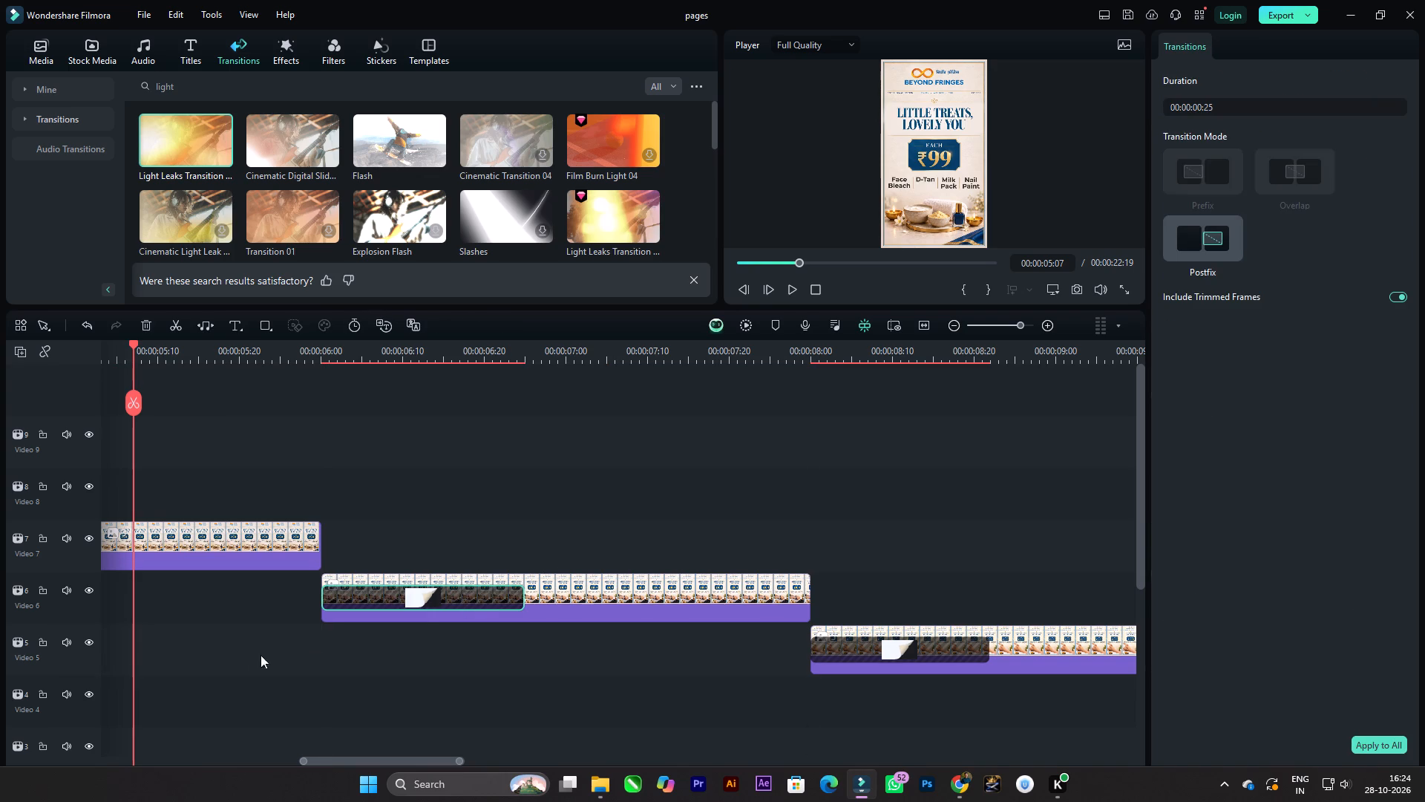
pyautogui.moveTo(314, 759); pyautogui.dragTo(328, 759)
pyautogui.press('space')
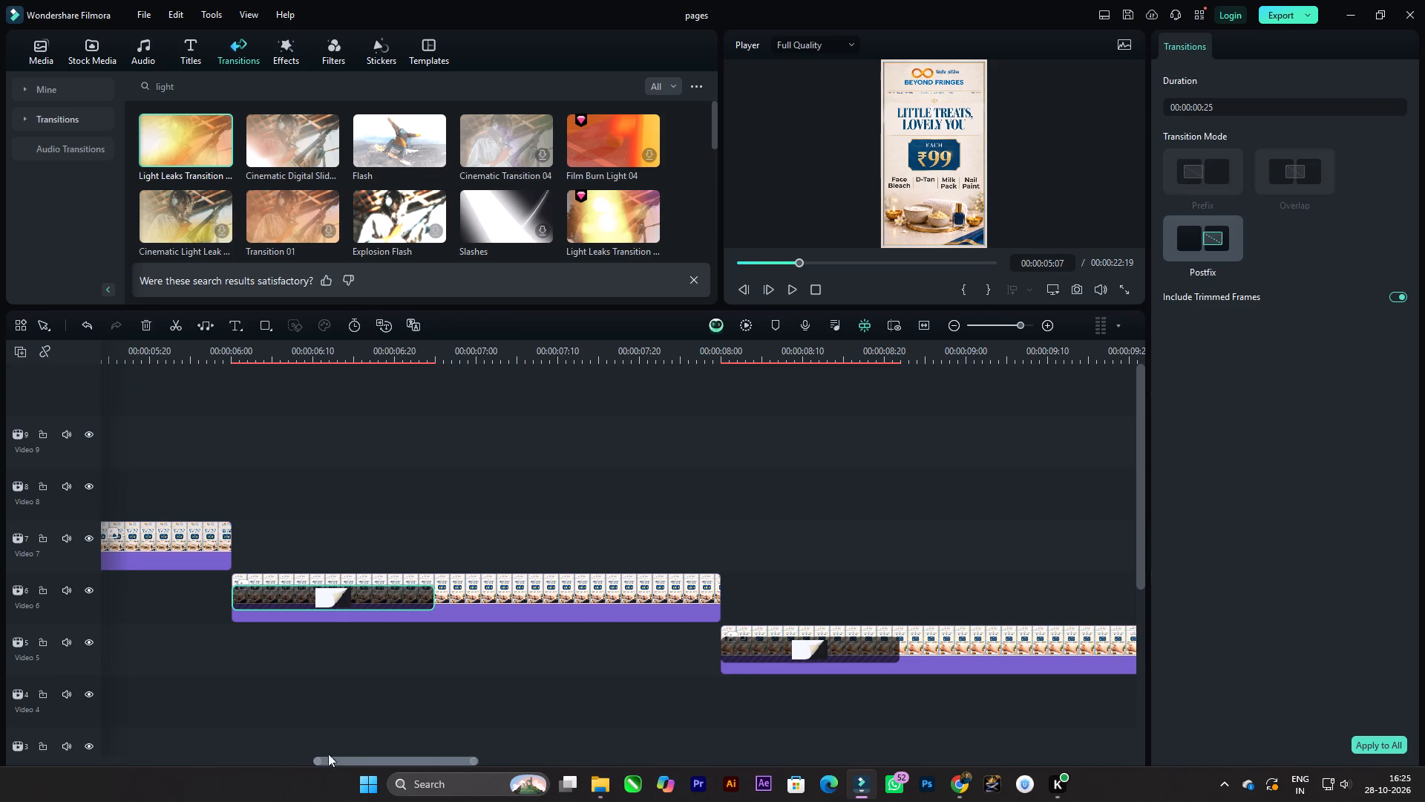
pyautogui.press('space')
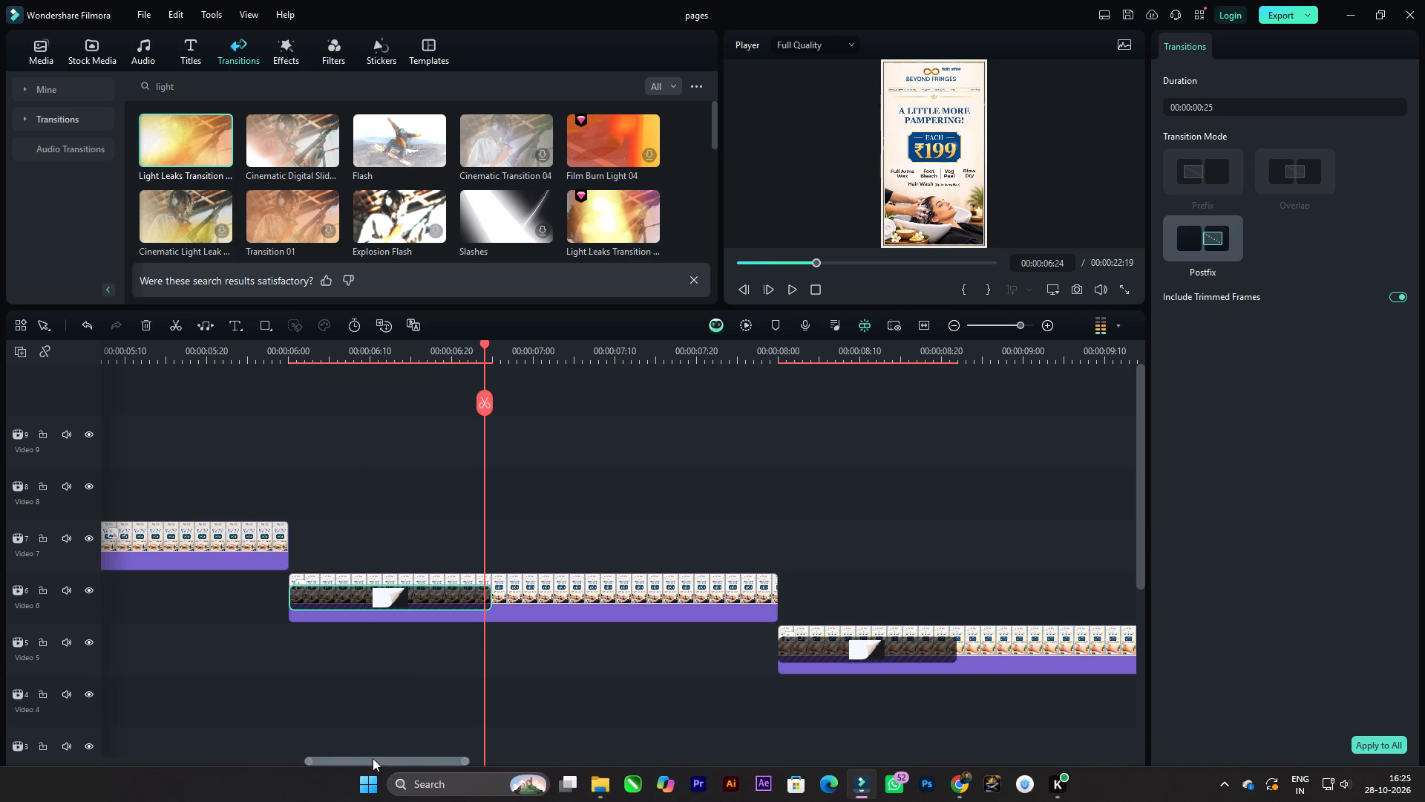
# Replace the Video 5 clip's transition with the copied Paper Page Curl transition, placed at the clip's start, and play it back.
pyautogui.moveTo(374, 760); pyautogui.dragTo(444, 757)
pyautogui.press('space')
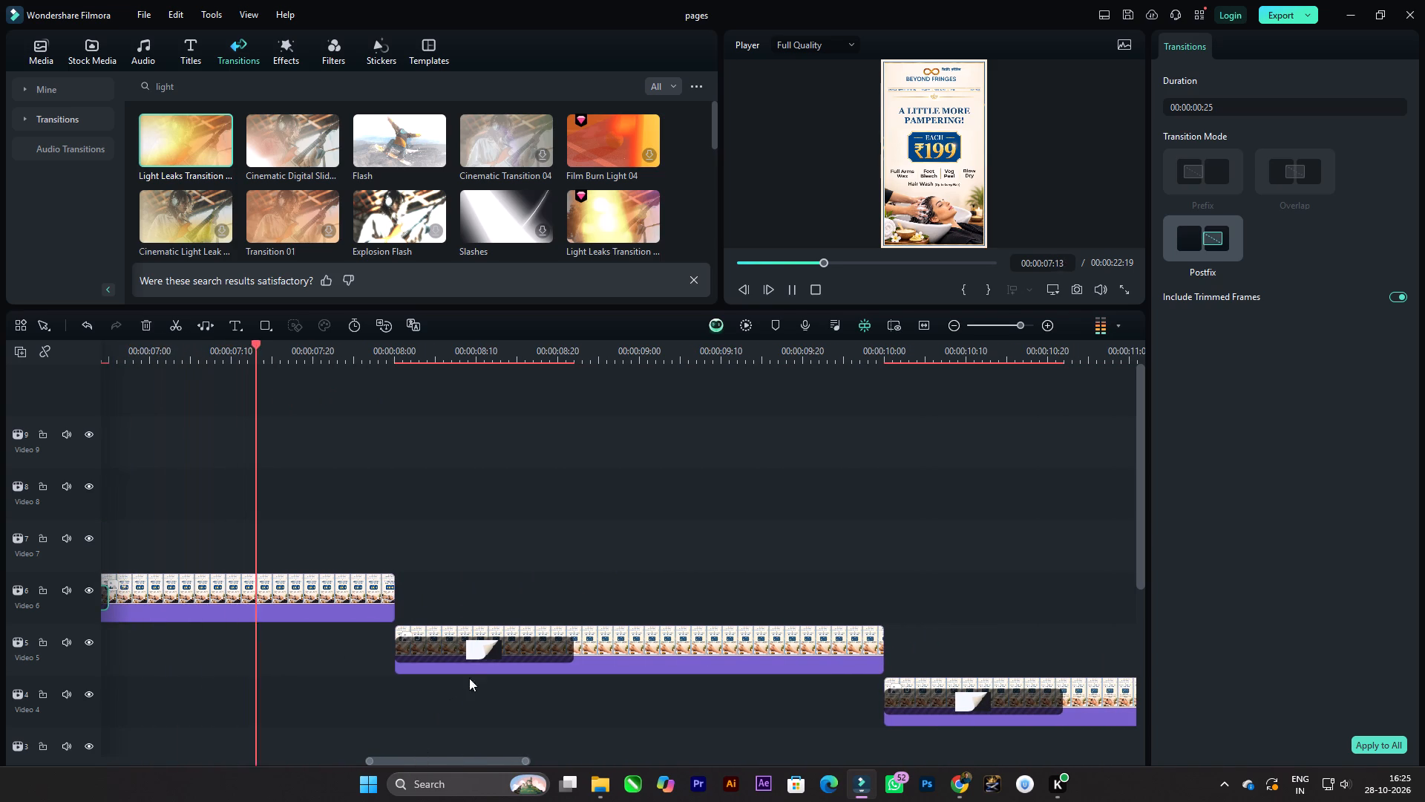
pyautogui.press('space')
pyautogui.click(531, 649)
pyautogui.press('Delete')
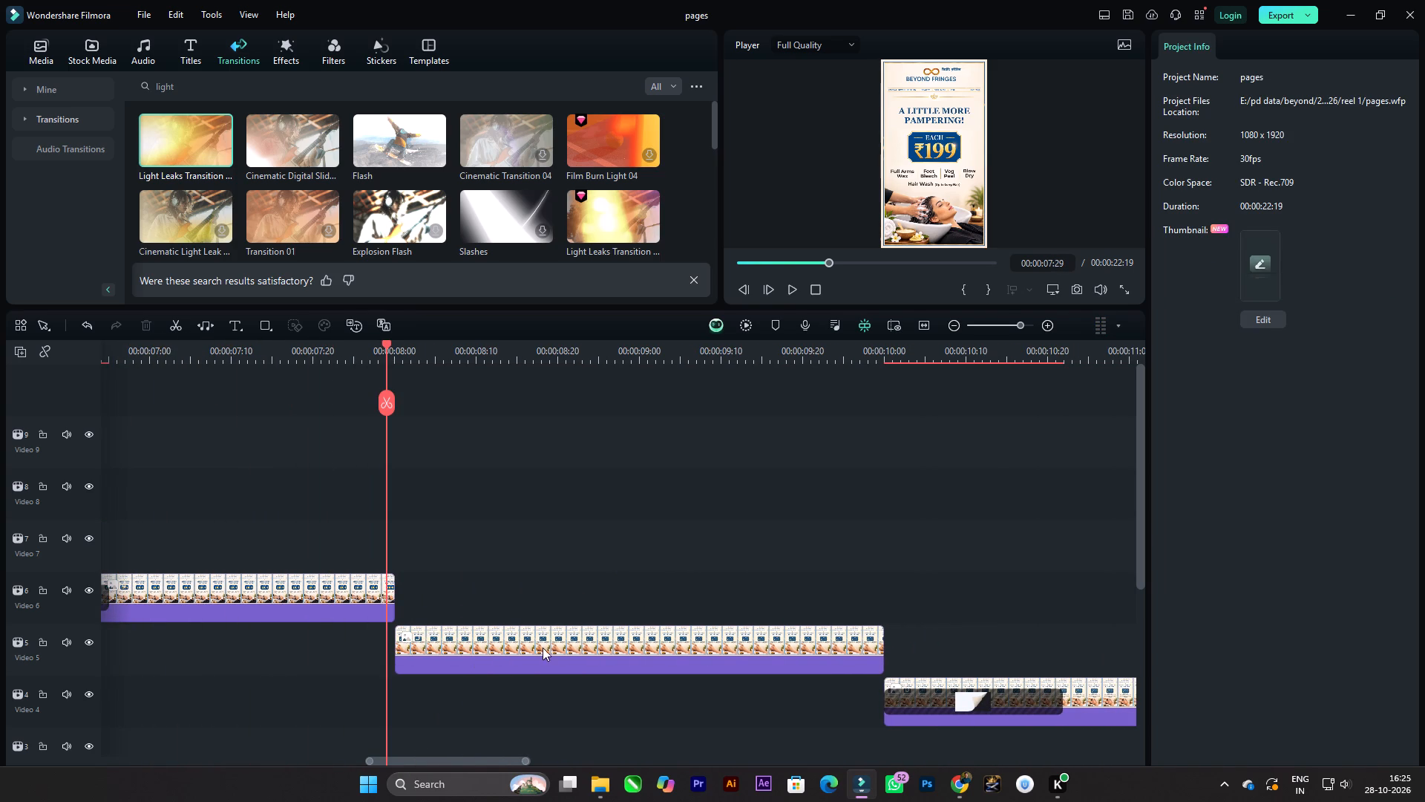
pyautogui.hotkey('ctrl', 'v')
pyautogui.click(810, 641)
pyautogui.hotkey('ctrl', 'v')
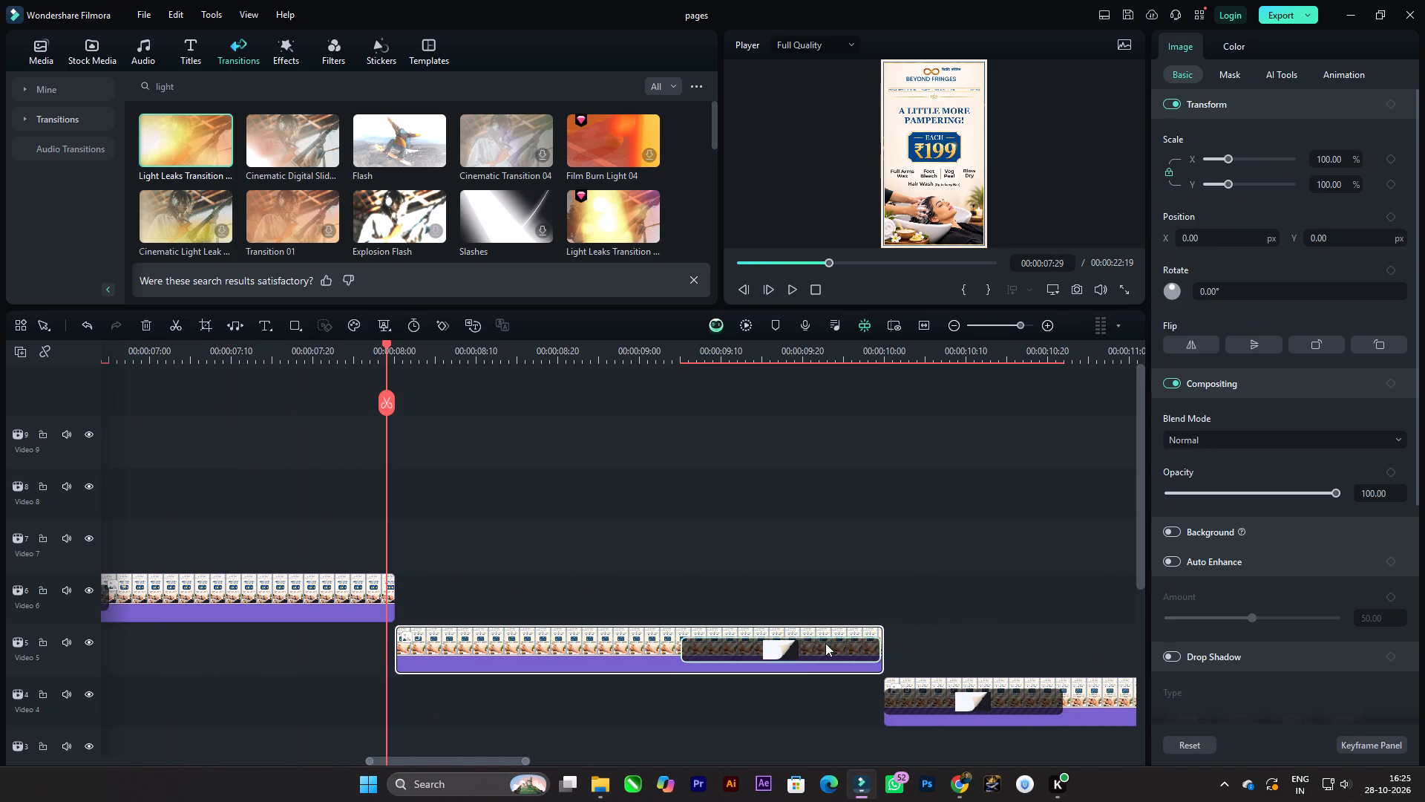
pyautogui.moveTo(831, 644); pyautogui.dragTo(576, 639)
pyautogui.press('space')
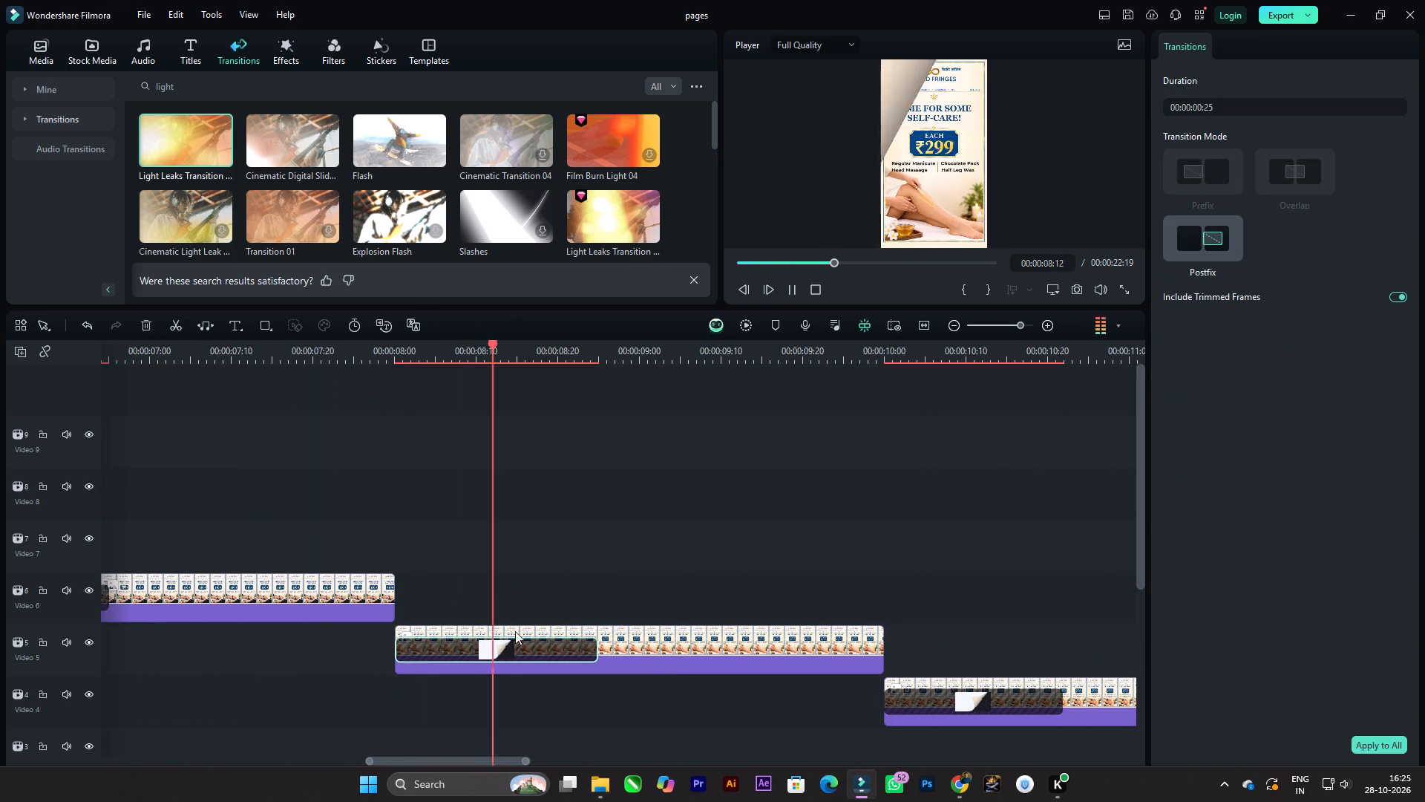
# Replace the Video 4 clip's transition with the copied Paper Page Curl transition, placed at the clip's start, and play it back.
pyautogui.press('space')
pyautogui.moveTo(494, 757); pyautogui.dragTo(537, 756)
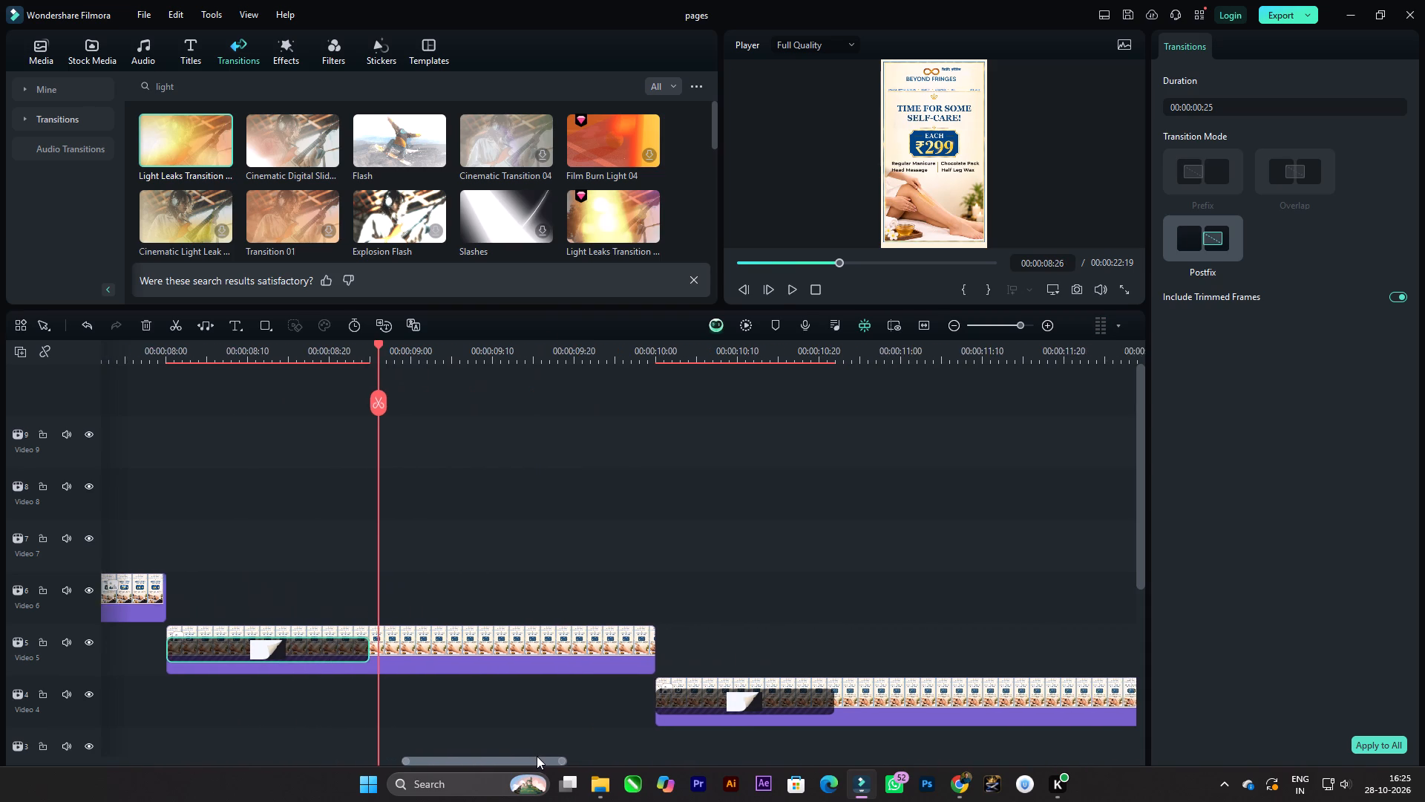
pyautogui.moveTo(537, 756); pyautogui.dragTo(569, 755)
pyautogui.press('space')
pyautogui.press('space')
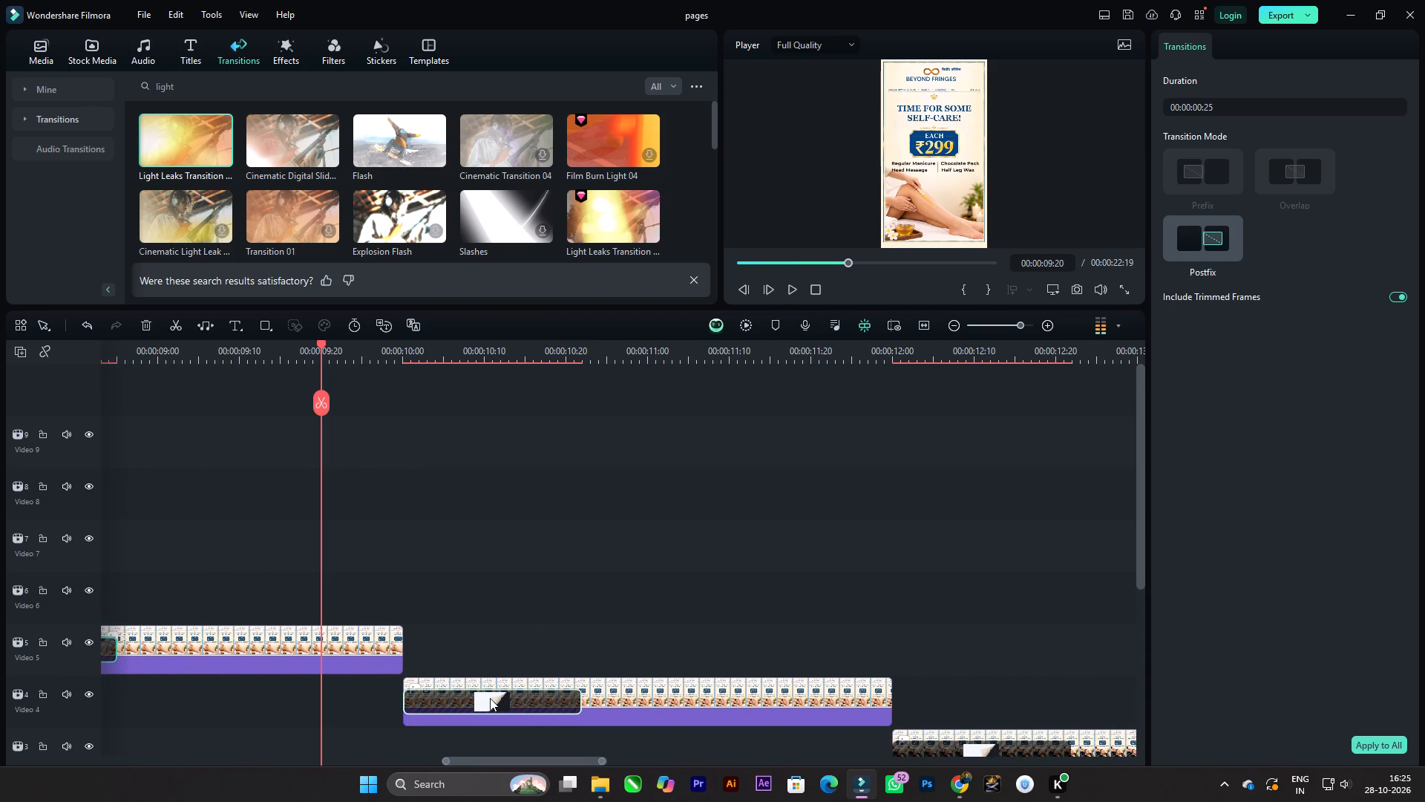
pyautogui.click(488, 700)
pyautogui.press('Delete')
pyautogui.click(598, 700)
pyautogui.hotkey('ctrl', 'v')
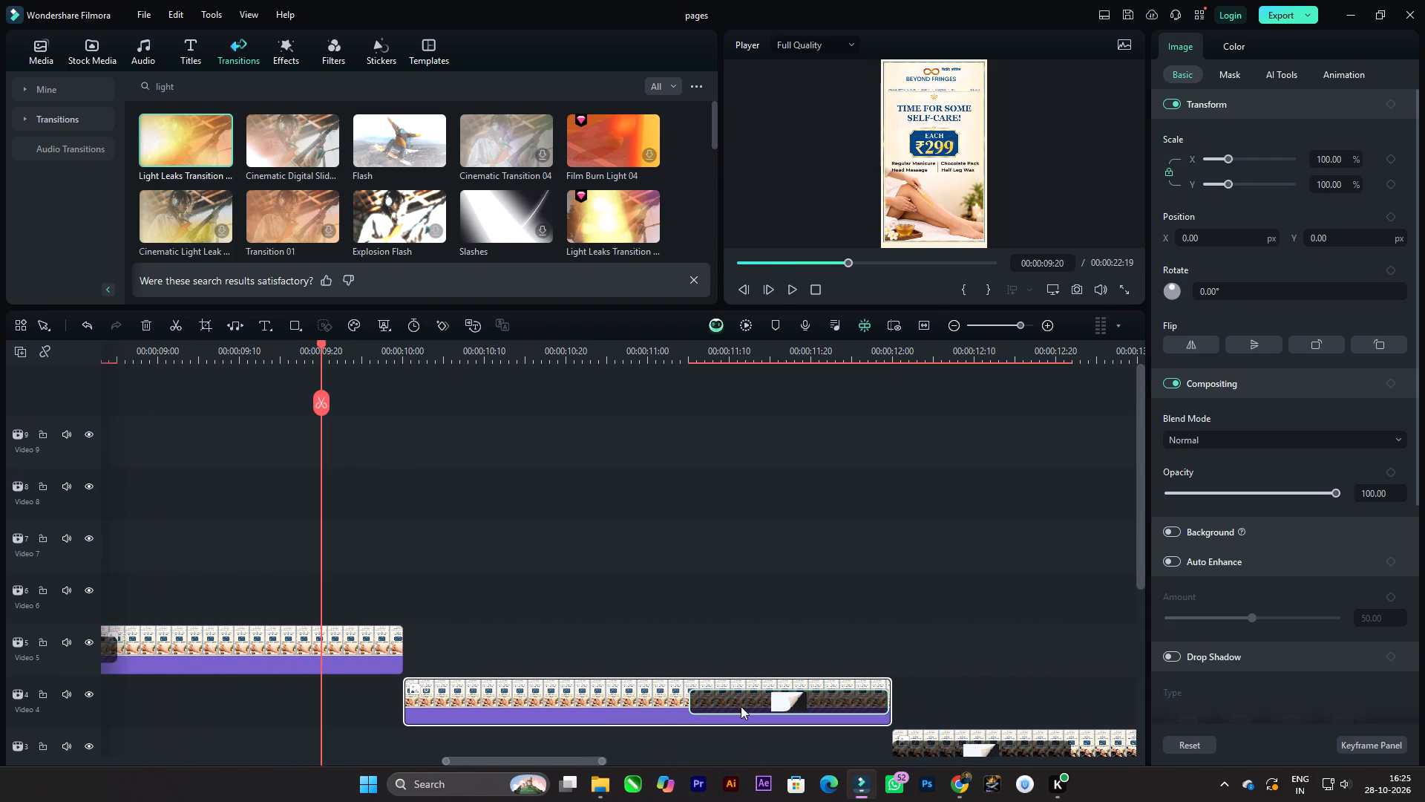
pyautogui.moveTo(813, 700); pyautogui.dragTo(582, 697)
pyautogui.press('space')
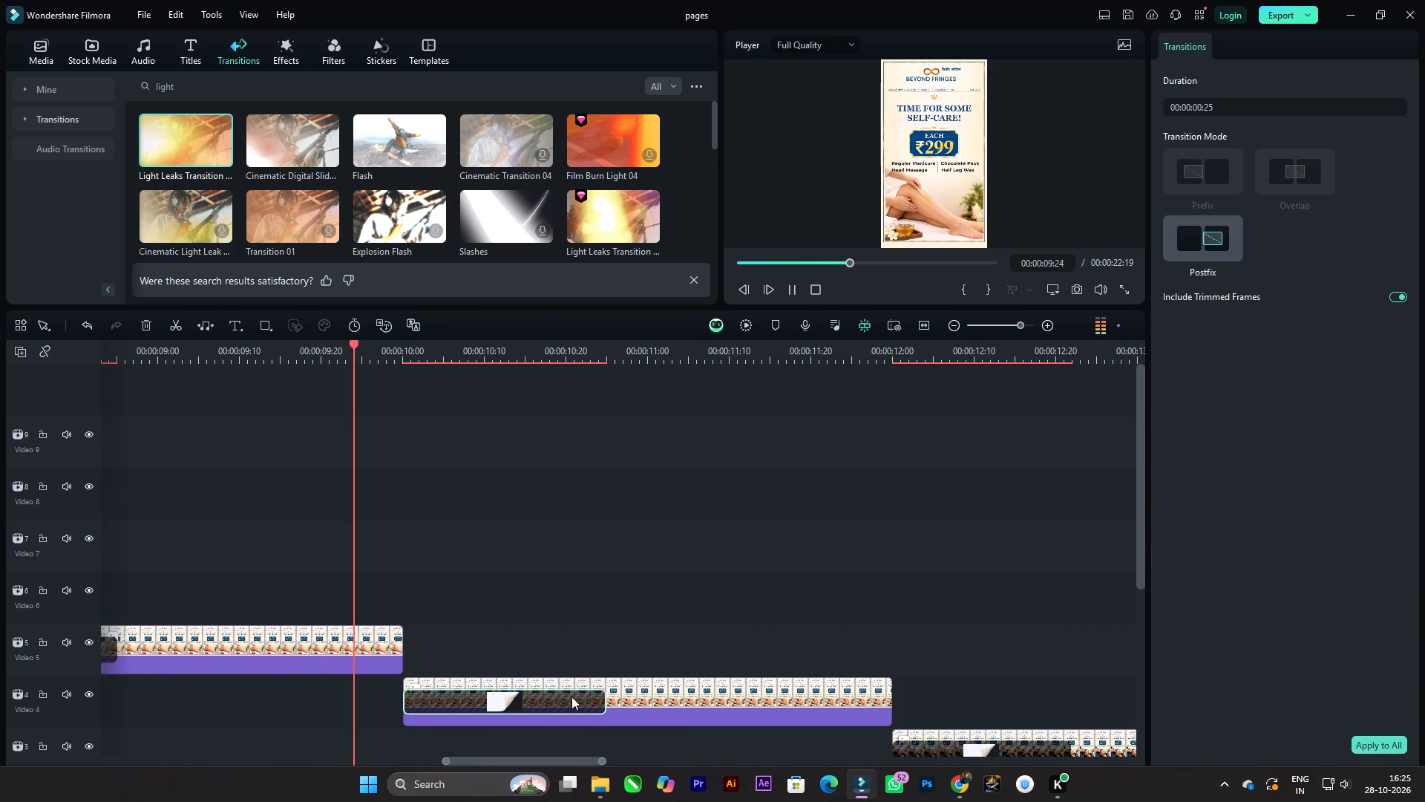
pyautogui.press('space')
# Replace the Video 3 clip's transition with the copied Paper Page Curl transition, placed at the clip's start, and play it back.
pyautogui.moveTo(474, 761); pyautogui.dragTo(476, 761)
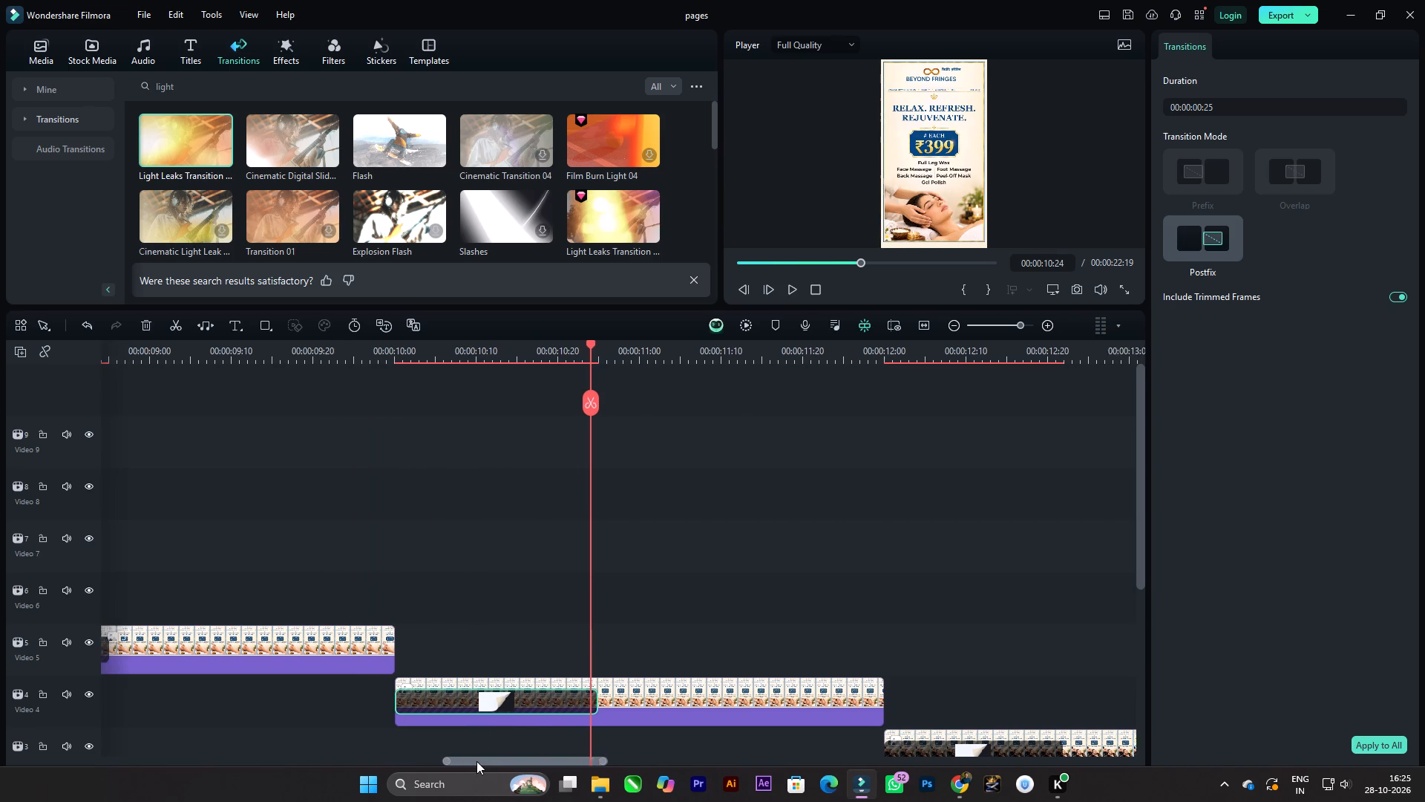
pyautogui.moveTo(476, 761); pyautogui.dragTo(540, 758)
pyautogui.scroll(-2, 732, 591)
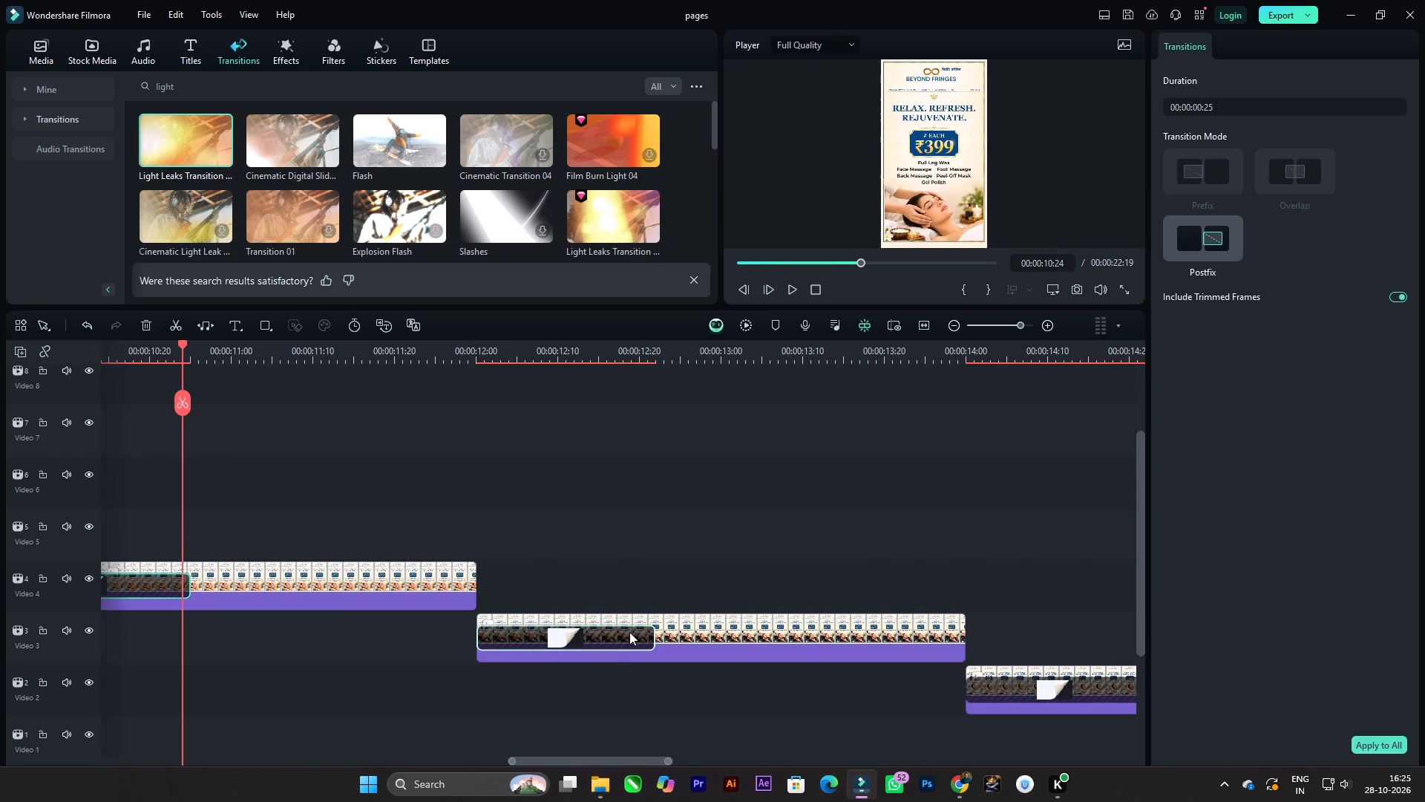
pyautogui.click(629, 632)
pyautogui.press('Delete')
pyautogui.click(629, 632)
pyautogui.hotkey('ctrl', 'v')
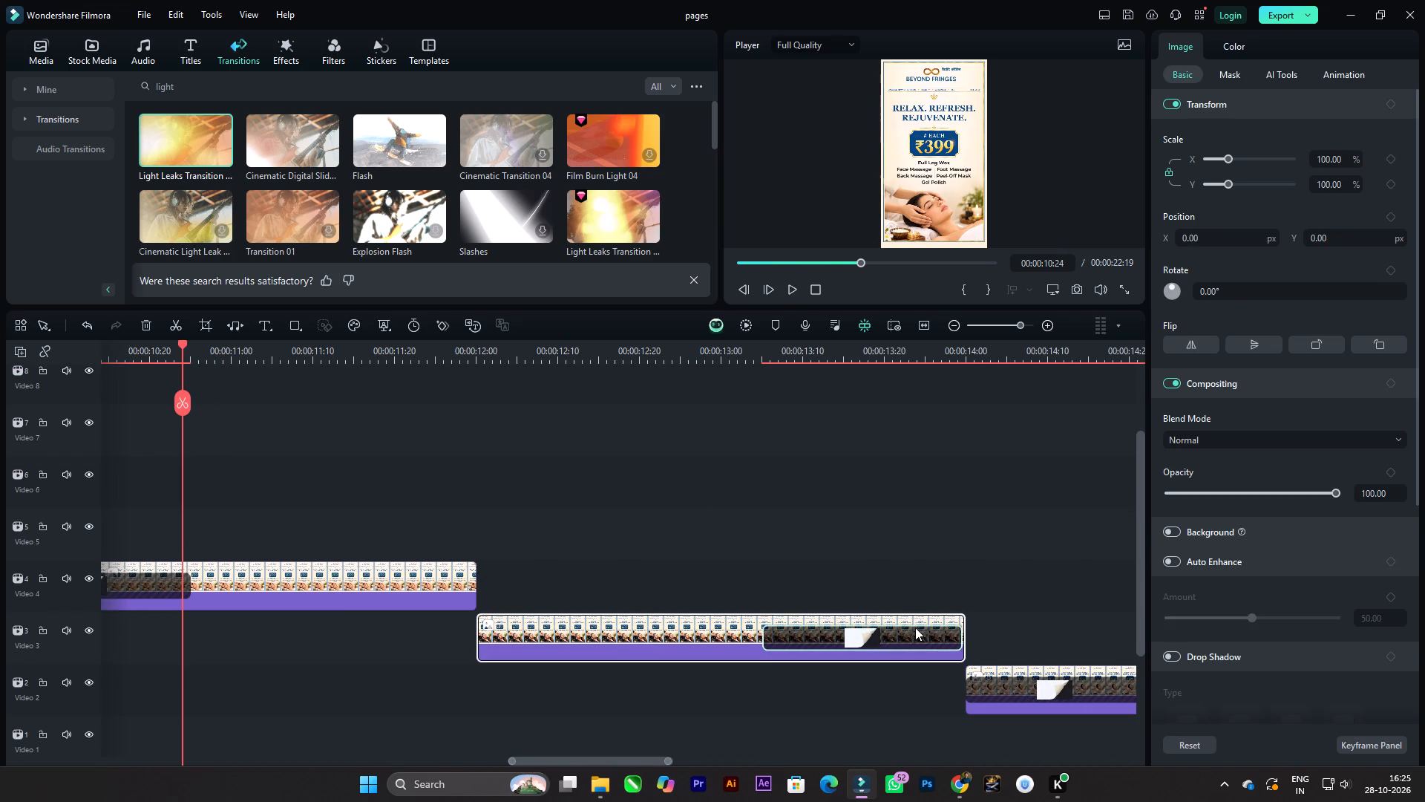
pyautogui.moveTo(914, 633); pyautogui.dragTo(689, 622)
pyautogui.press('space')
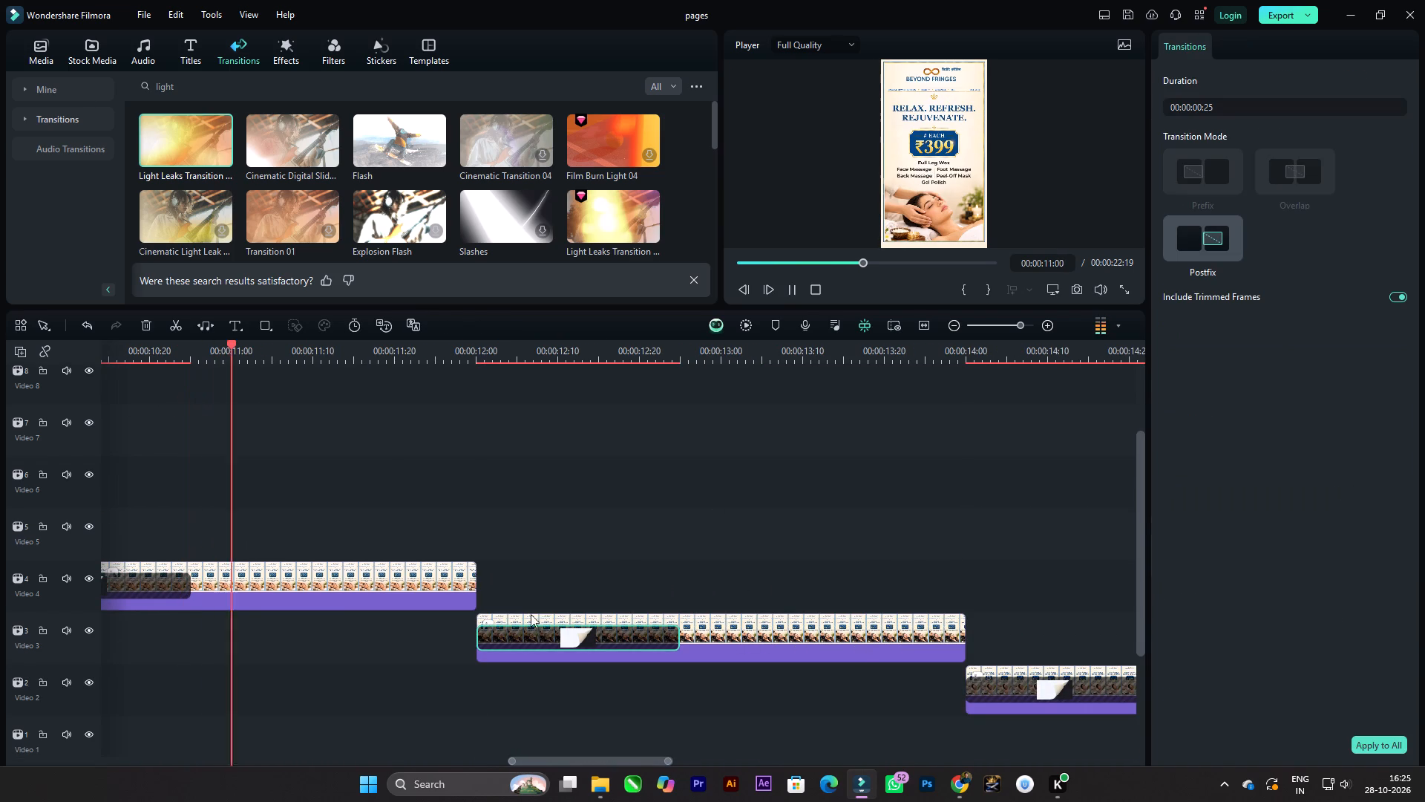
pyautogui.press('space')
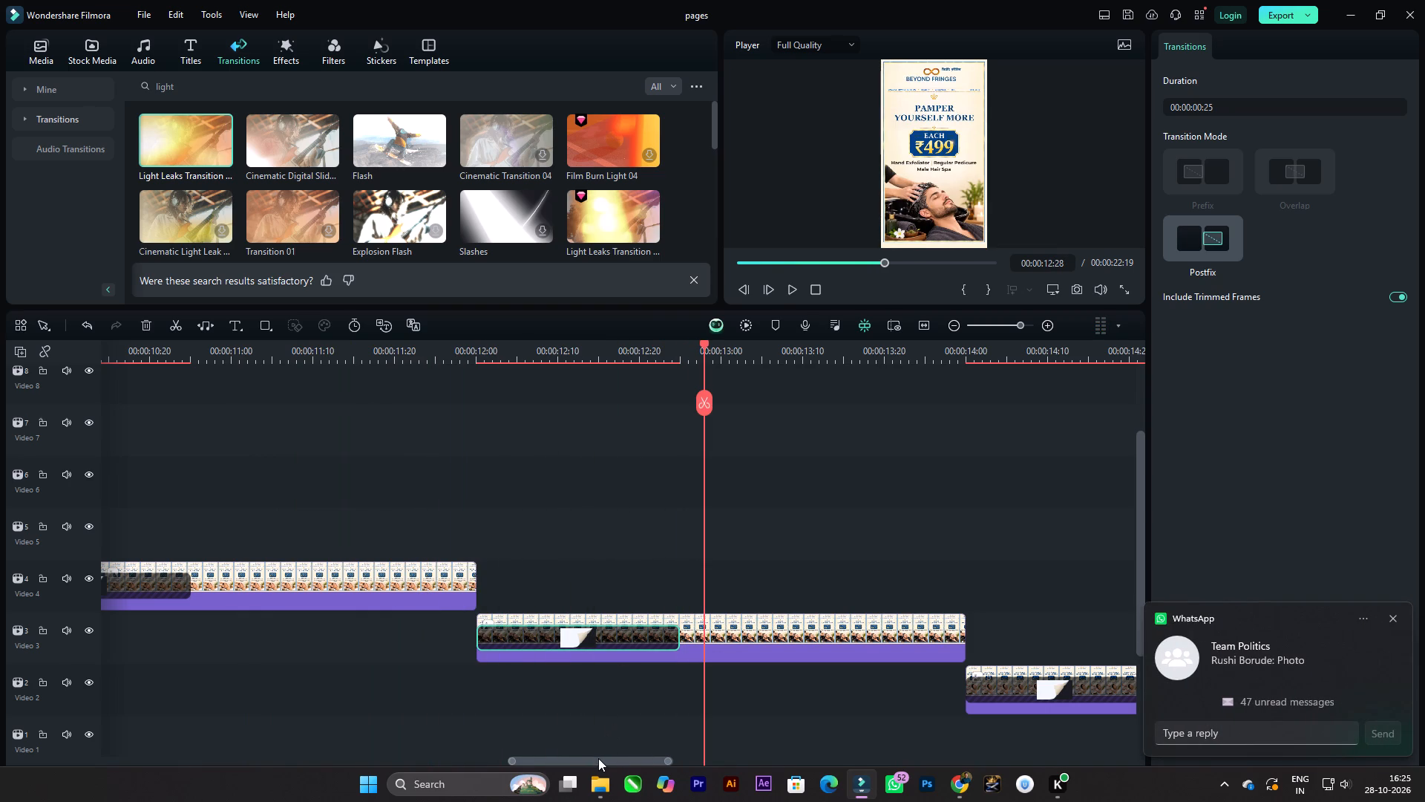
# Replace the Video 2 clip's transition with the copied Paper Page Curl transition, placed at the clip's start.
pyautogui.moveTo(598, 760); pyautogui.dragTo(673, 760)
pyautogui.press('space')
pyautogui.scroll(-2, 630, 541)
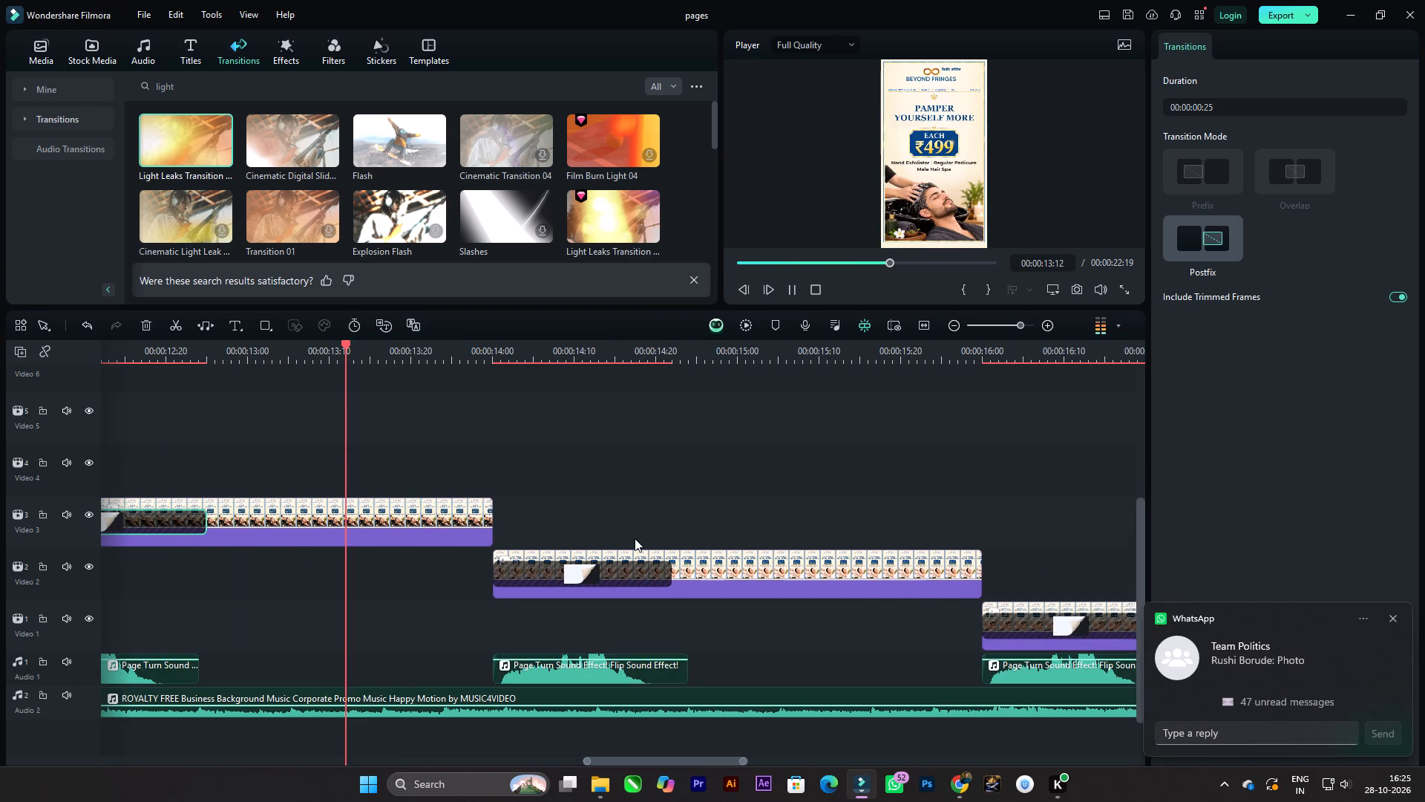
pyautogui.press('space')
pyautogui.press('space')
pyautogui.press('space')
pyautogui.click(617, 578)
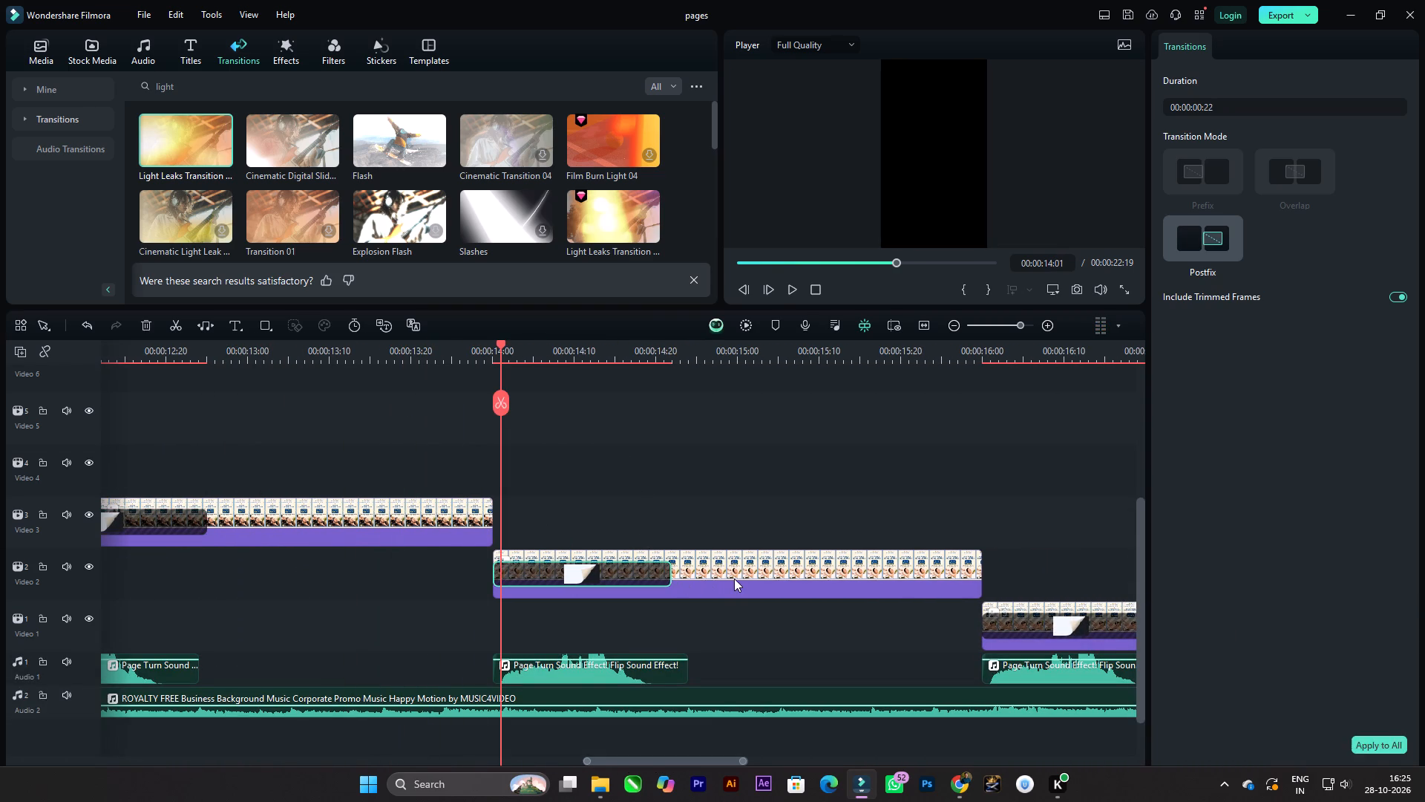
pyautogui.press('Delete')
pyautogui.click(742, 566)
pyautogui.hotkey('ctrl', 'v')
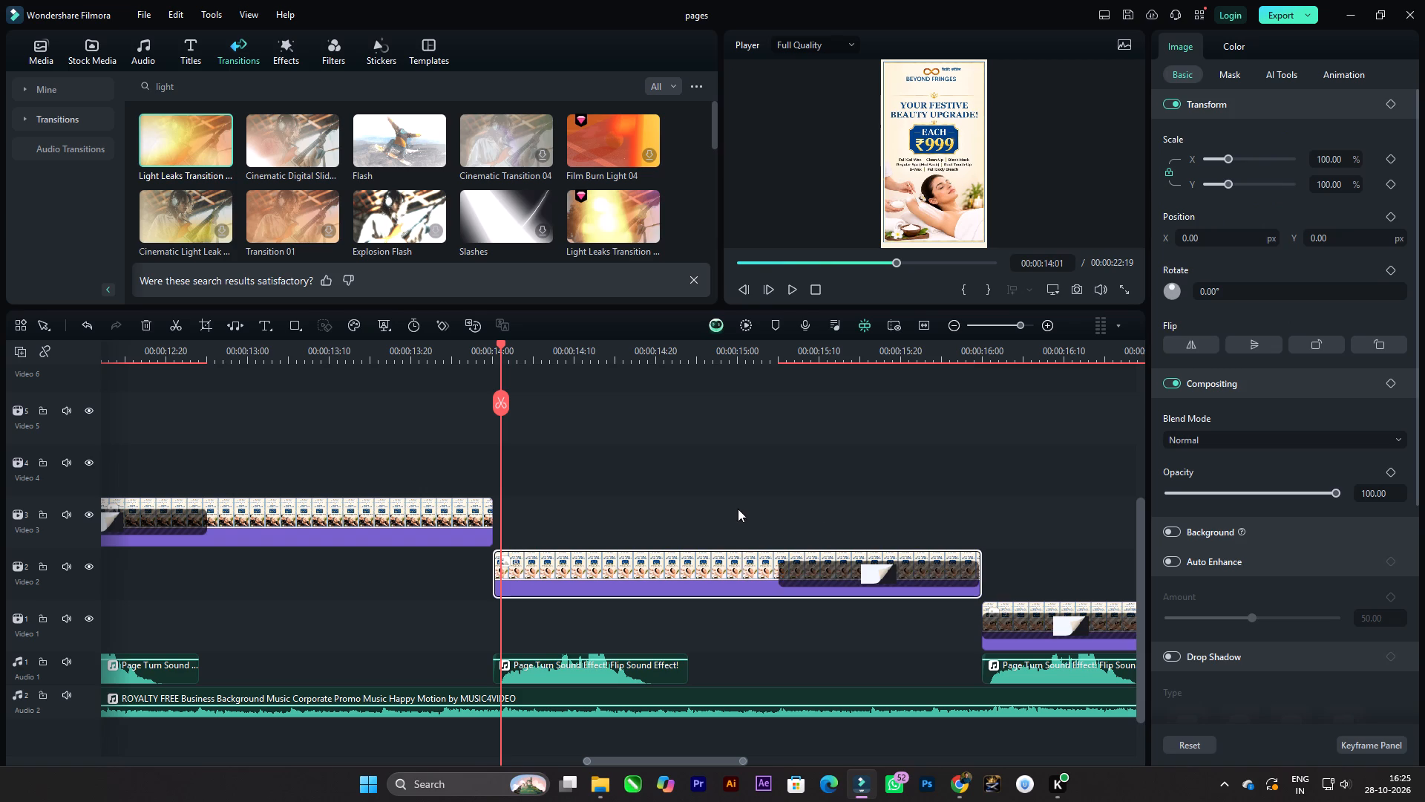
pyautogui.moveTo(846, 572); pyautogui.dragTo(603, 559)
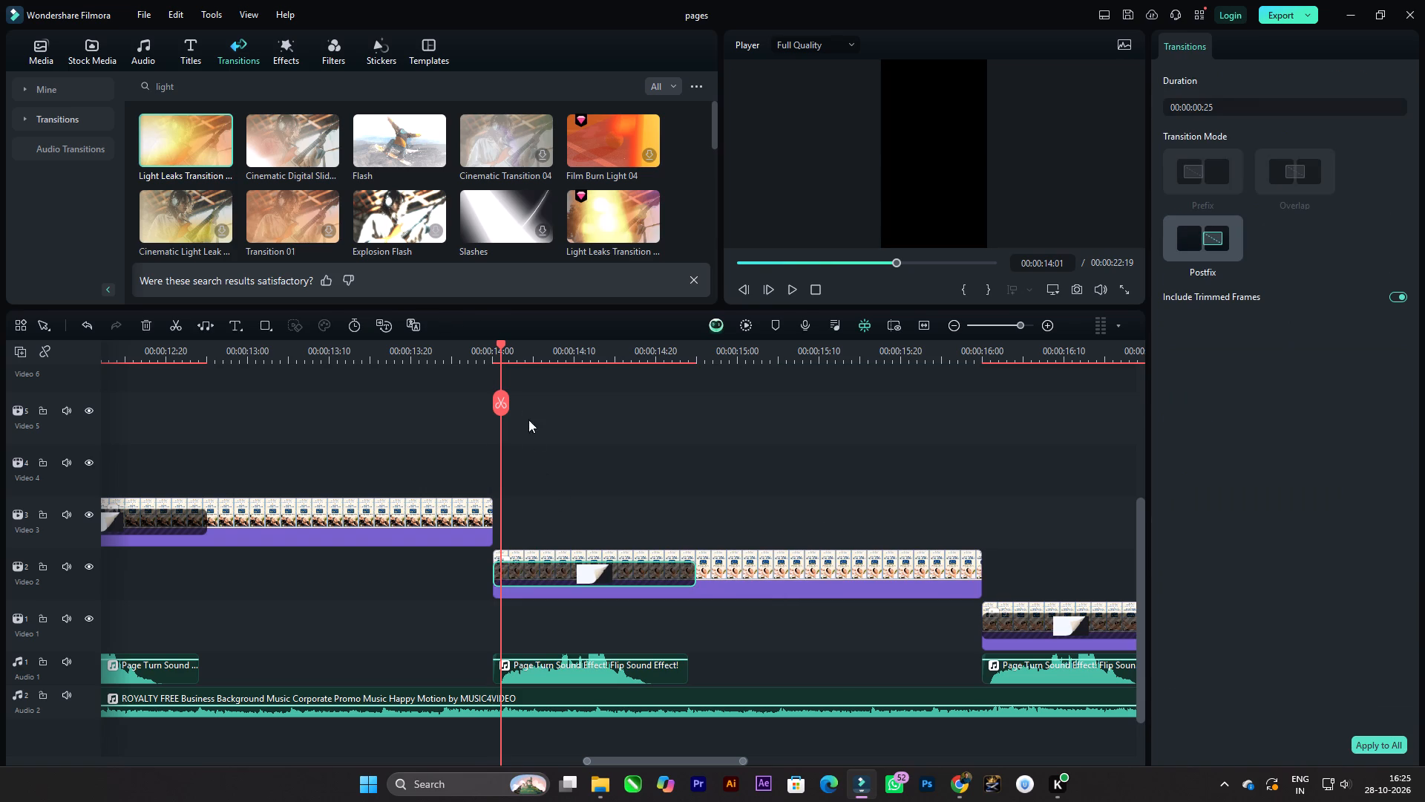
# Play back the page curl transition at the start of the Video 2 clip from just before 00:00:14:00.
pyautogui.moveTo(502, 349); pyautogui.dragTo(431, 346)
pyautogui.press('space')
pyautogui.press('space')
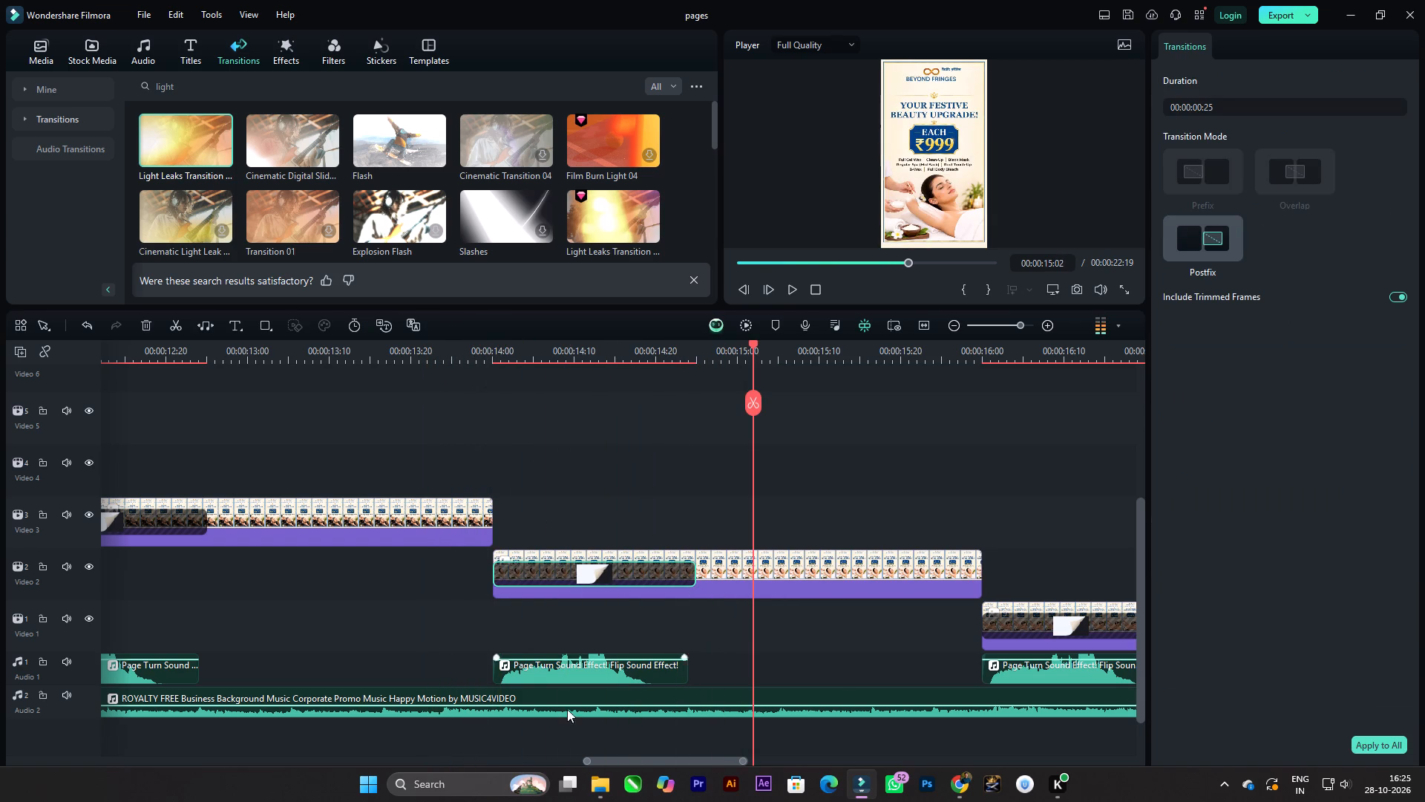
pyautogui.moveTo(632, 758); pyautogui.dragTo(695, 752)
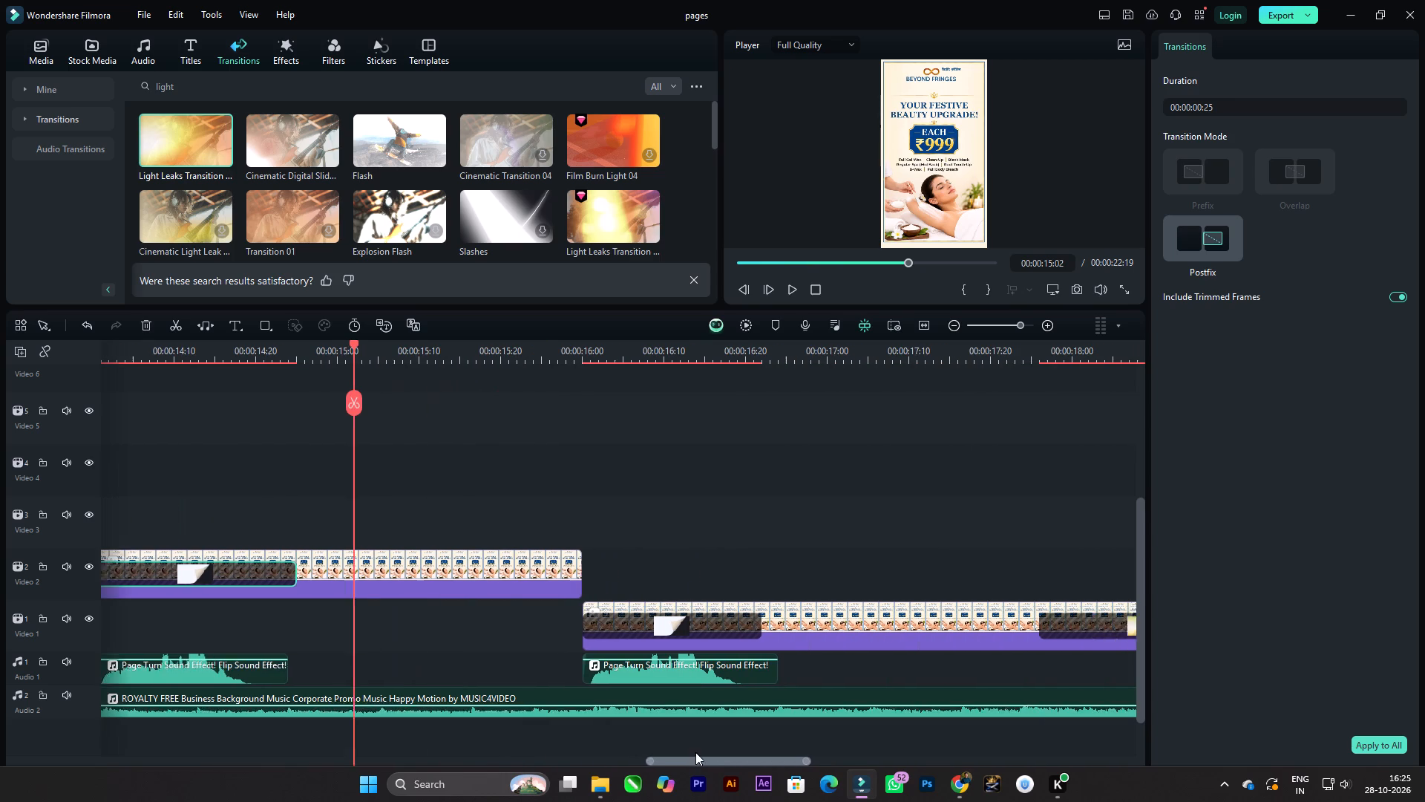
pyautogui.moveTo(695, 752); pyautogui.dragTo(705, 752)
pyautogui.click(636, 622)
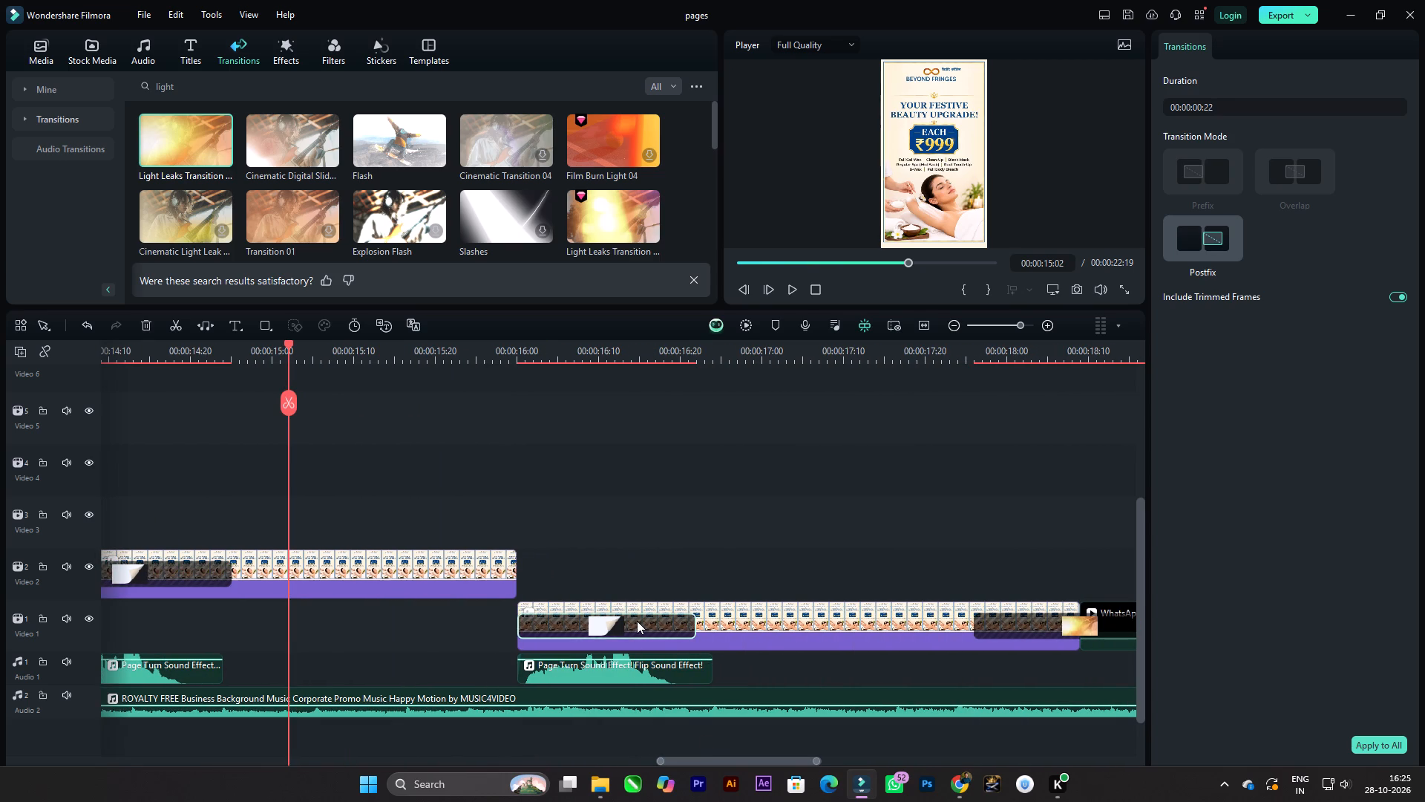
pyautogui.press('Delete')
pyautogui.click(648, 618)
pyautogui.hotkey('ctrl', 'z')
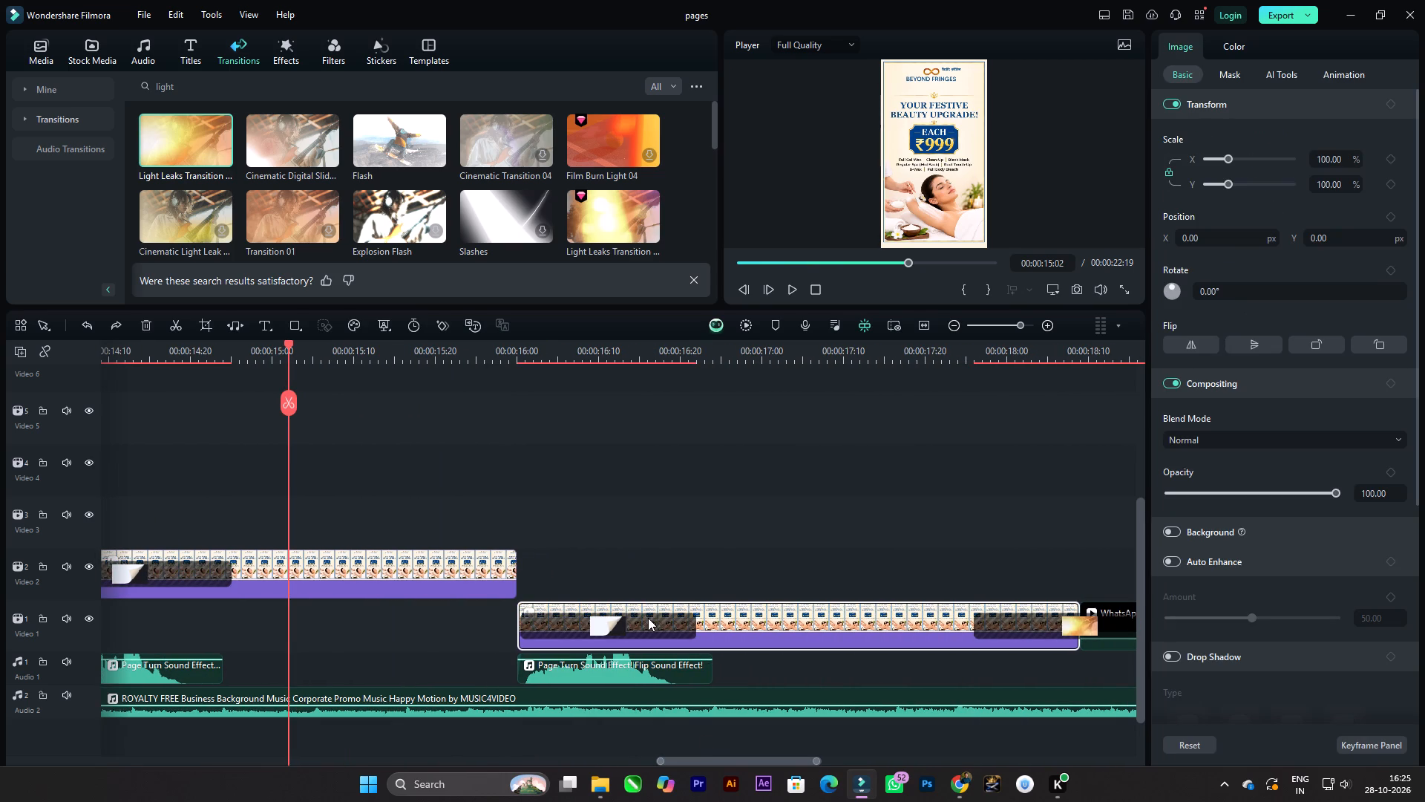
# Lengthen the page curl transition at the start of the Video 1 clip to 00:00:00:27 and play it back.
pyautogui.press('space')
pyautogui.press('space')
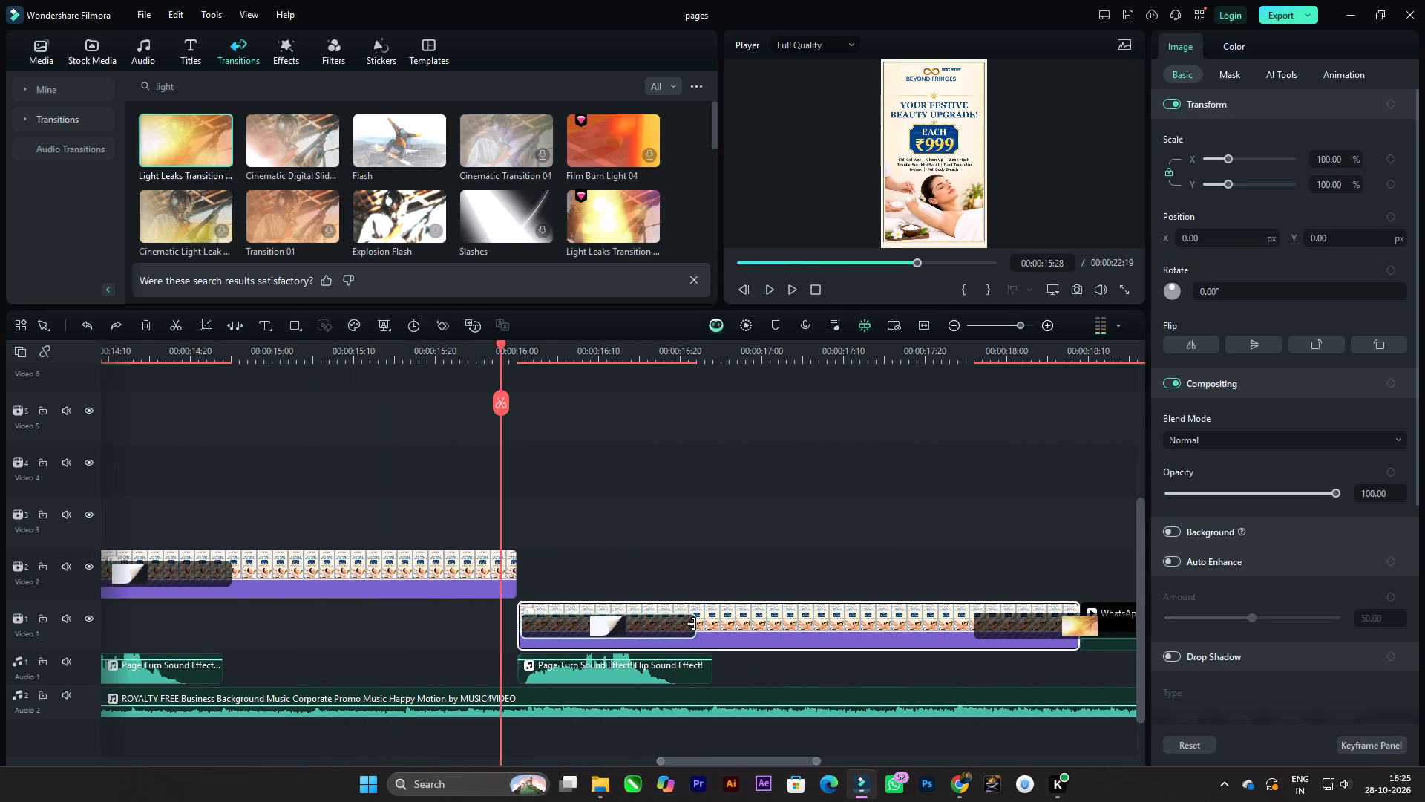
pyautogui.moveTo(692, 624); pyautogui.dragTo(738, 626)
pyautogui.press('space')
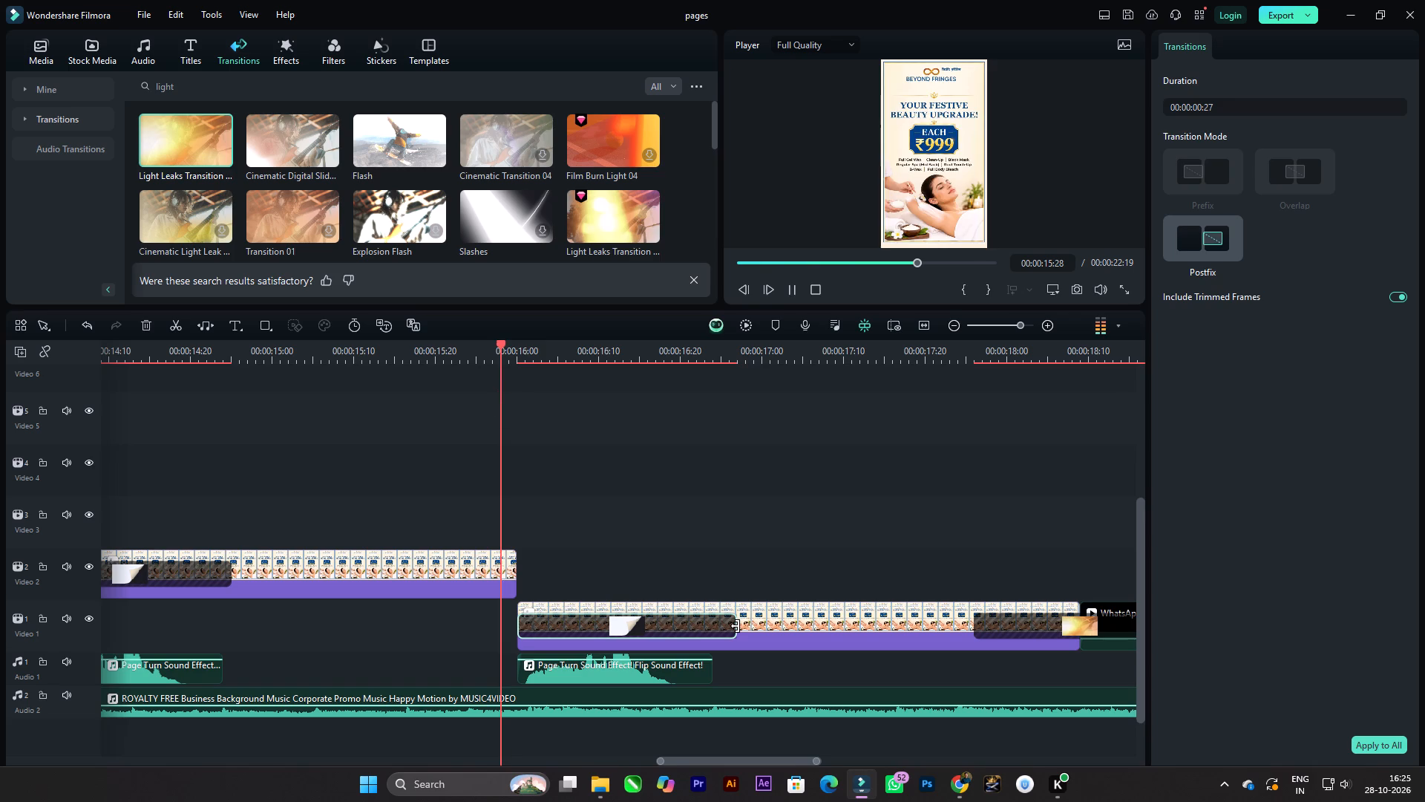
pyautogui.press('space')
# Watch the whole reel in full screen from the beginning through to the logo ending, repeating the playback.
pyautogui.click(1127, 289)
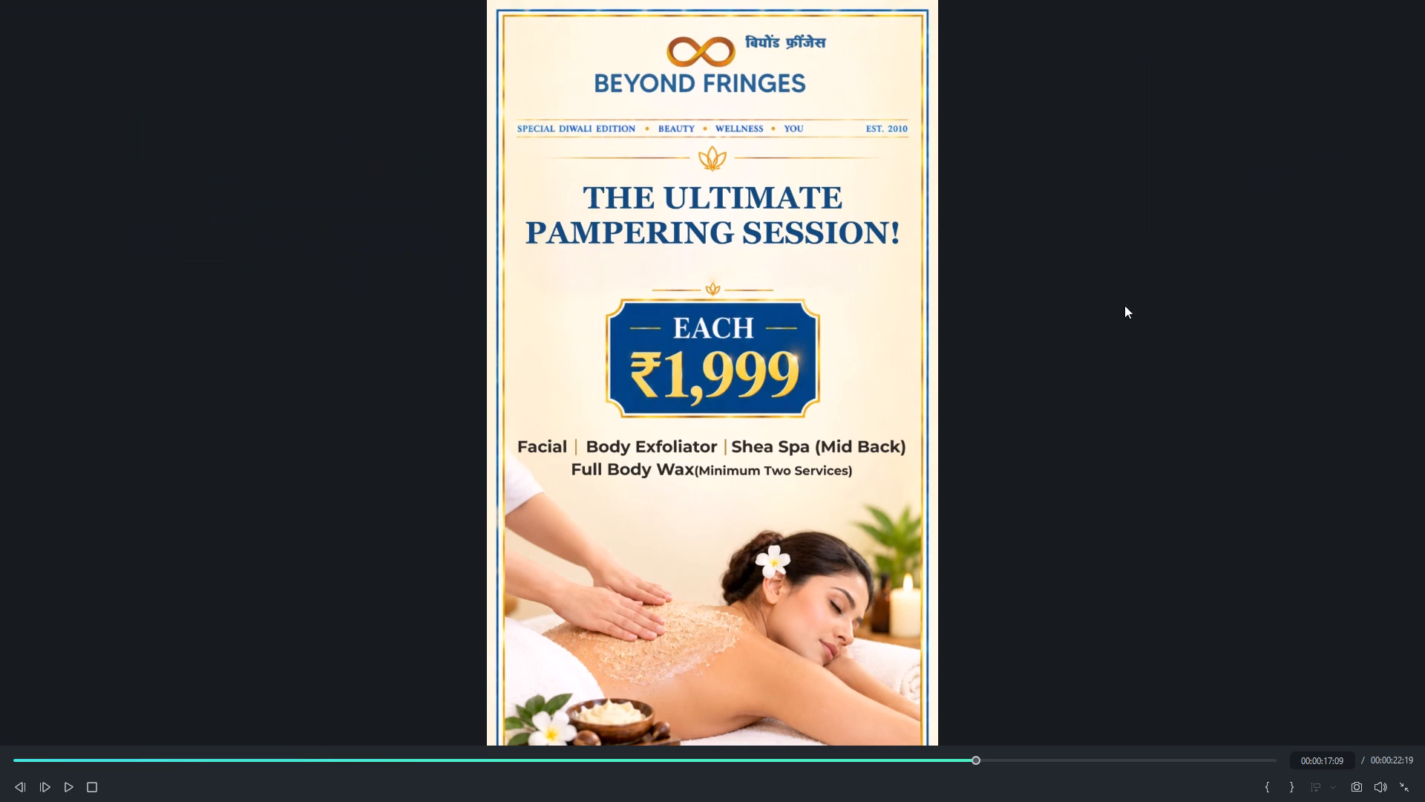
pyautogui.moveTo(37, 757); pyautogui.dragTo(2, 715)
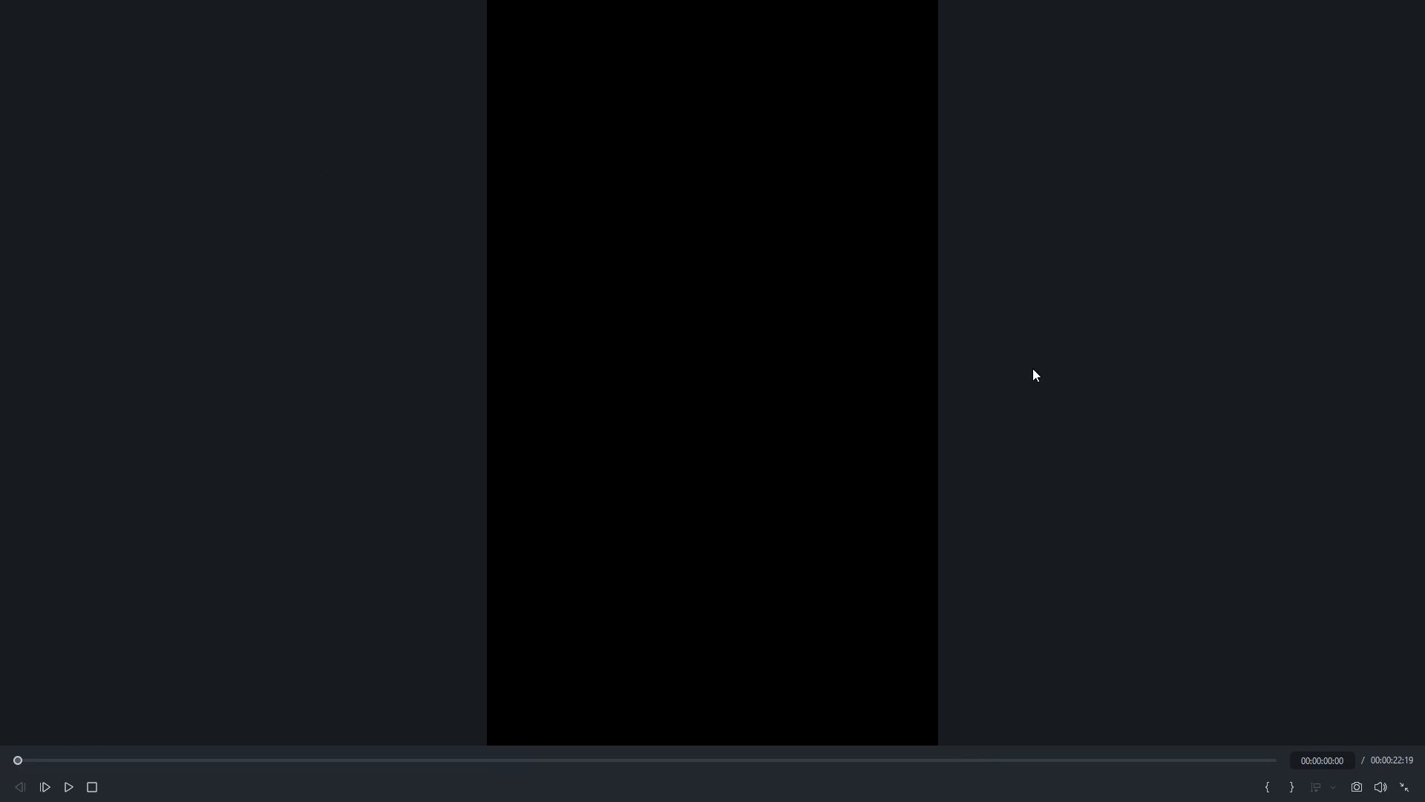
pyautogui.press('space')
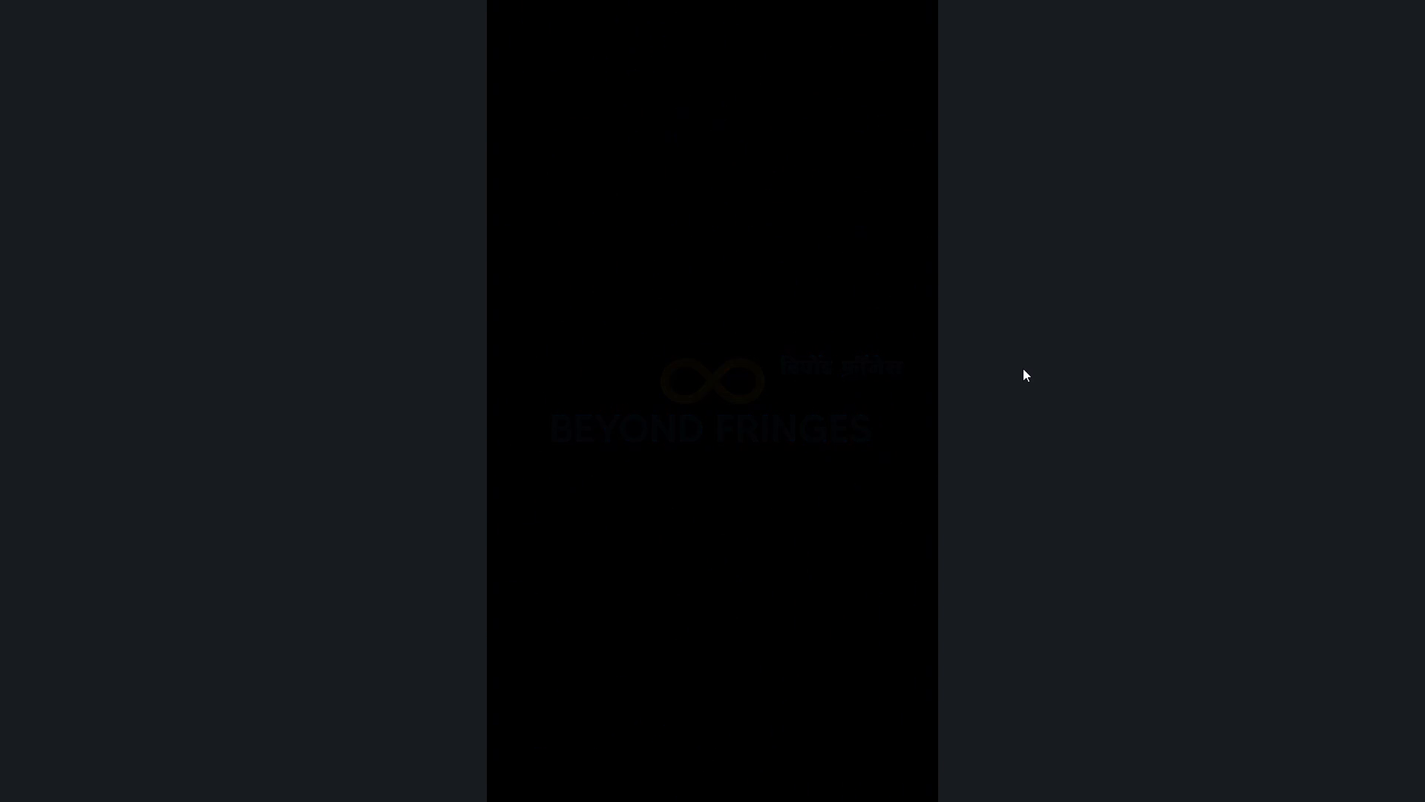
pyautogui.press('space')
pyautogui.press('space')
pyautogui.press('space')
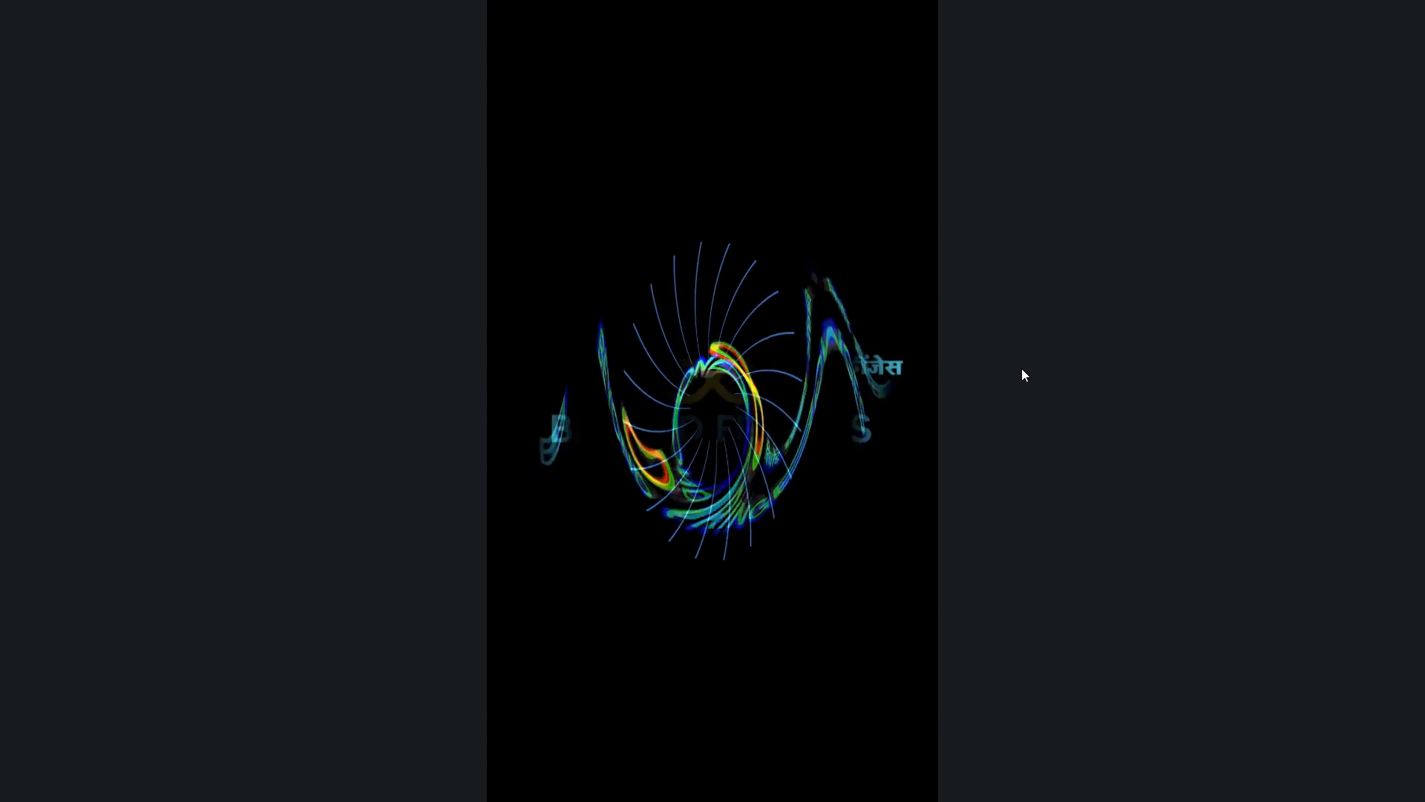
pyautogui.press('Escape')
pyautogui.press('space')
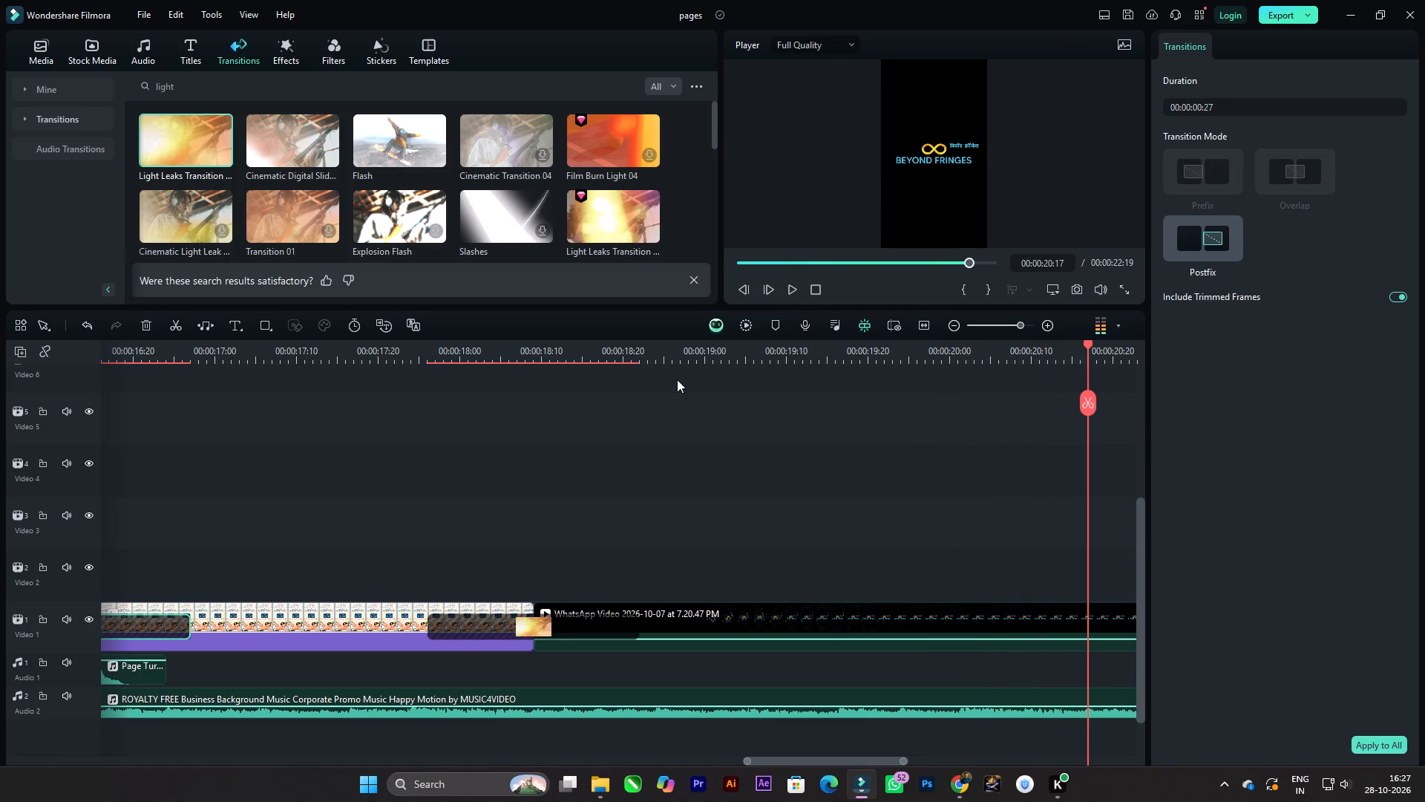
# Review the page turn at 00:00:16:00, the overall clip arrangement, and the playback of the opening pages from the reel's start.
pyautogui.moveTo(1087, 343); pyautogui.dragTo(215, 273)
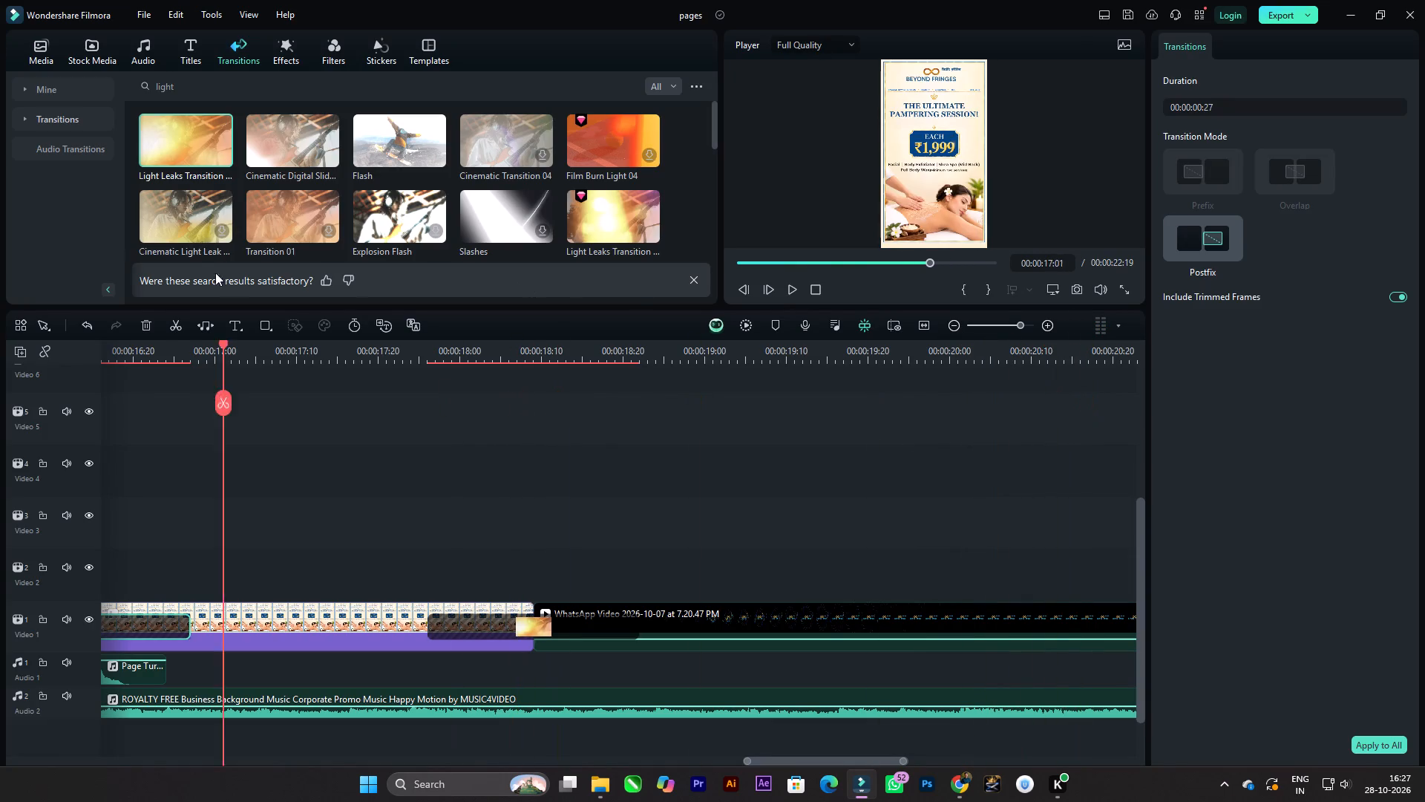
pyautogui.moveTo(215, 273); pyautogui.dragTo(21, 379)
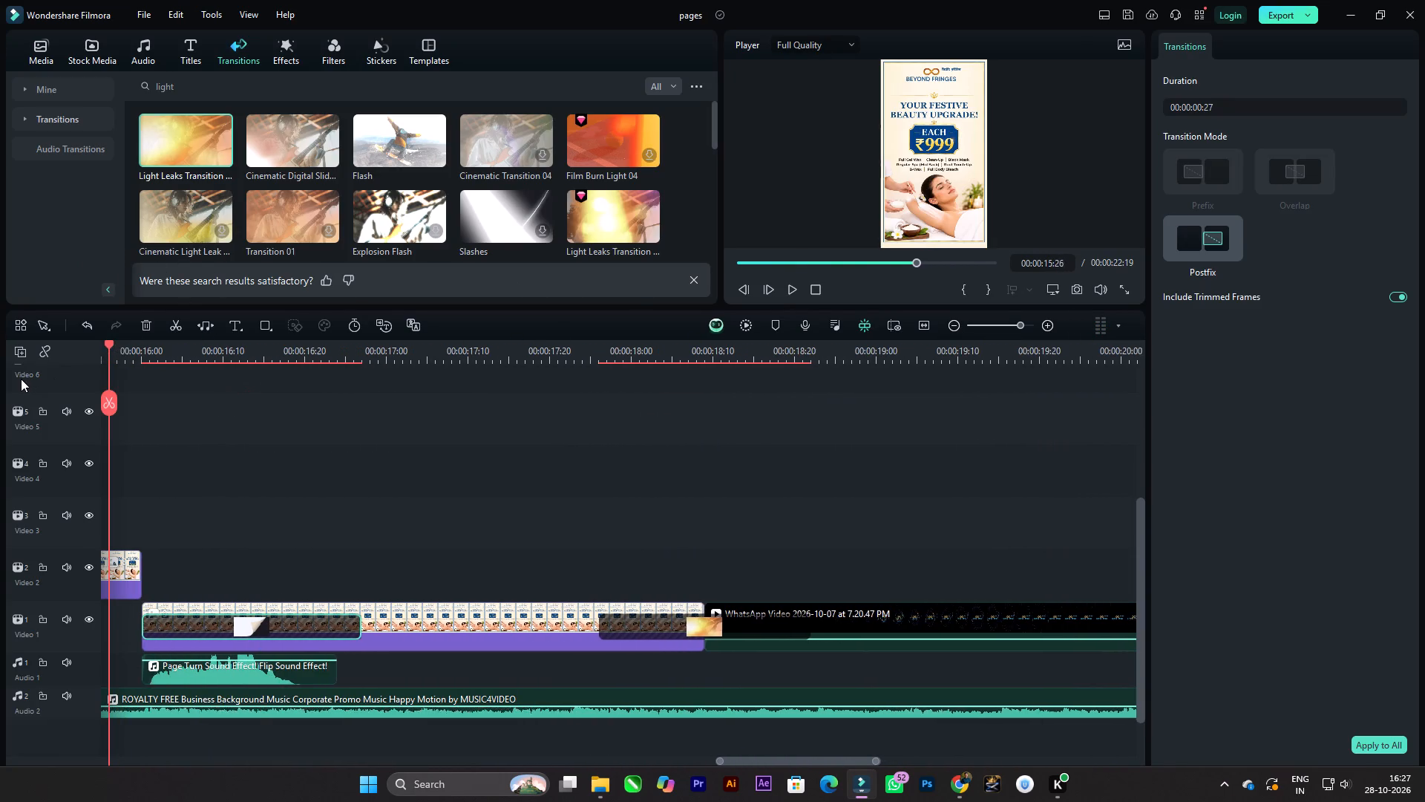
pyautogui.moveTo(21, 379); pyautogui.dragTo(302, 434)
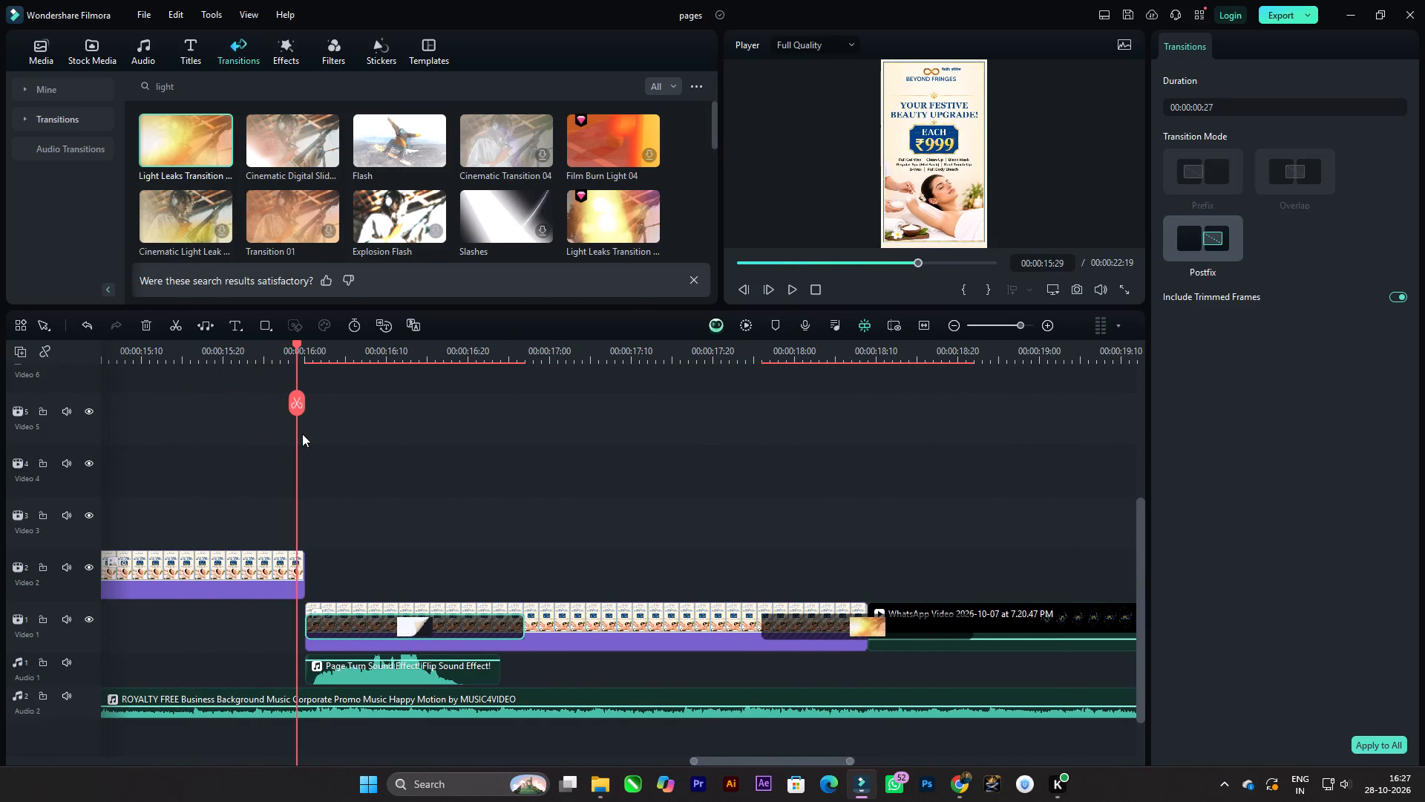
pyautogui.moveTo(302, 434); pyautogui.dragTo(307, 434)
pyautogui.keyDown('ctrl'); pyautogui.scroll(-8, 534, 538); pyautogui.keyUp('ctrl')
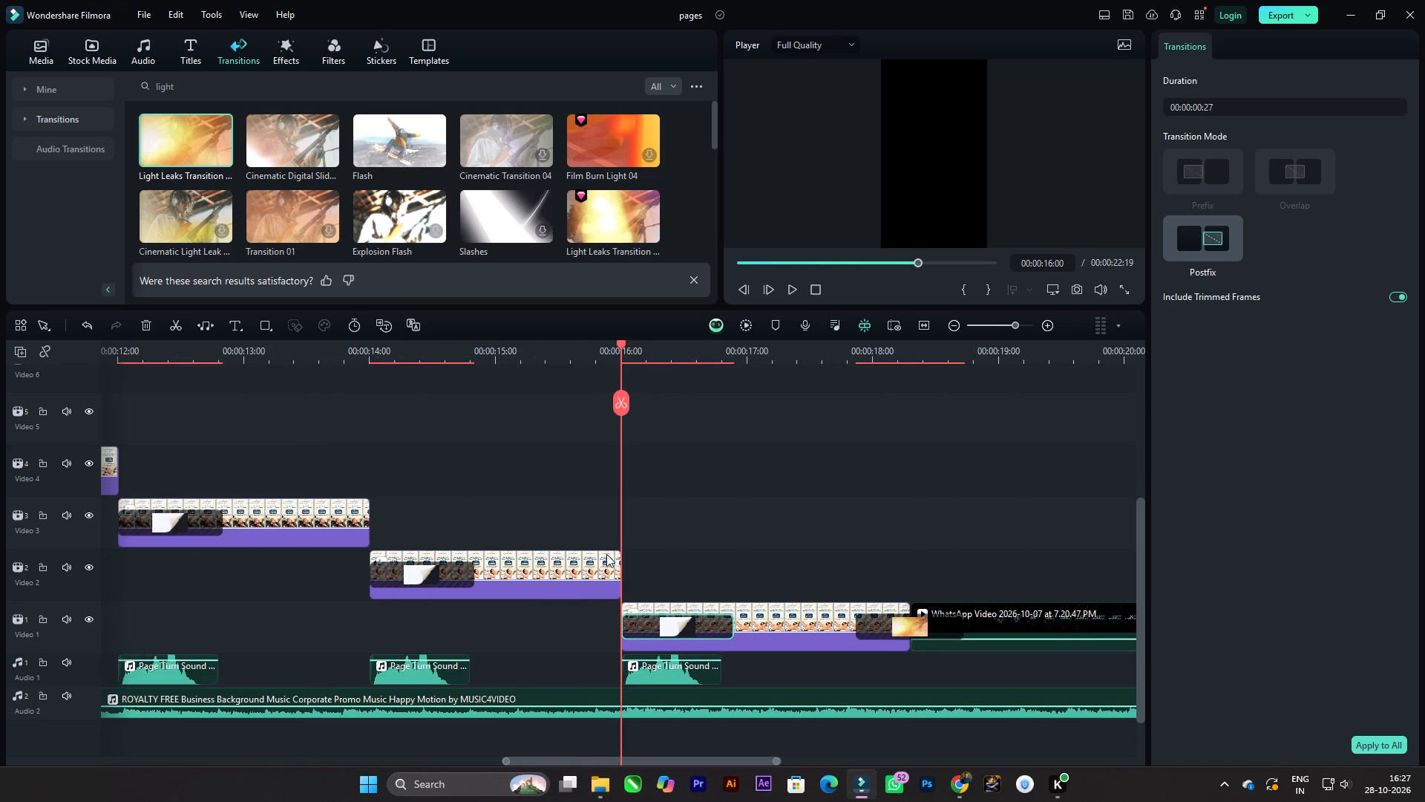
pyautogui.keyDown('ctrl'); pyautogui.scroll(-13, 606, 554); pyautogui.keyUp('ctrl')
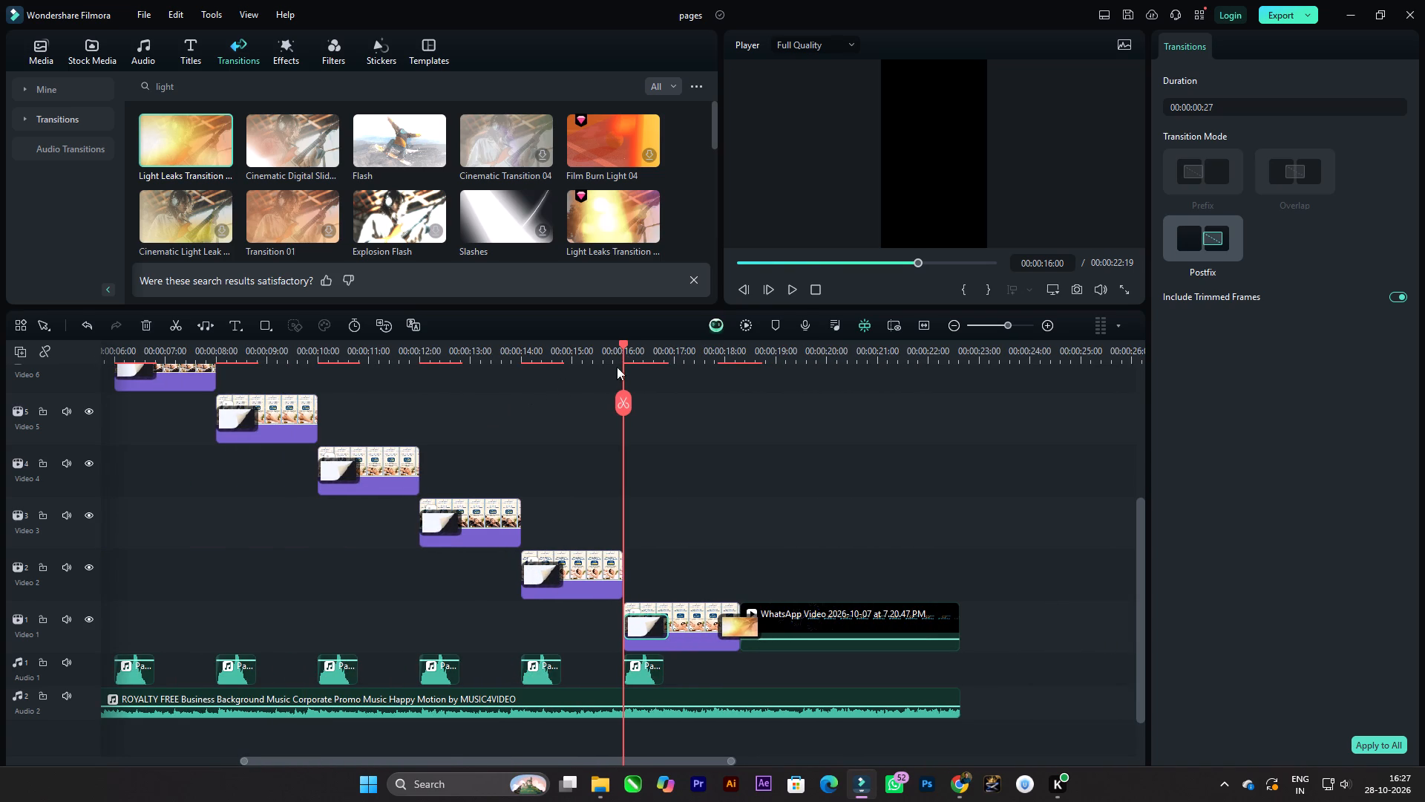
pyautogui.moveTo(621, 350); pyautogui.dragTo(151, 431)
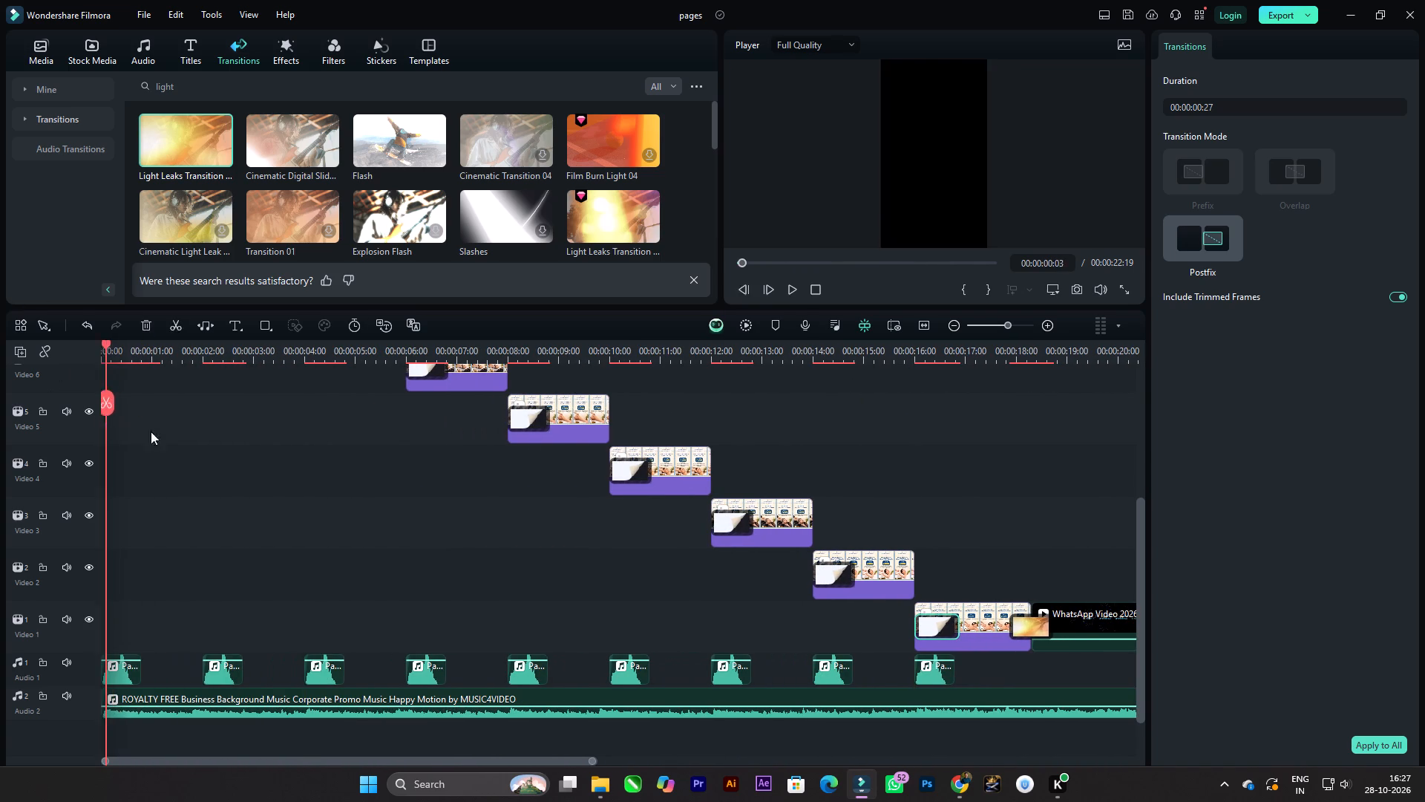
pyautogui.moveTo(151, 431); pyautogui.dragTo(79, 427)
pyautogui.scroll(9, 201, 484)
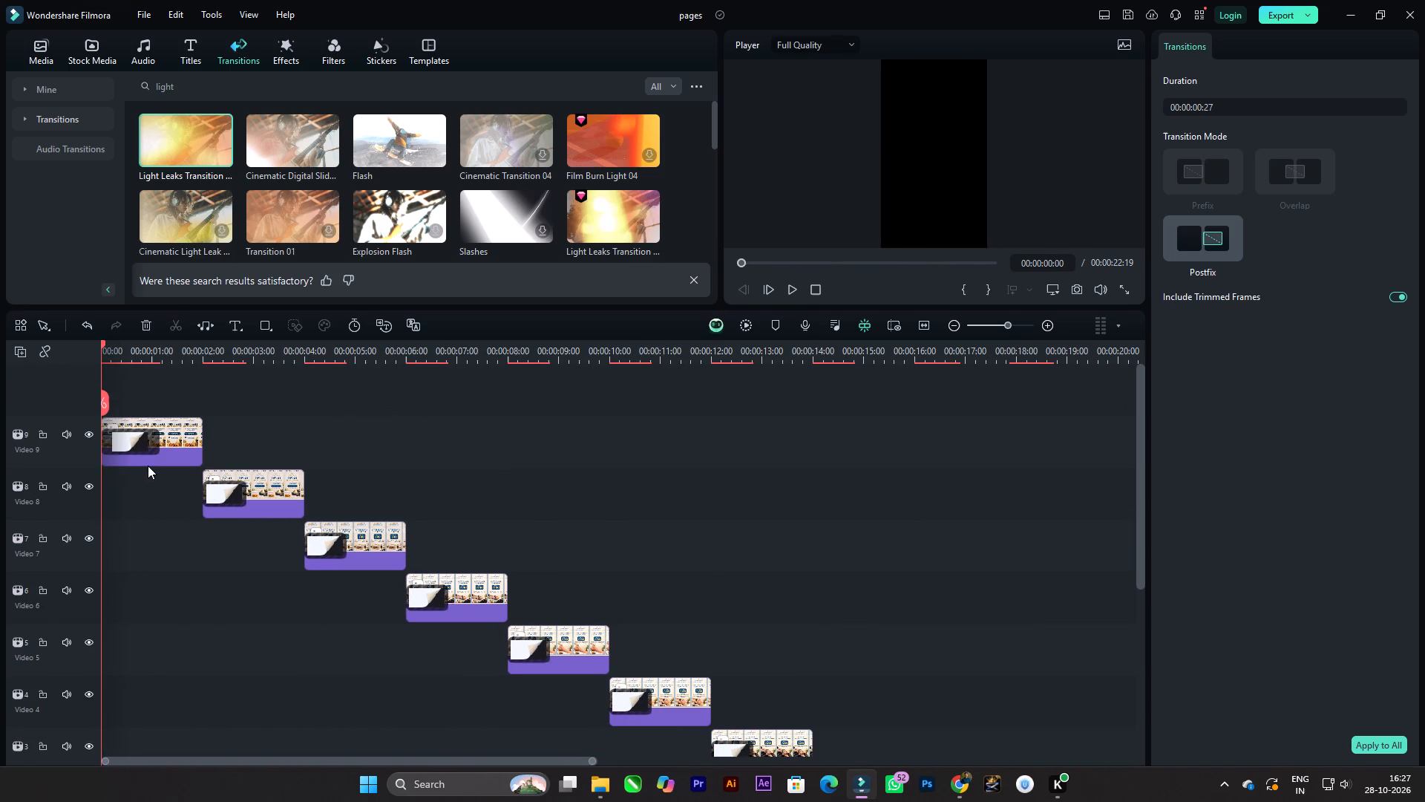
pyautogui.press('space')
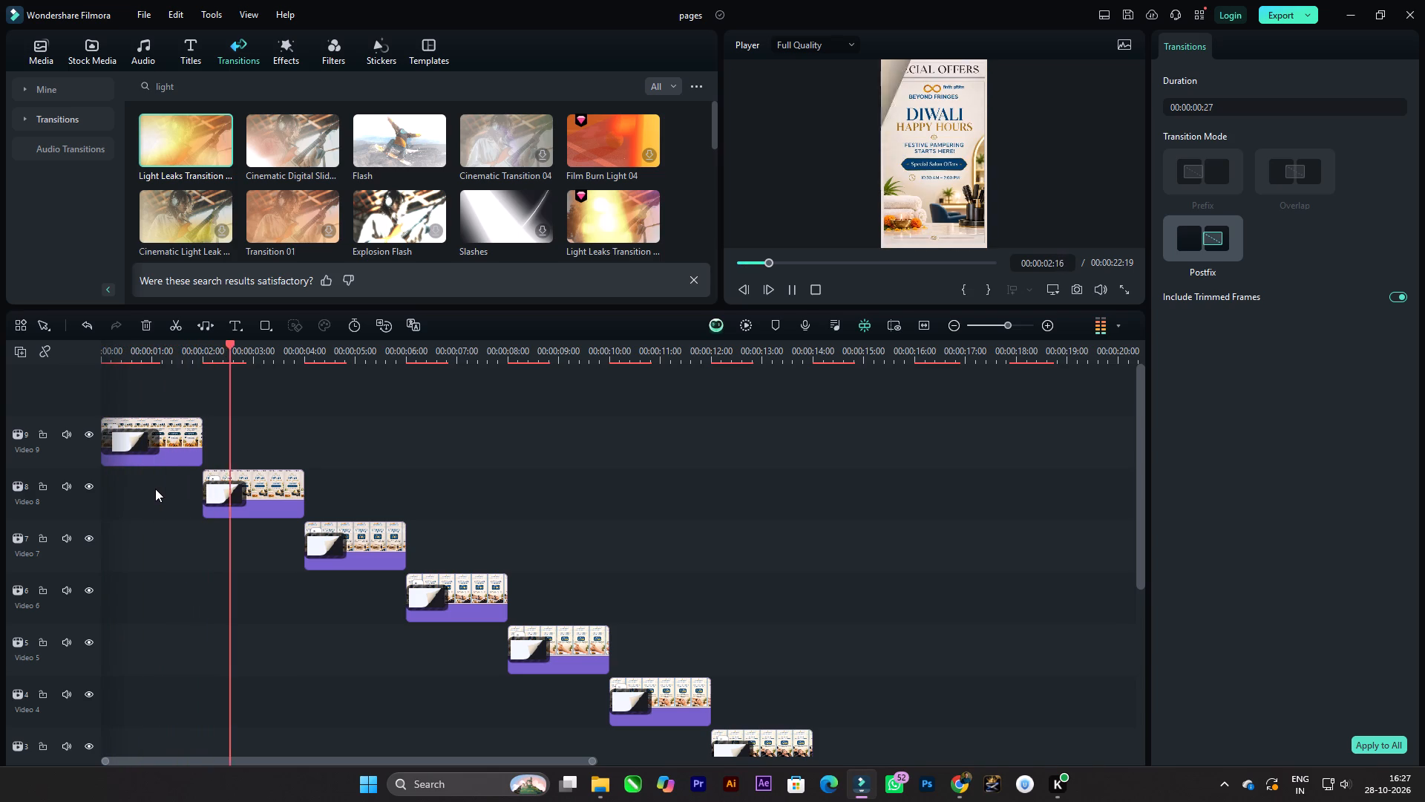
pyautogui.press('space')
pyautogui.scroll(-10, 377, 521)
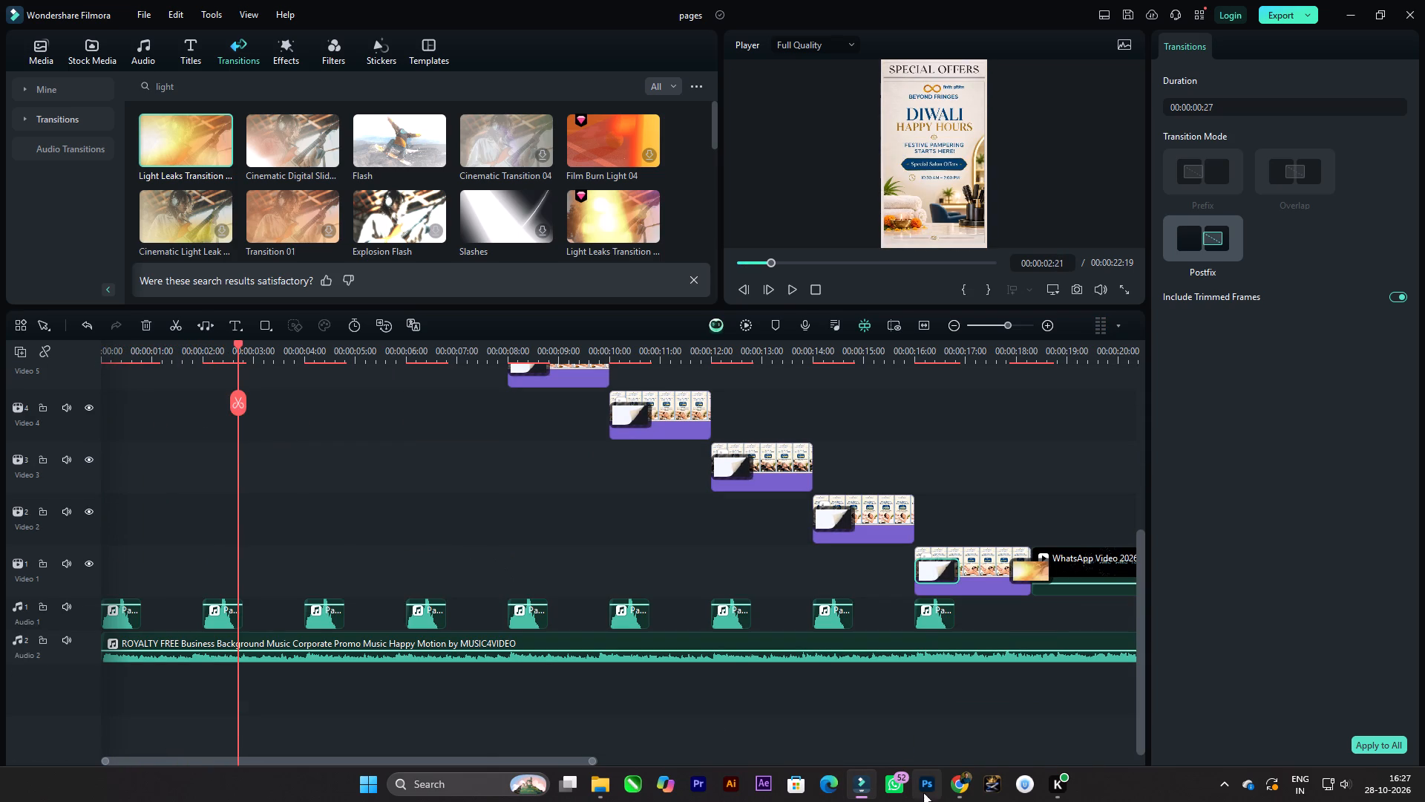
# Launch Photoshop.
pyautogui.click(924, 792)
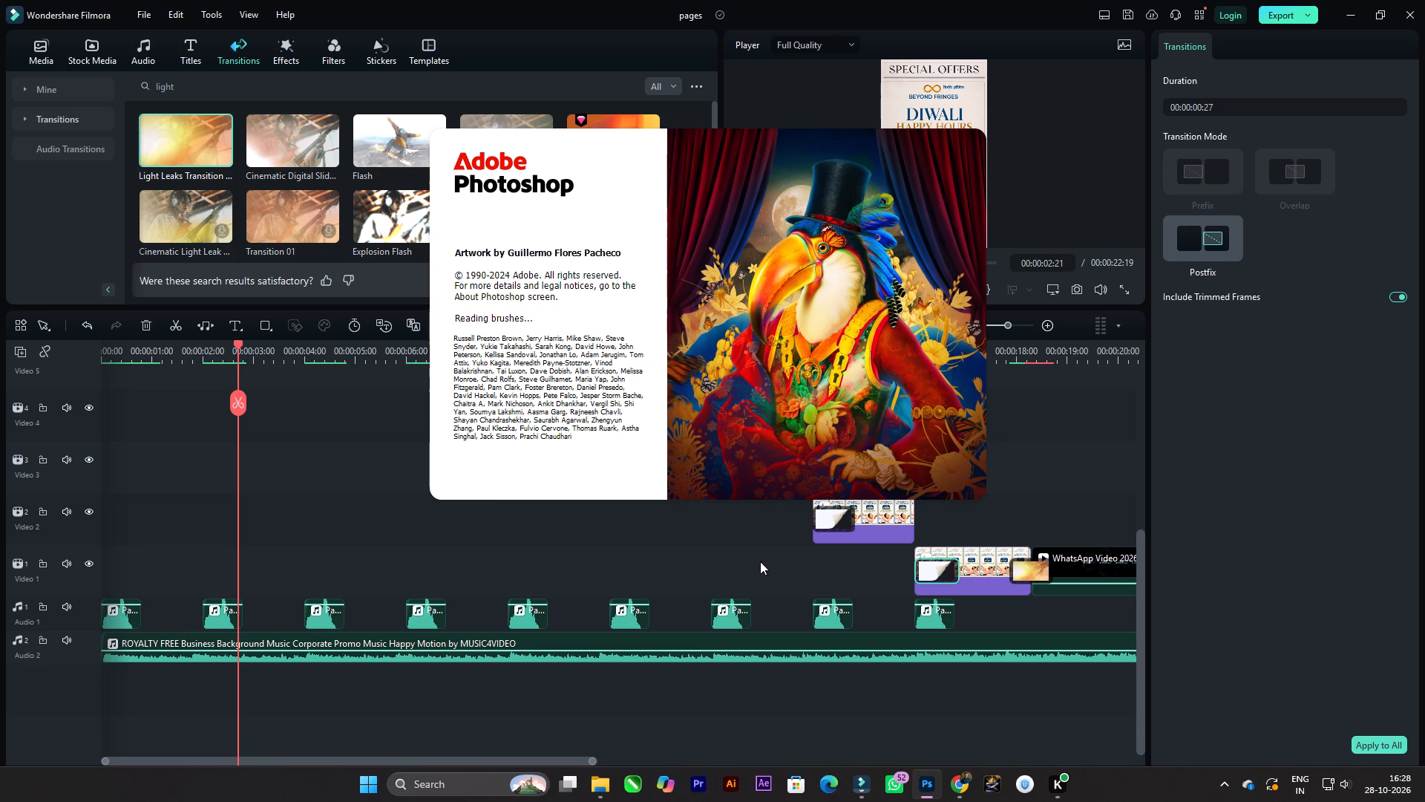
# In File Explorer, open the reel 1 folder inside beyond's 28-10-2026 folder and examine page image 1.
pyautogui.click(612, 778)
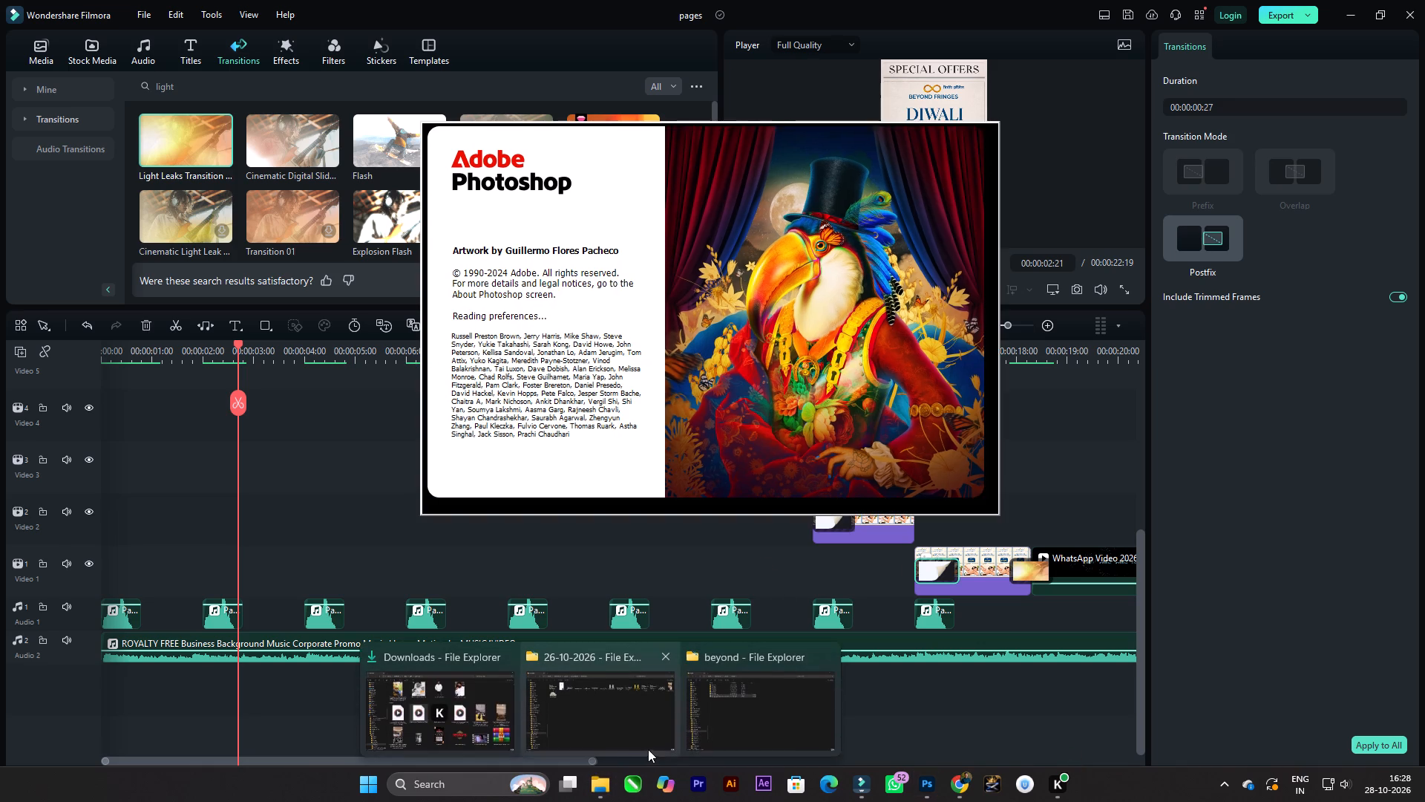
pyautogui.click(727, 702)
pyautogui.click(660, 502)
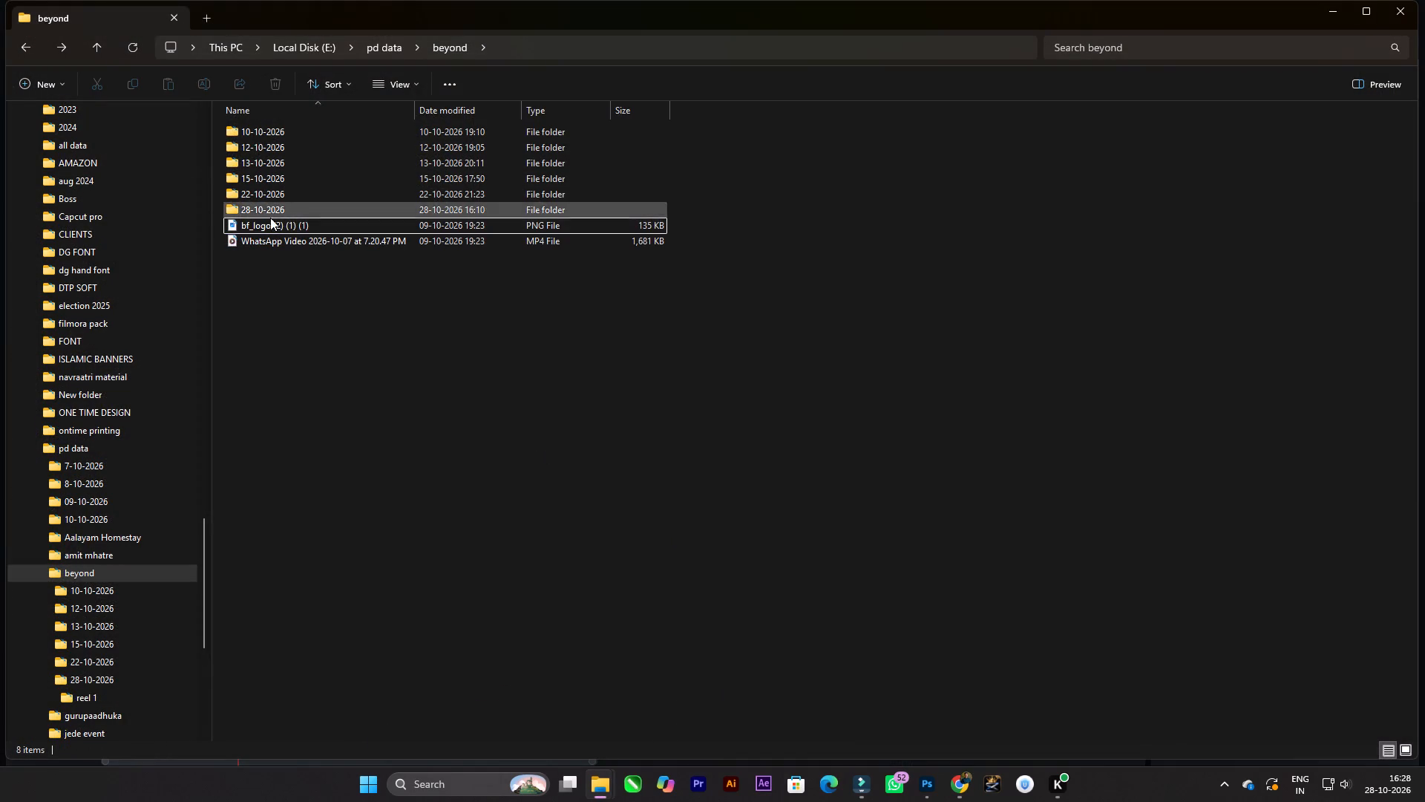
pyautogui.doubleClick(270, 218)
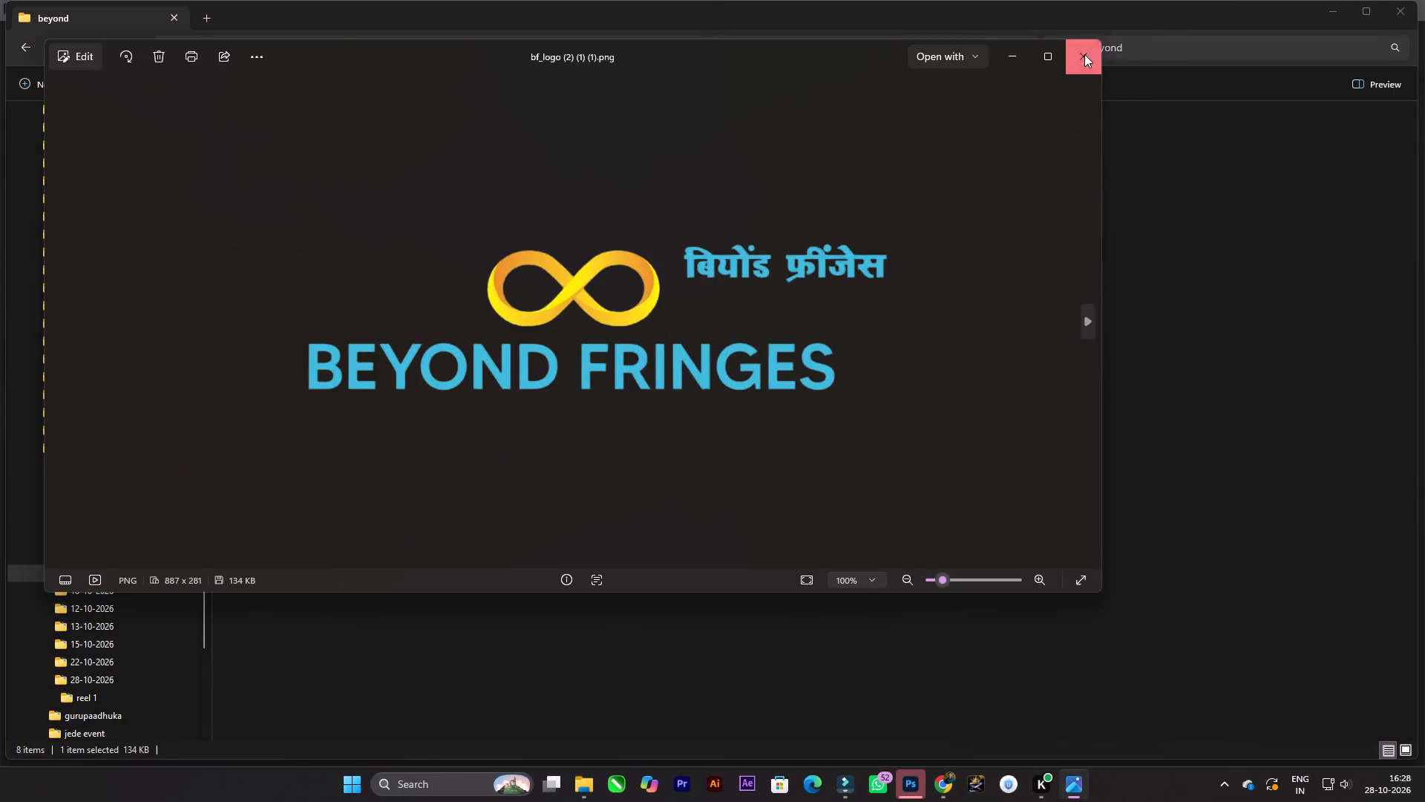
pyautogui.click(1084, 54)
pyautogui.doubleClick(286, 211)
pyautogui.doubleClick(276, 147)
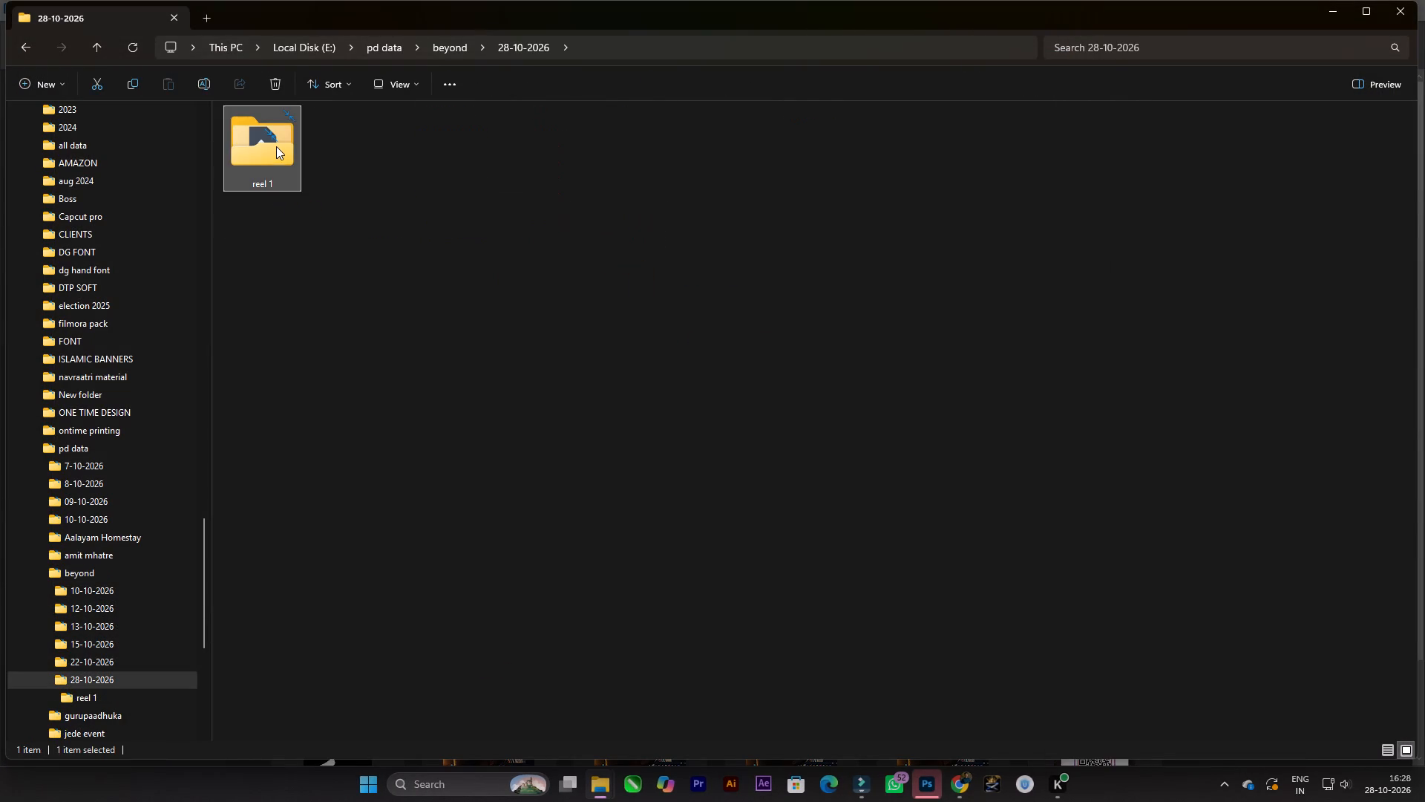
pyautogui.keyDown('ctrl'); pyautogui.scroll(3, 586, 369); pyautogui.keyUp('ctrl')
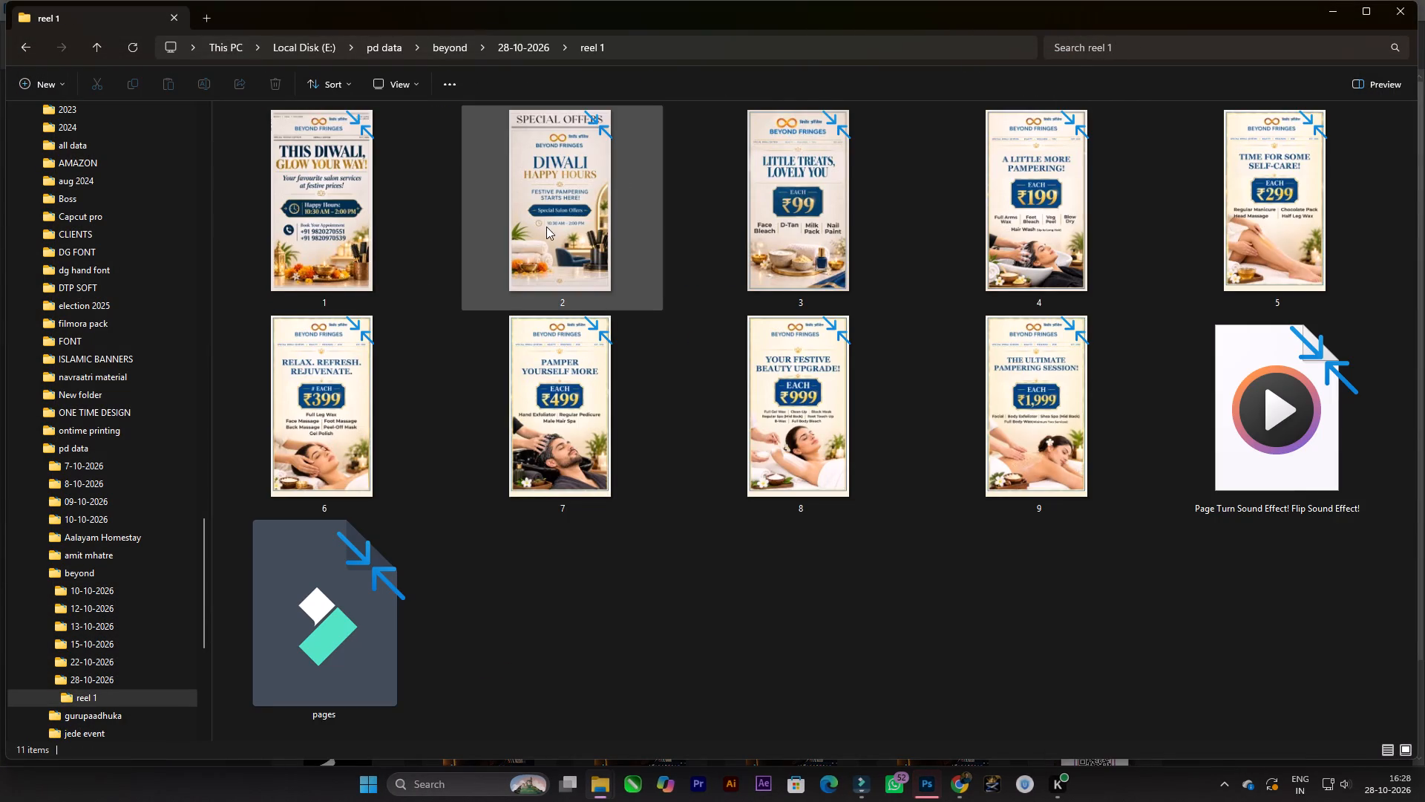
pyautogui.keyDown('ctrl'); pyautogui.scroll(8, 546, 223); pyautogui.keyUp('ctrl')
pyautogui.doubleClick(341, 192)
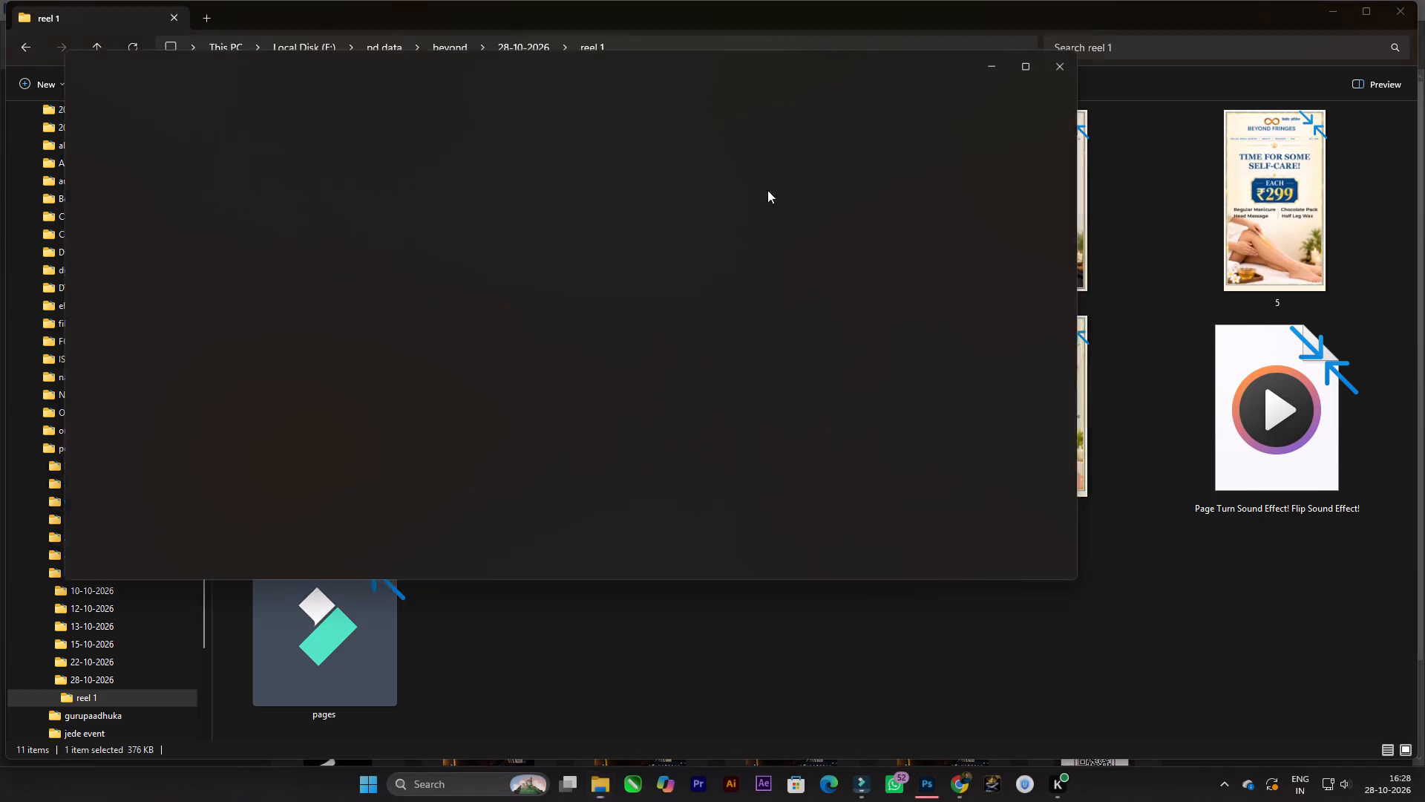
pyautogui.click(1091, 68)
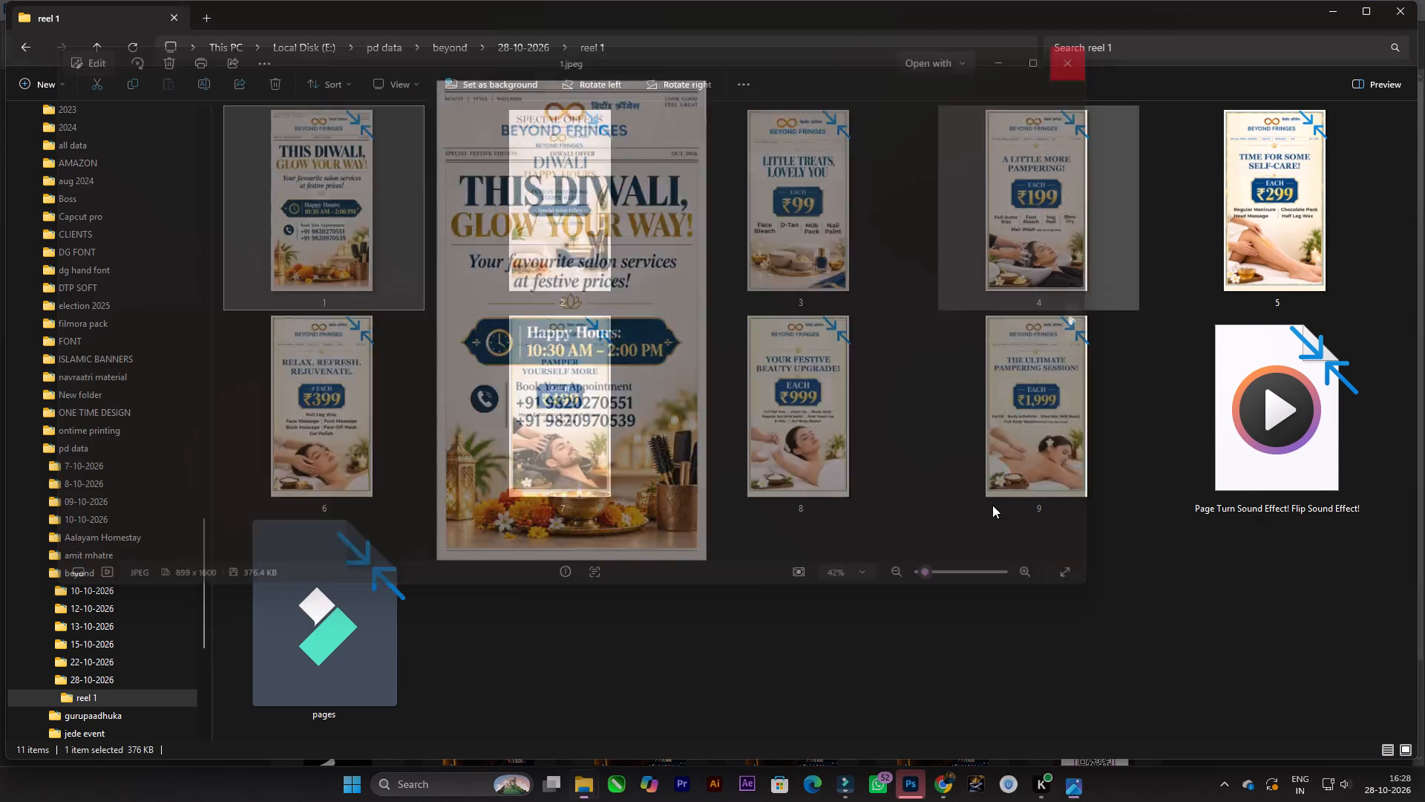
# Switch to Photoshop and create a portrait document, 9 × 16 inches at 300 ppi, from the recent 16 x 9 in preset.
pyautogui.click(927, 783)
pyautogui.hotkey('ctrl', 'n')
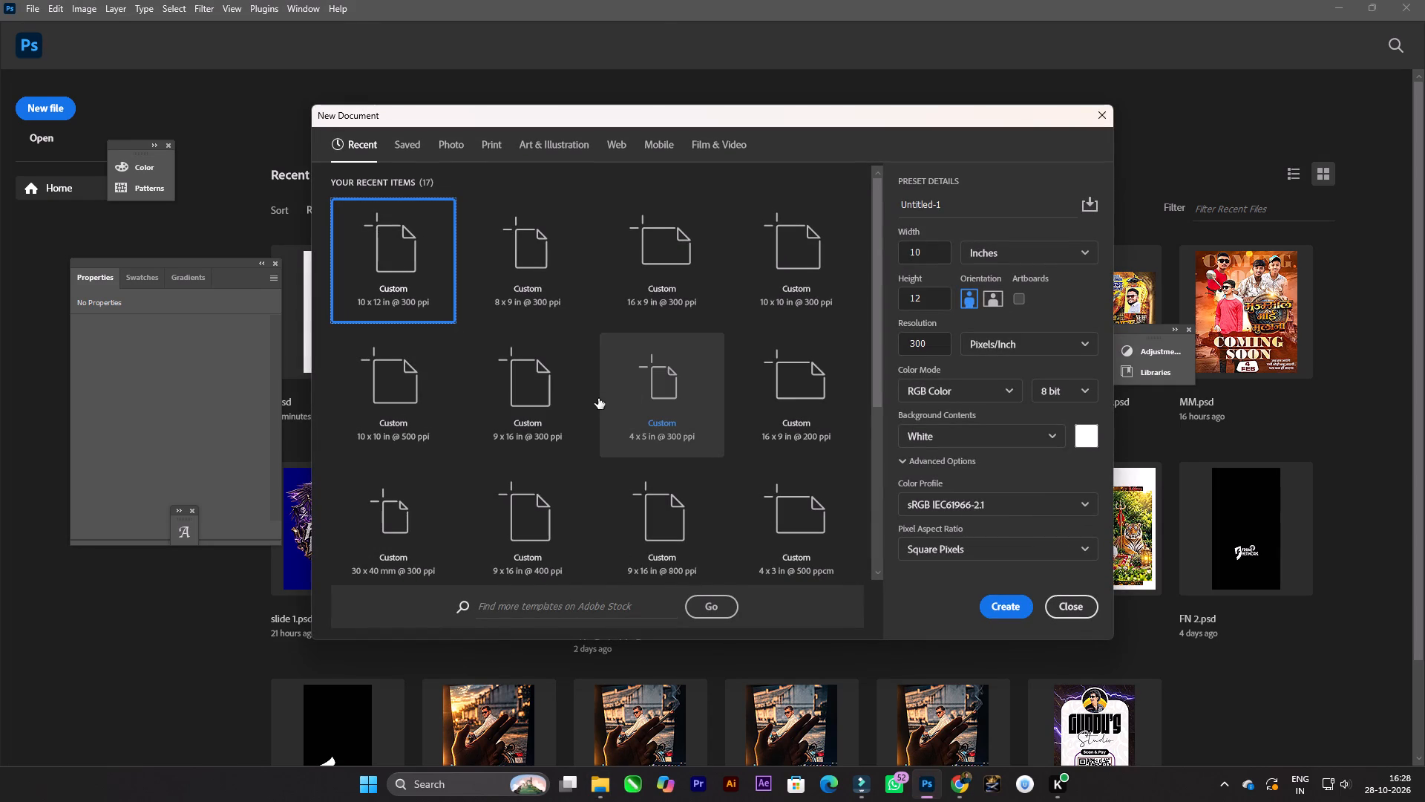
pyautogui.click(659, 286)
pyautogui.click(972, 301)
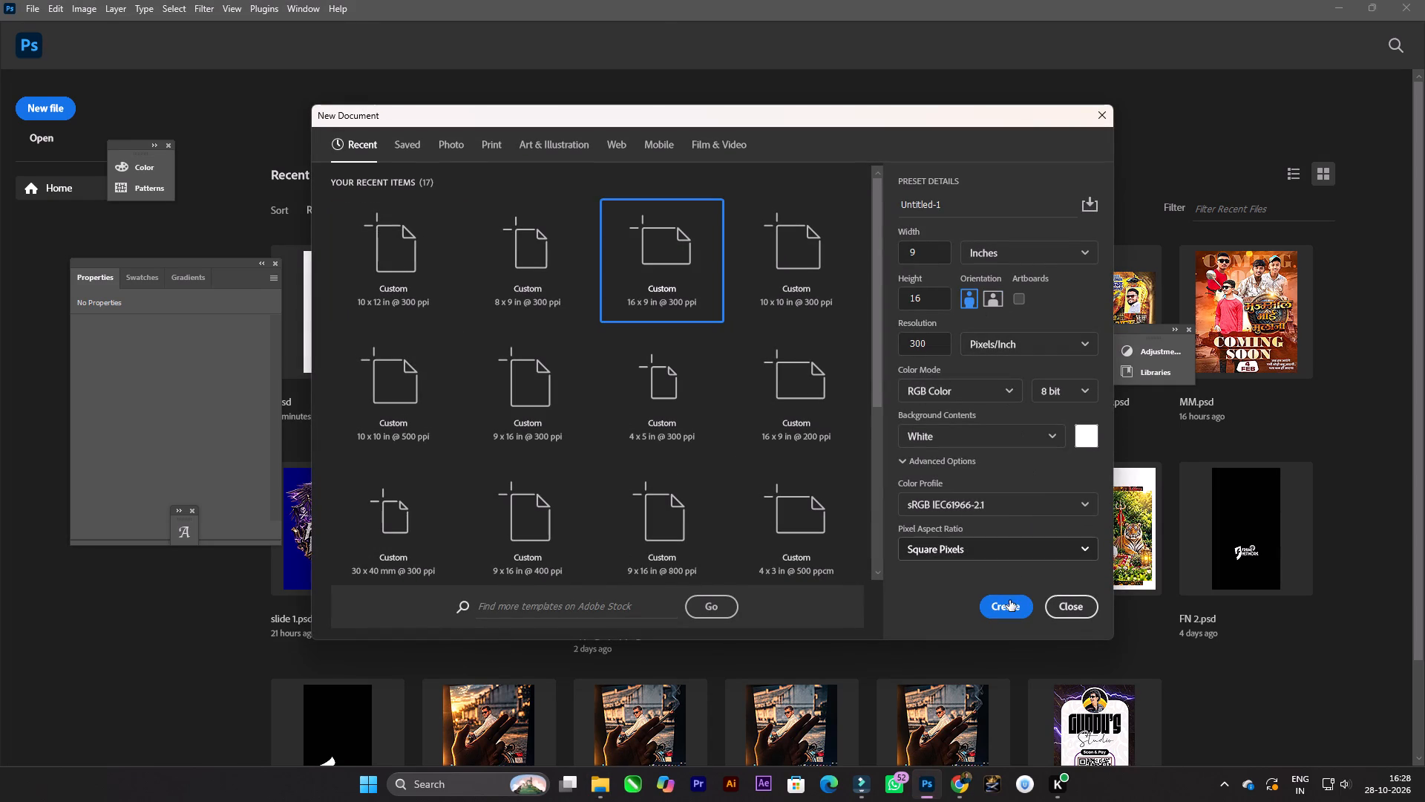
pyautogui.click(1010, 613)
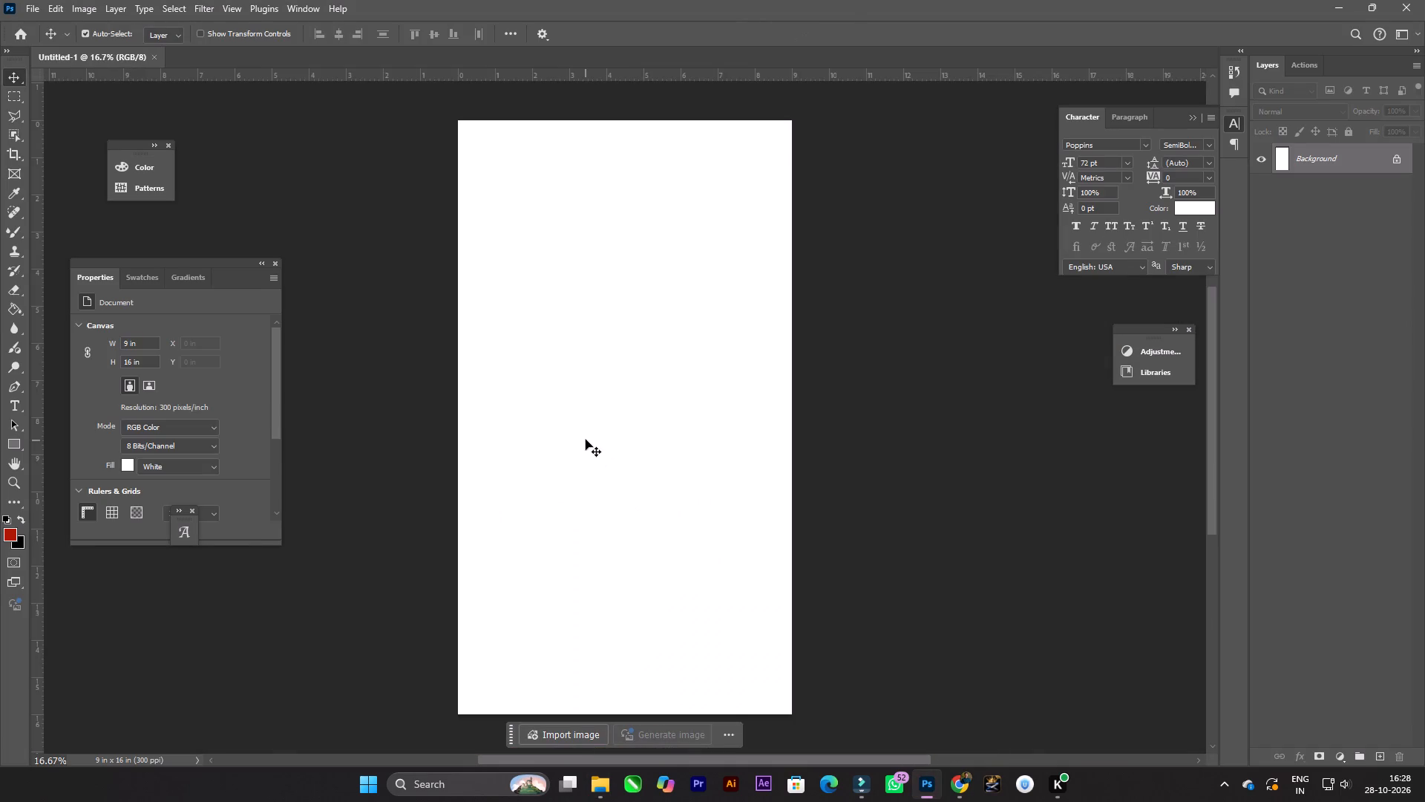
# Place image 1 from the reel 1 folder into the new document so that it fills the canvas.
pyautogui.click(600, 789)
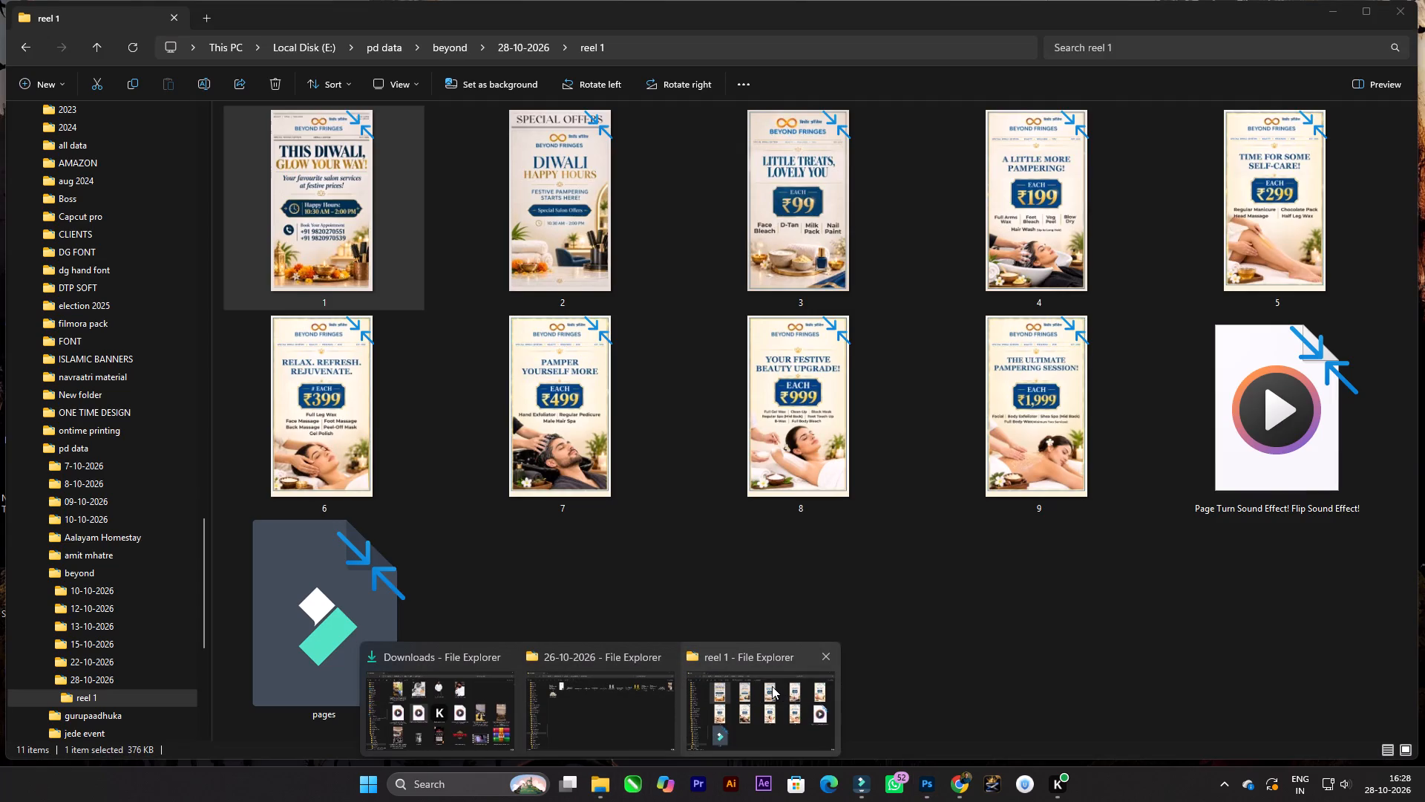
pyautogui.click(772, 686)
pyautogui.moveTo(324, 233); pyautogui.dragTo(972, 674)
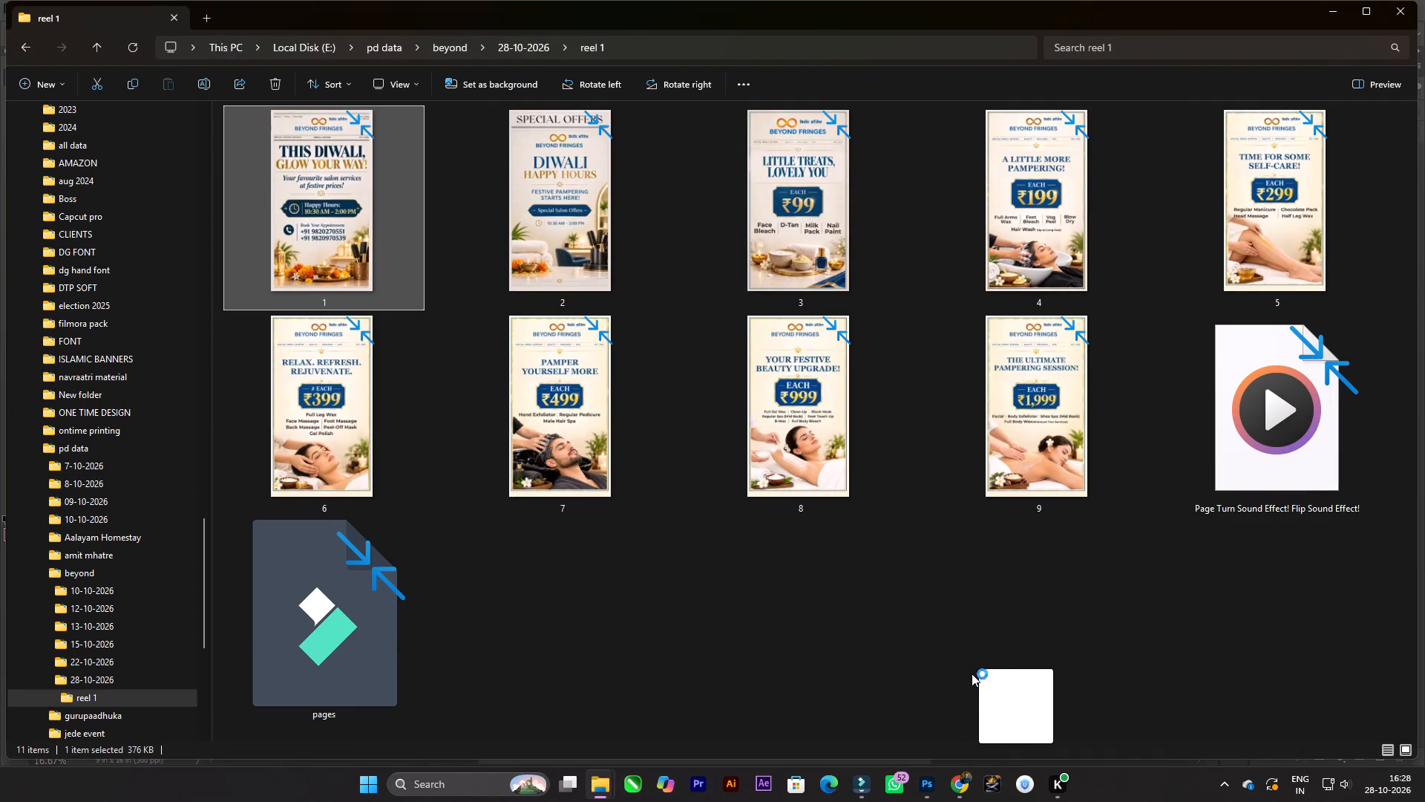
pyautogui.moveTo(972, 674); pyautogui.dragTo(618, 329)
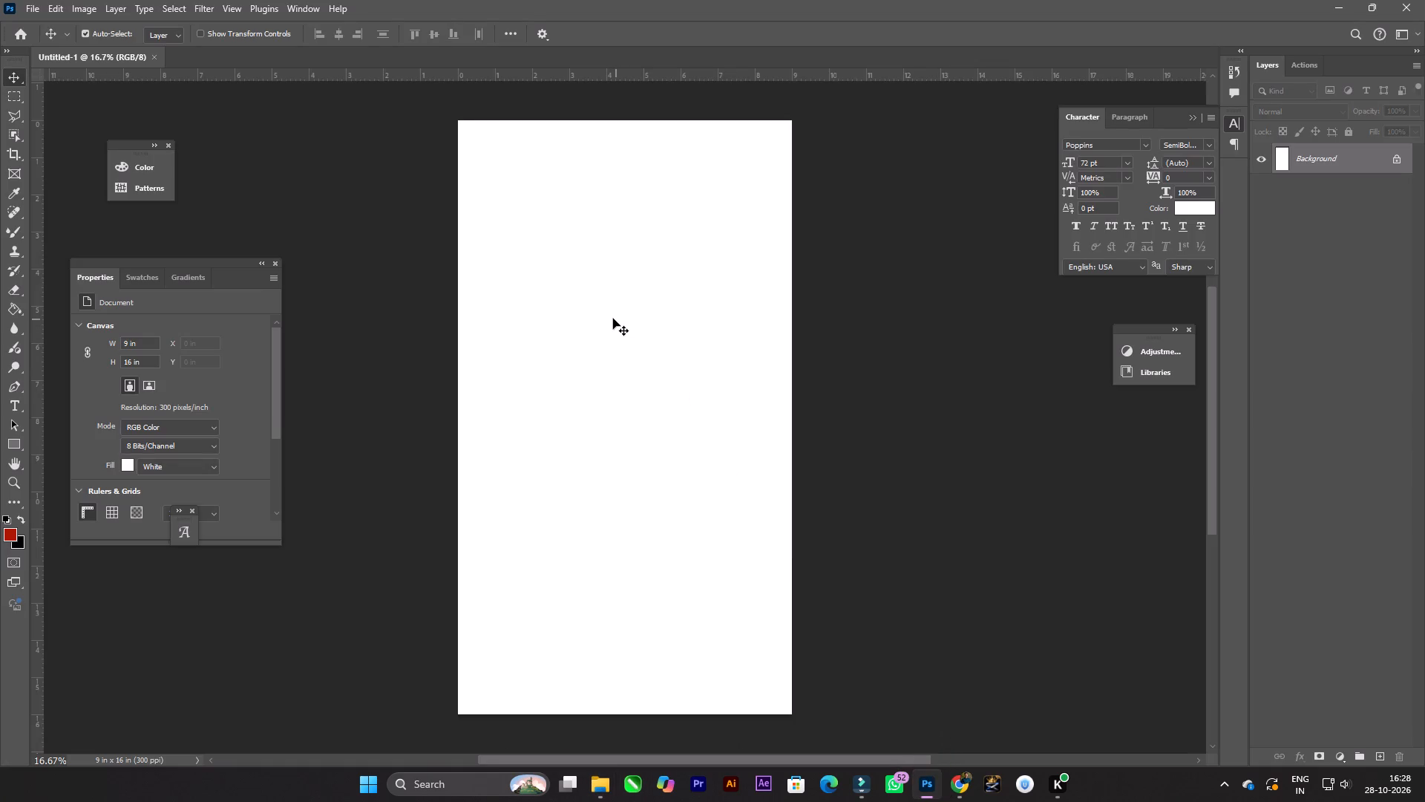
pyautogui.press('Return')
# Examine the placed poster's text and decoration up close, around the salon services line and the Happy Hours box.
pyautogui.keyDown('alt'); pyautogui.scroll(7, 768, 372); pyautogui.keyUp('alt')
pyautogui.press('space')
pyautogui.press('space')
pyautogui.press('space')
pyautogui.press('space')
pyautogui.moveTo(751, 349); pyautogui.dragTo(787, 352)
pyautogui.keyDown('alt'); pyautogui.scroll(9, 698, 366); pyautogui.keyUp('alt')
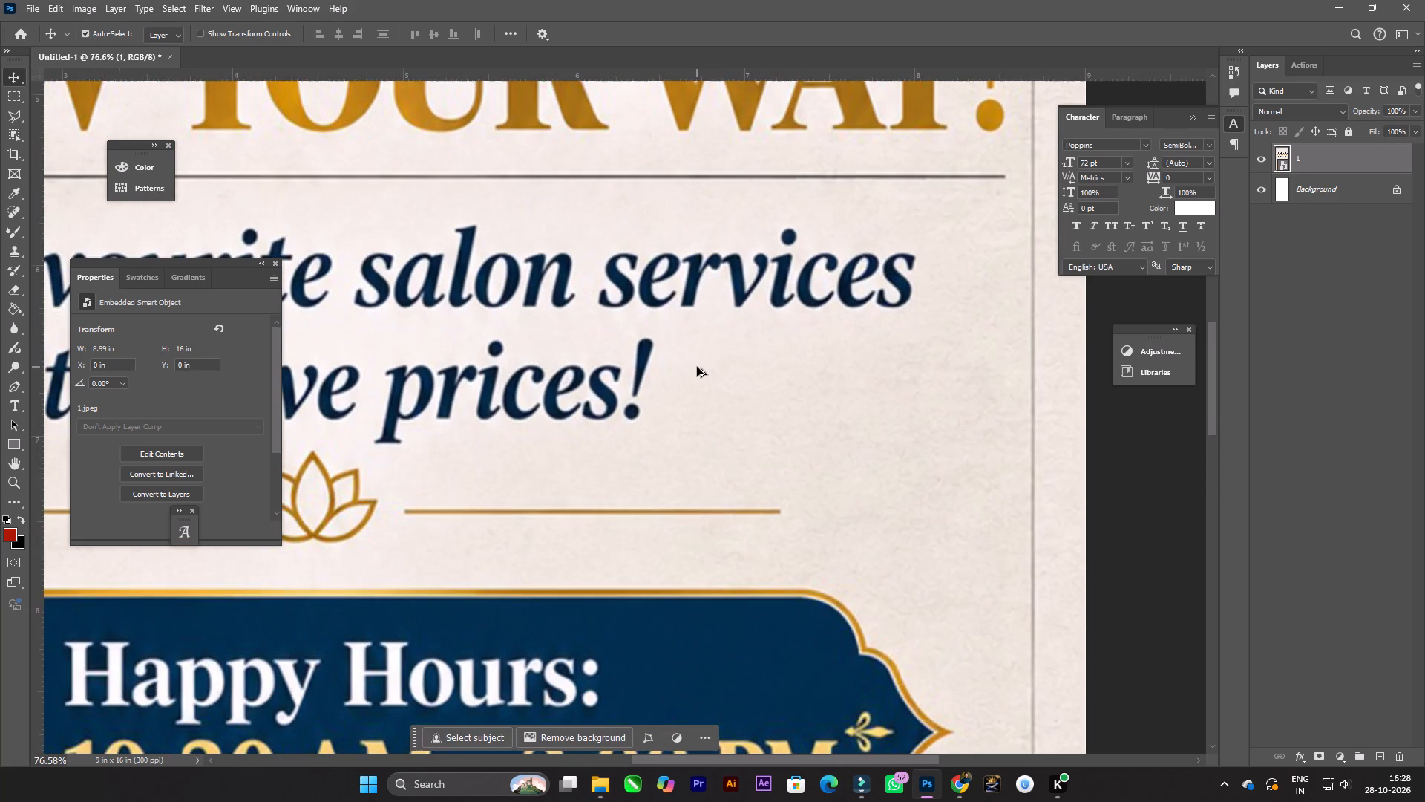
# Pick up the poster's pale cream paper colour as the foreground colour, and hide the poster layer.
pyautogui.press('g')
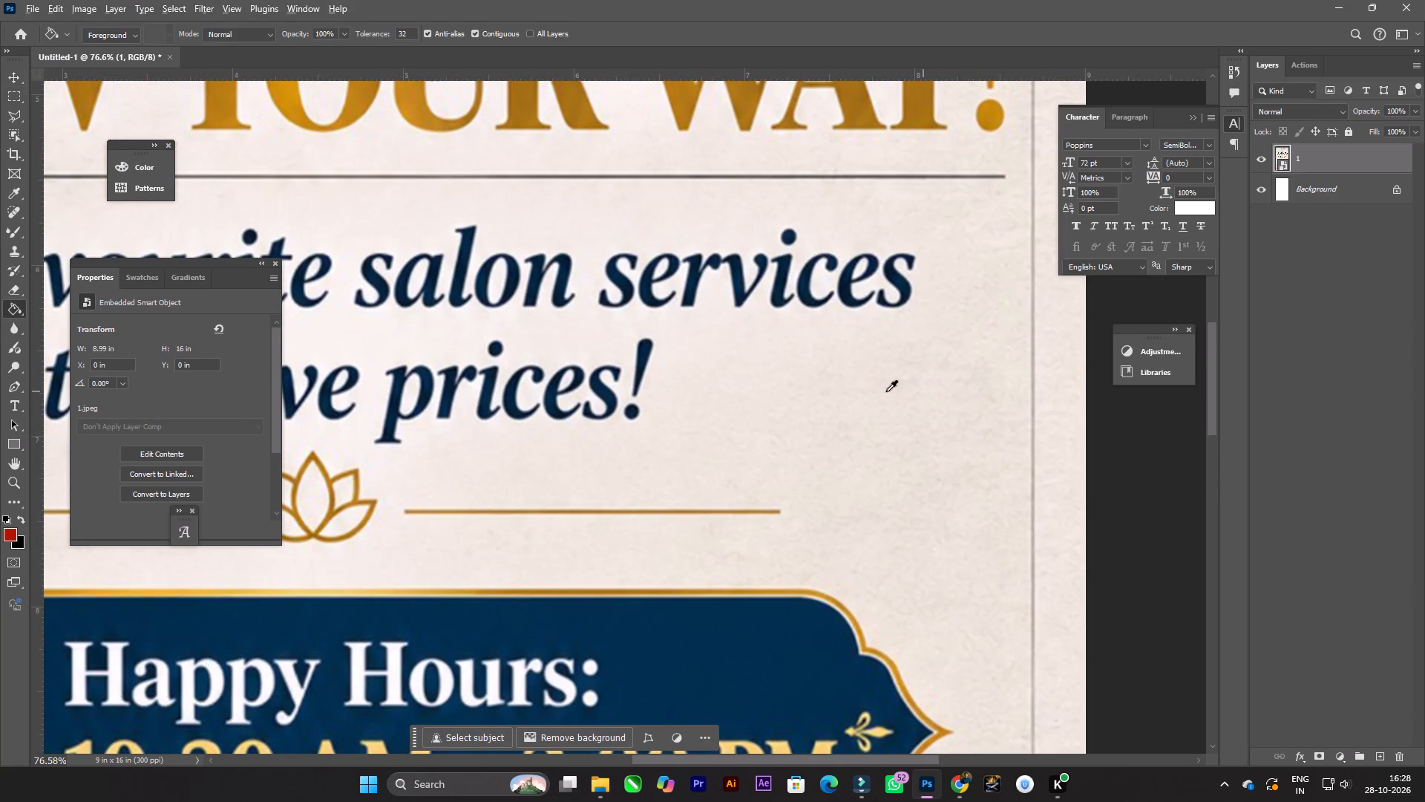
pyautogui.keyDown('alt'); pyautogui.click(877, 395); pyautogui.keyUp('alt')
pyautogui.click(1263, 191)
pyautogui.click(1265, 192)
pyautogui.click(1264, 166)
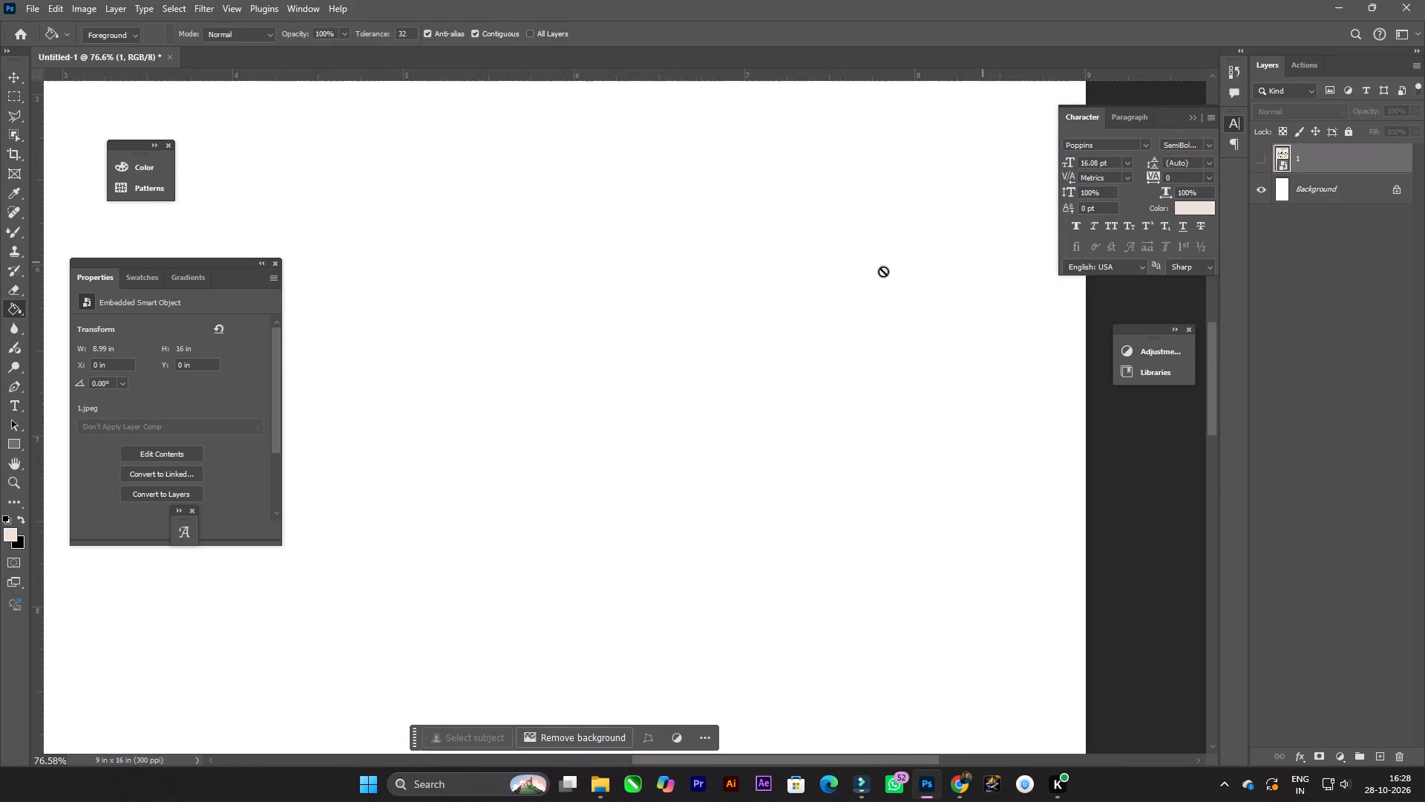
# Unlock the Background layer and fill it with the sampled pale cream colour.
pyautogui.click(818, 289)
pyautogui.keyDown('alt'); pyautogui.scroll(-3, 823, 296); pyautogui.keyUp('alt')
pyautogui.click(675, 290)
pyautogui.click(1401, 195)
pyautogui.click(562, 332)
pyautogui.keyDown('alt'); pyautogui.scroll(-20, 671, 338); pyautogui.keyUp('alt')
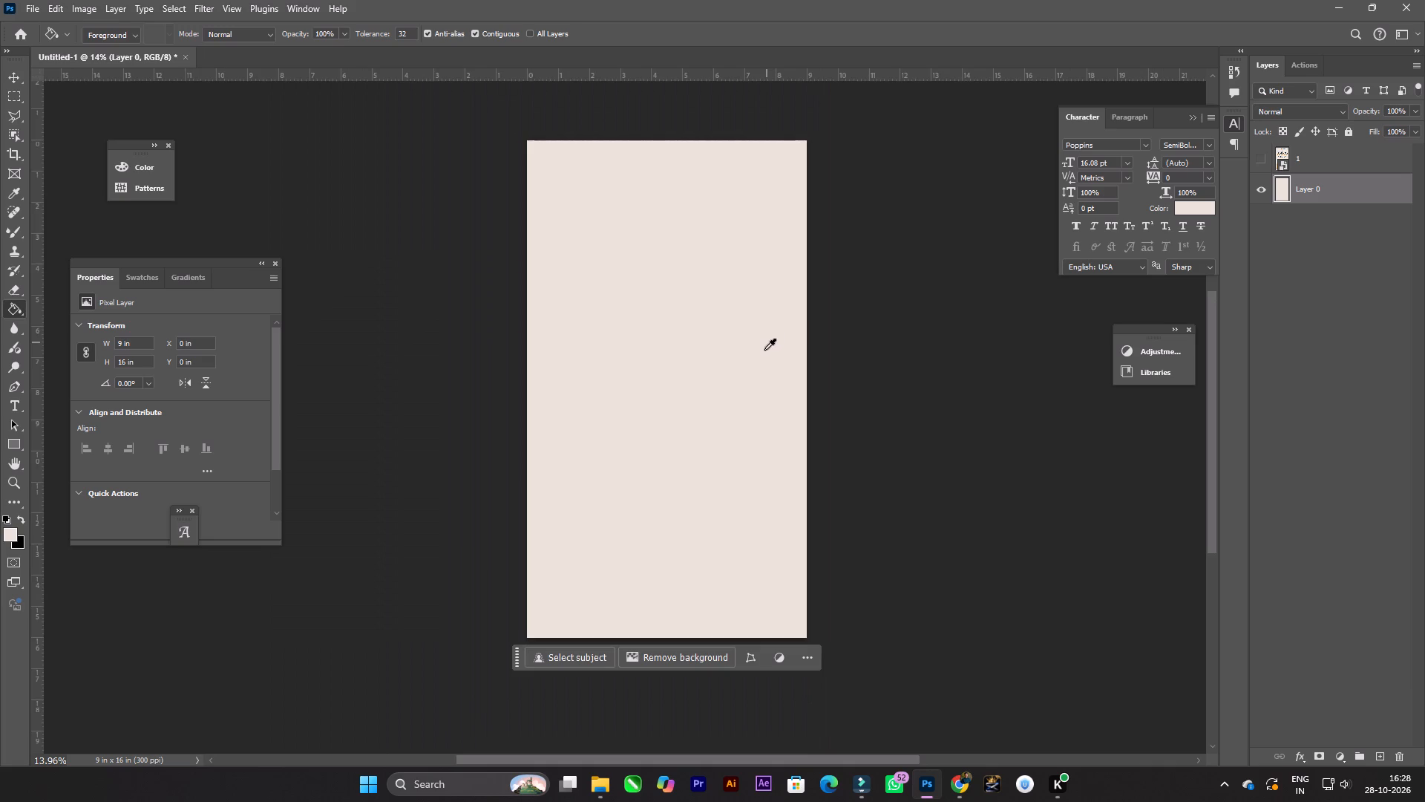
pyautogui.press('space')
pyautogui.click(752, 383)
pyautogui.press('v')
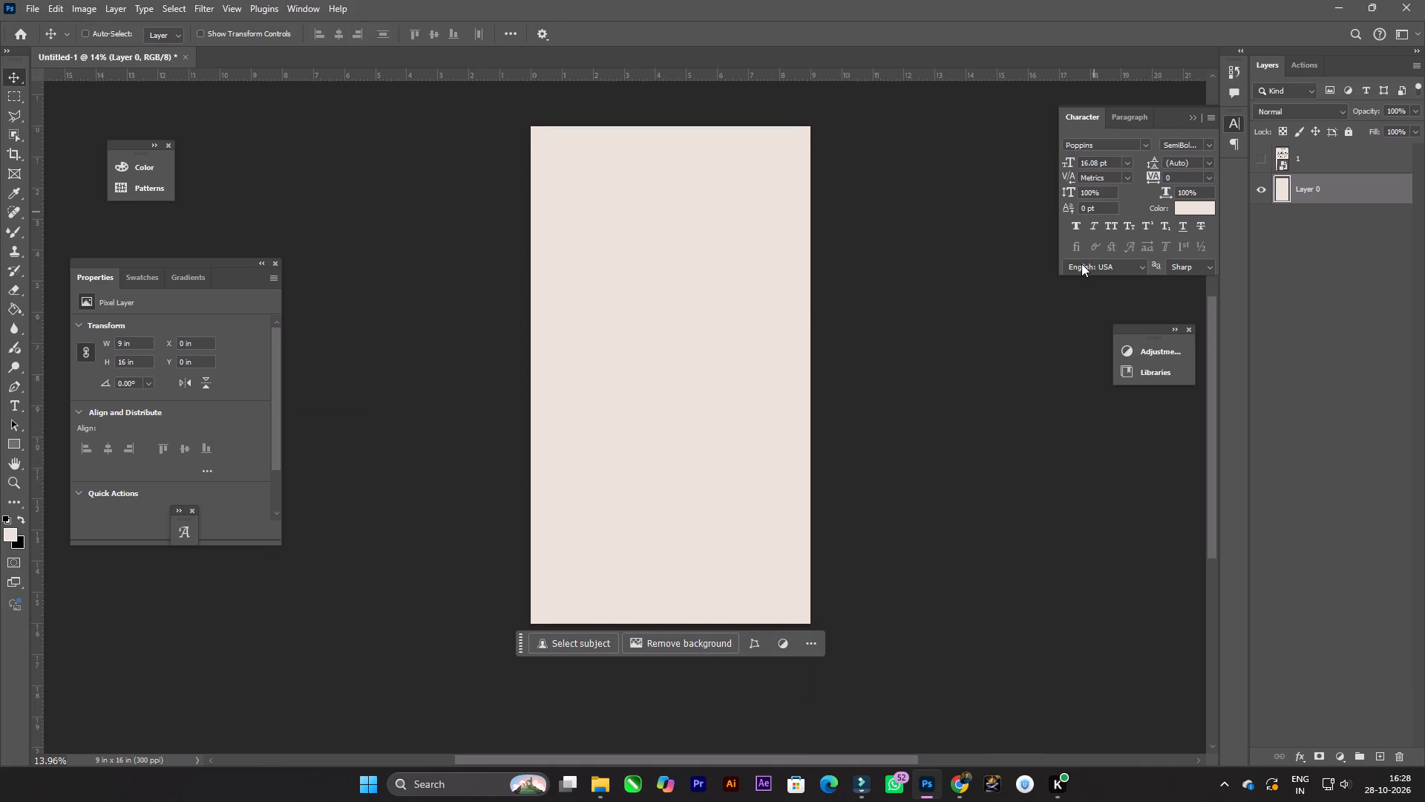
# Save a JPEG copy of the plain cream page as 123 in the gurupaadhuka 26-10-2026 folder.
pyautogui.hotkey('ctrl', 's')
pyautogui.click(190, 592)
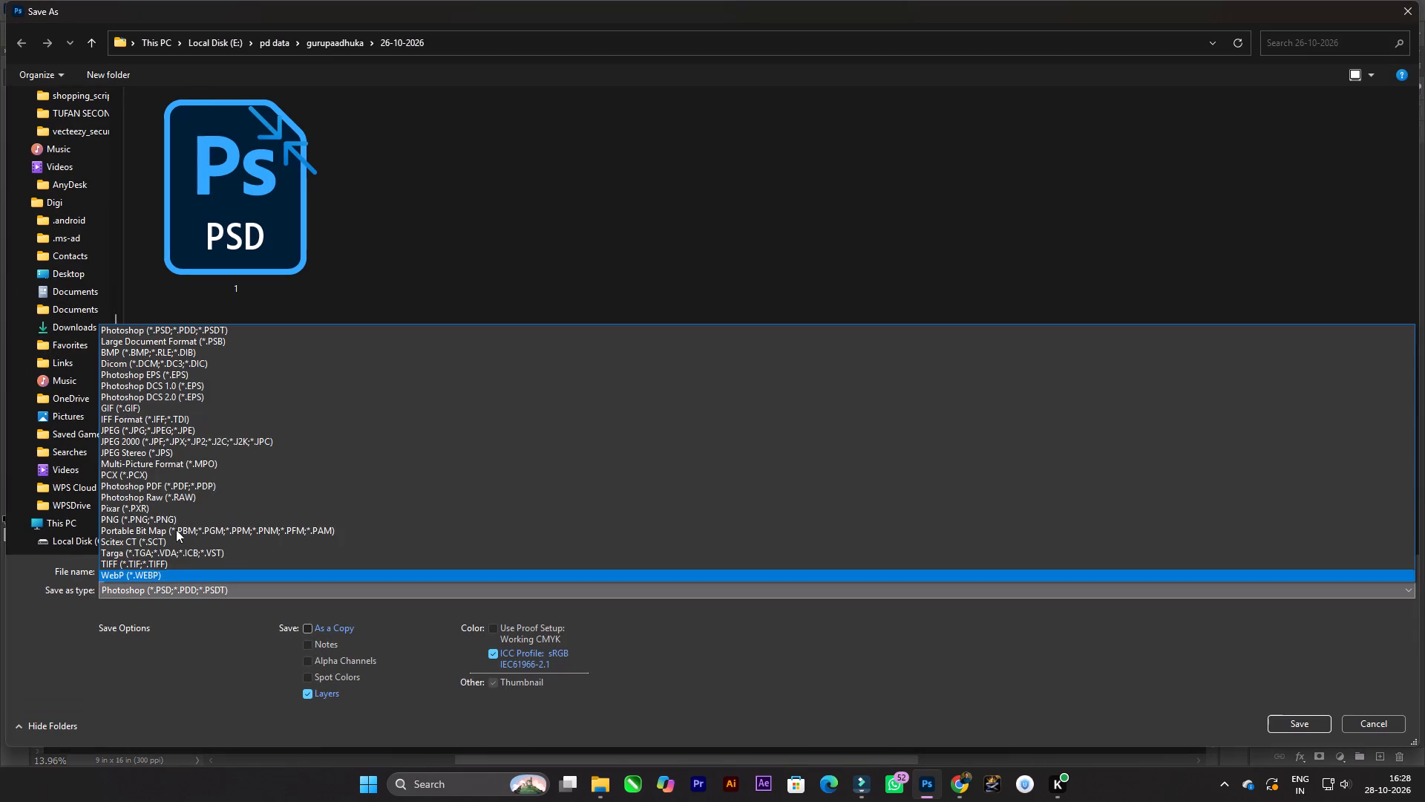
pyautogui.click(180, 433)
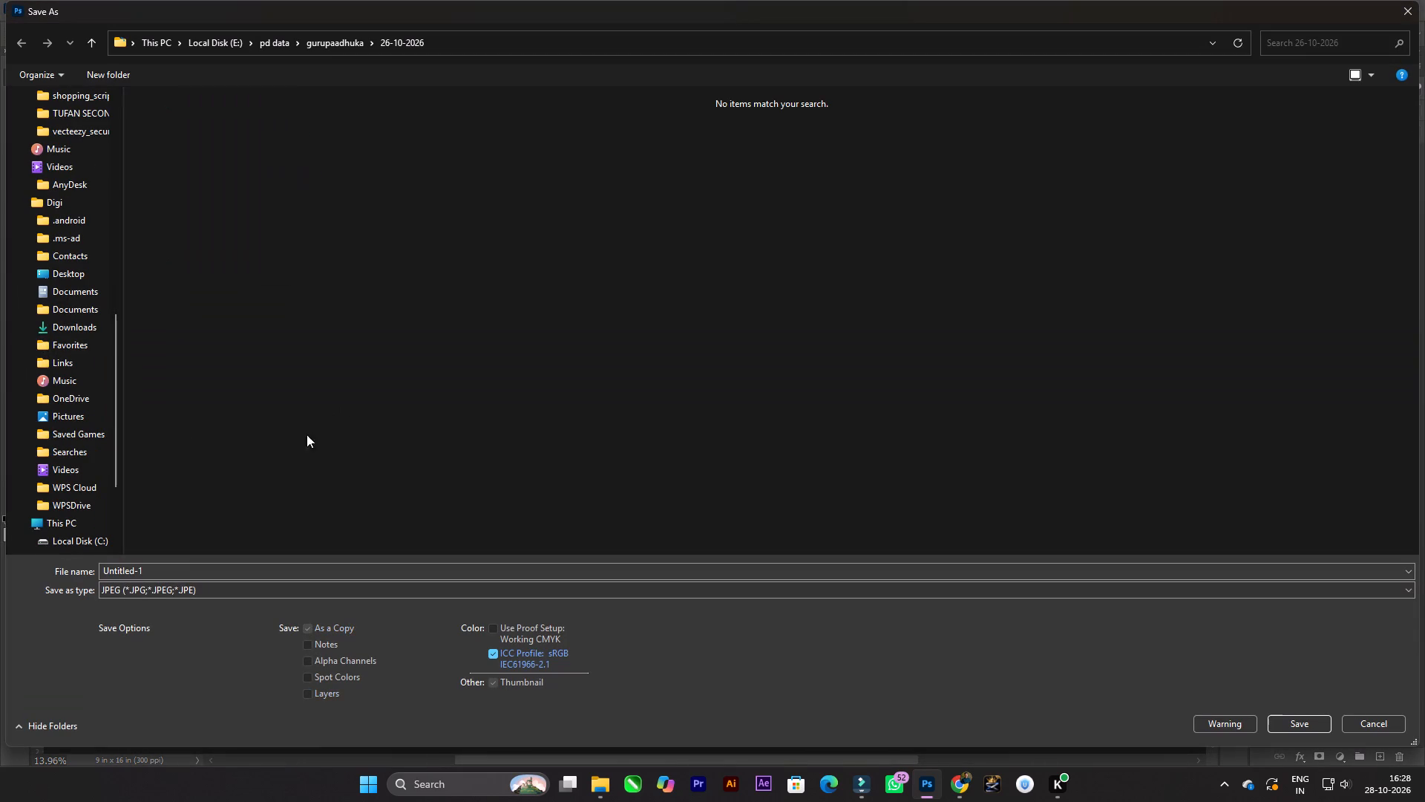
pyautogui.click(182, 568)
pyautogui.write('123')
pyautogui.press('space')
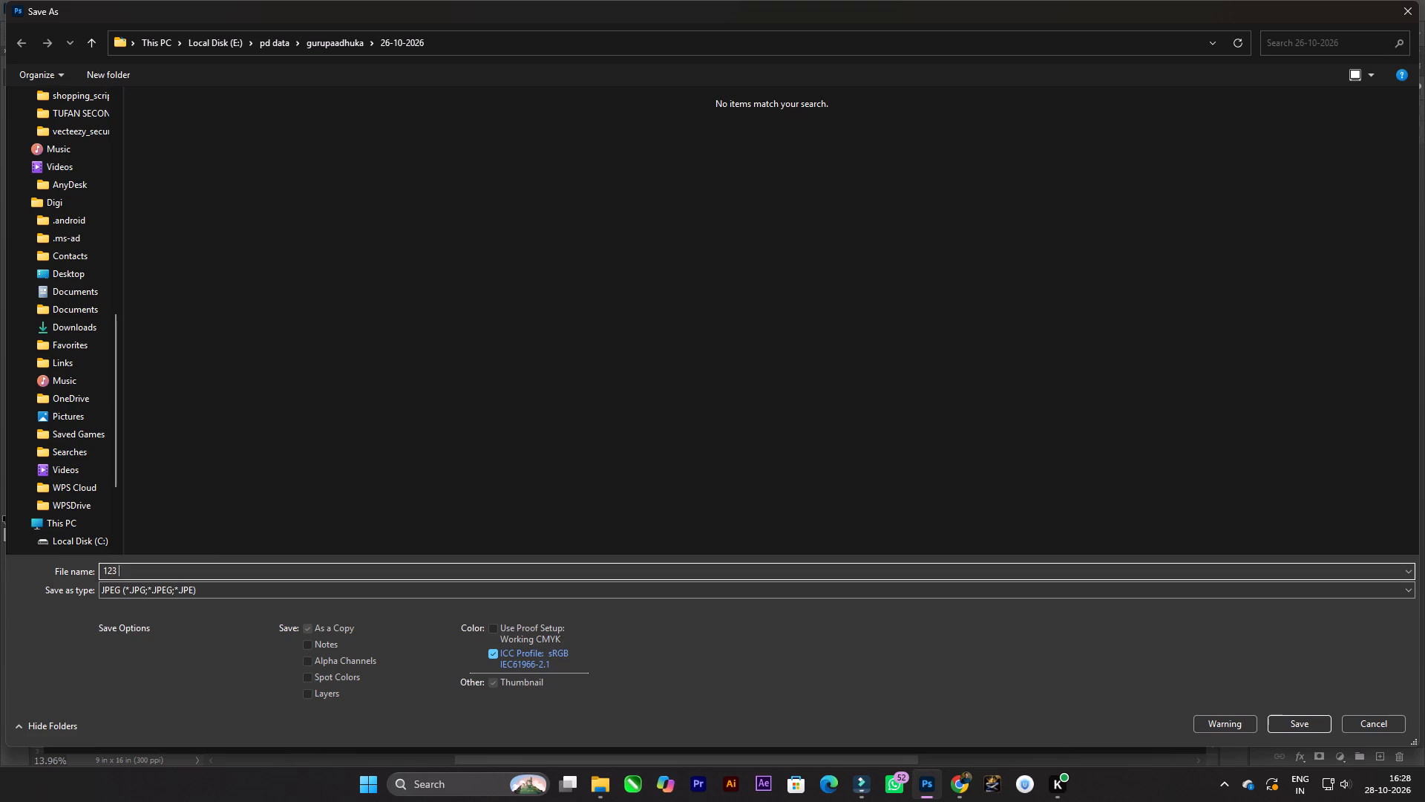
pyautogui.press('Return')
pyautogui.press('Return')
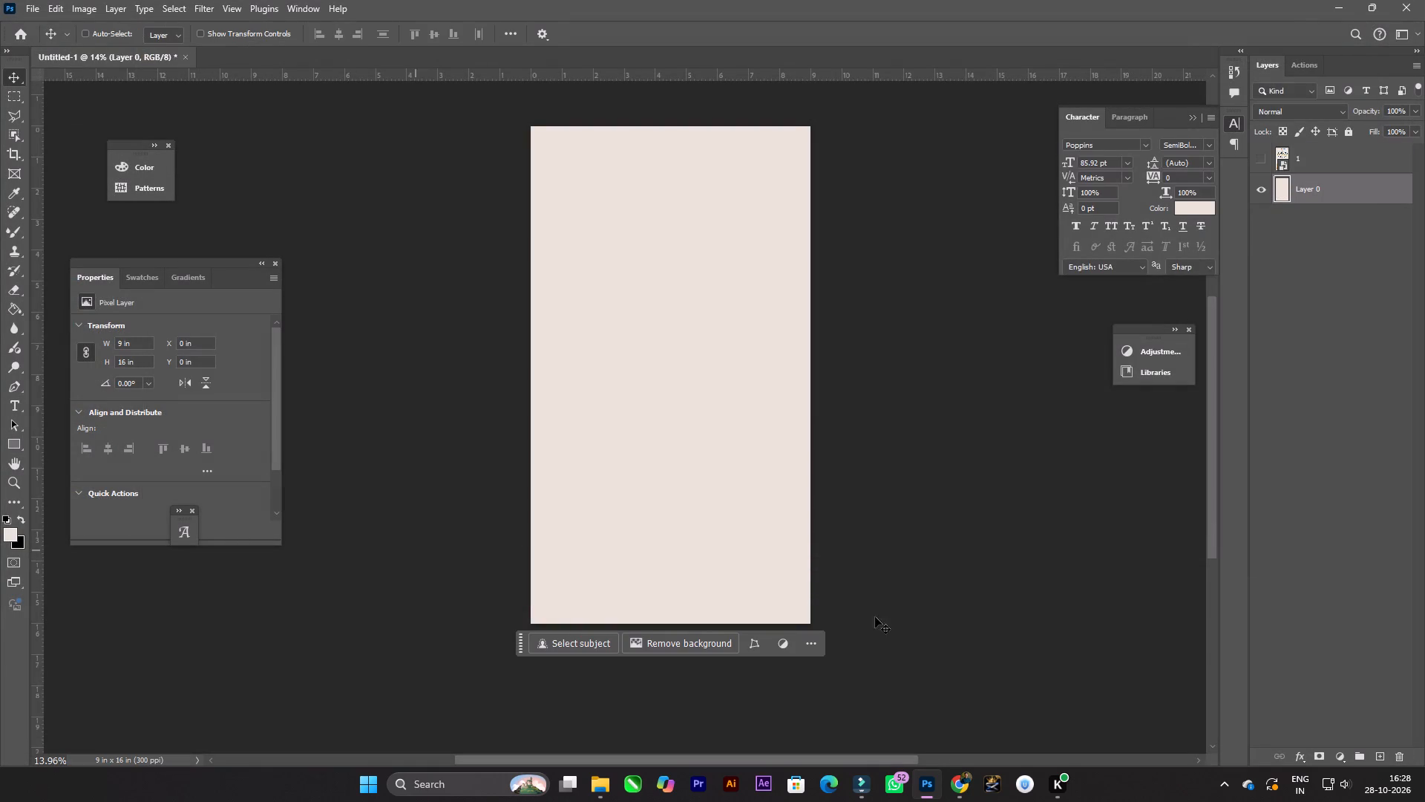
# Switch to Filmora and look through the project media and the stacked page clips, returning the playhead to the reel's start.
pyautogui.click(865, 789)
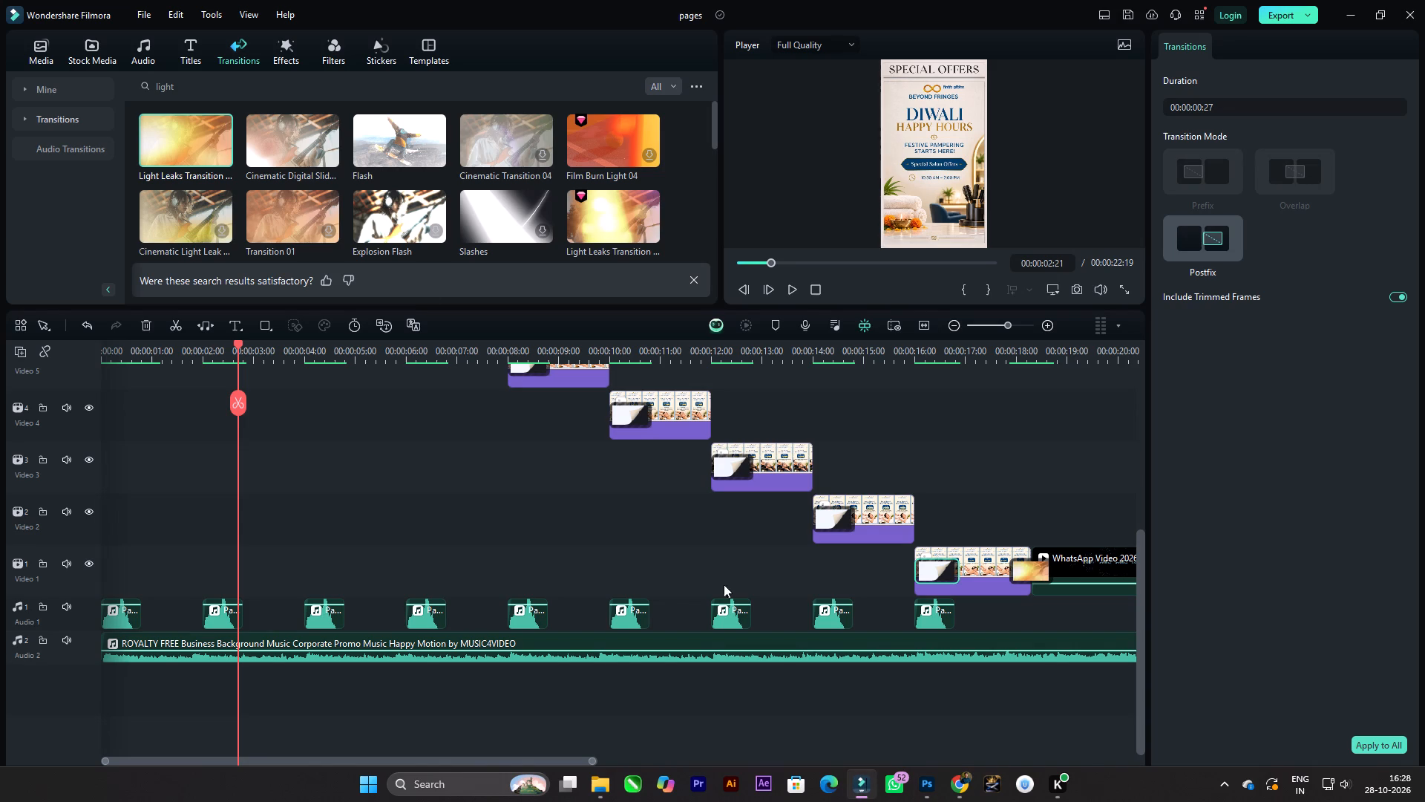
pyautogui.click(35, 56)
pyautogui.scroll(4, 252, 204)
pyautogui.scroll(-6, 605, 212)
pyautogui.click(620, 250)
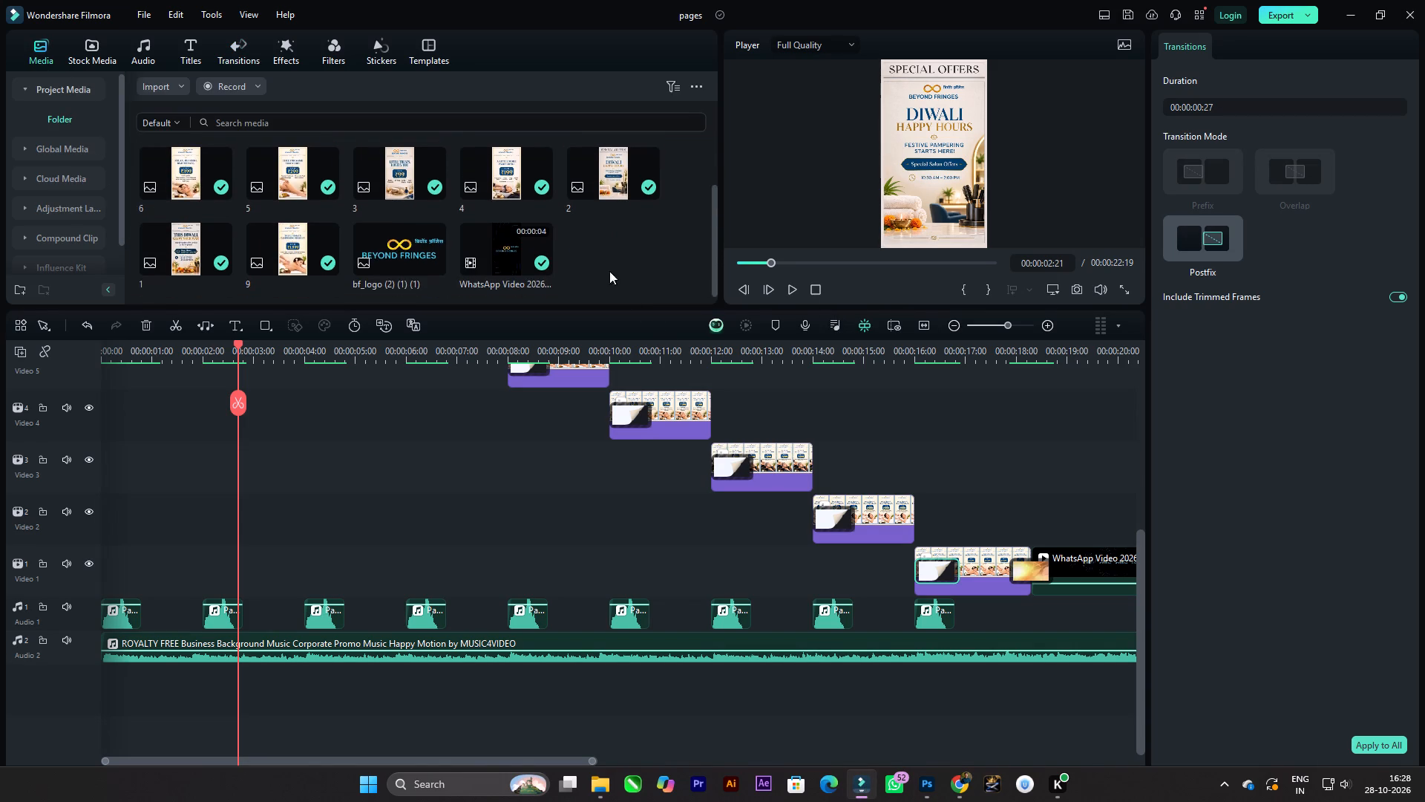
pyautogui.scroll(2, 583, 276)
pyautogui.scroll(-9, 582, 276)
pyautogui.scroll(4, 691, 443)
pyautogui.scroll(2, 515, 439)
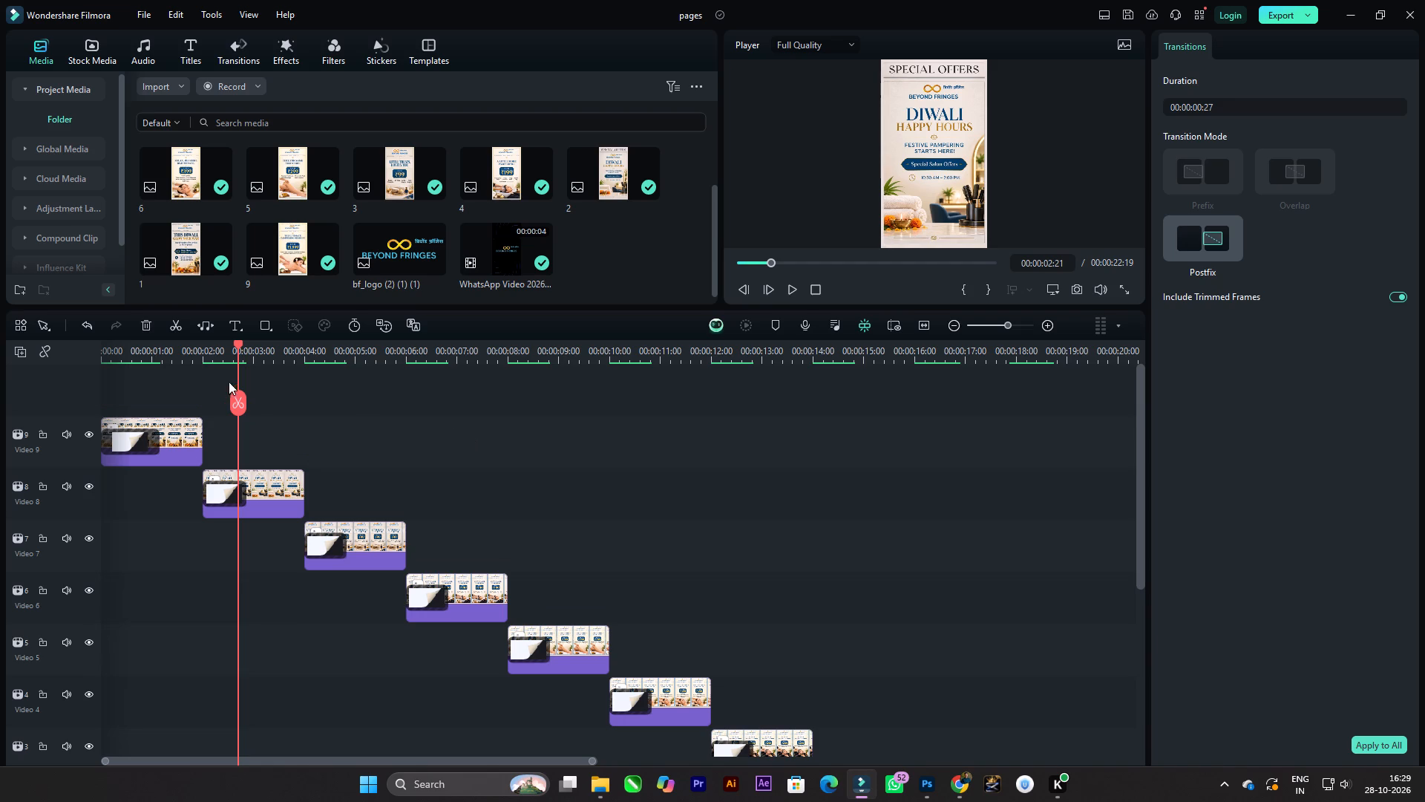
pyautogui.moveTo(237, 348); pyautogui.dragTo(46, 342)
pyautogui.scroll(-2, 618, 281)
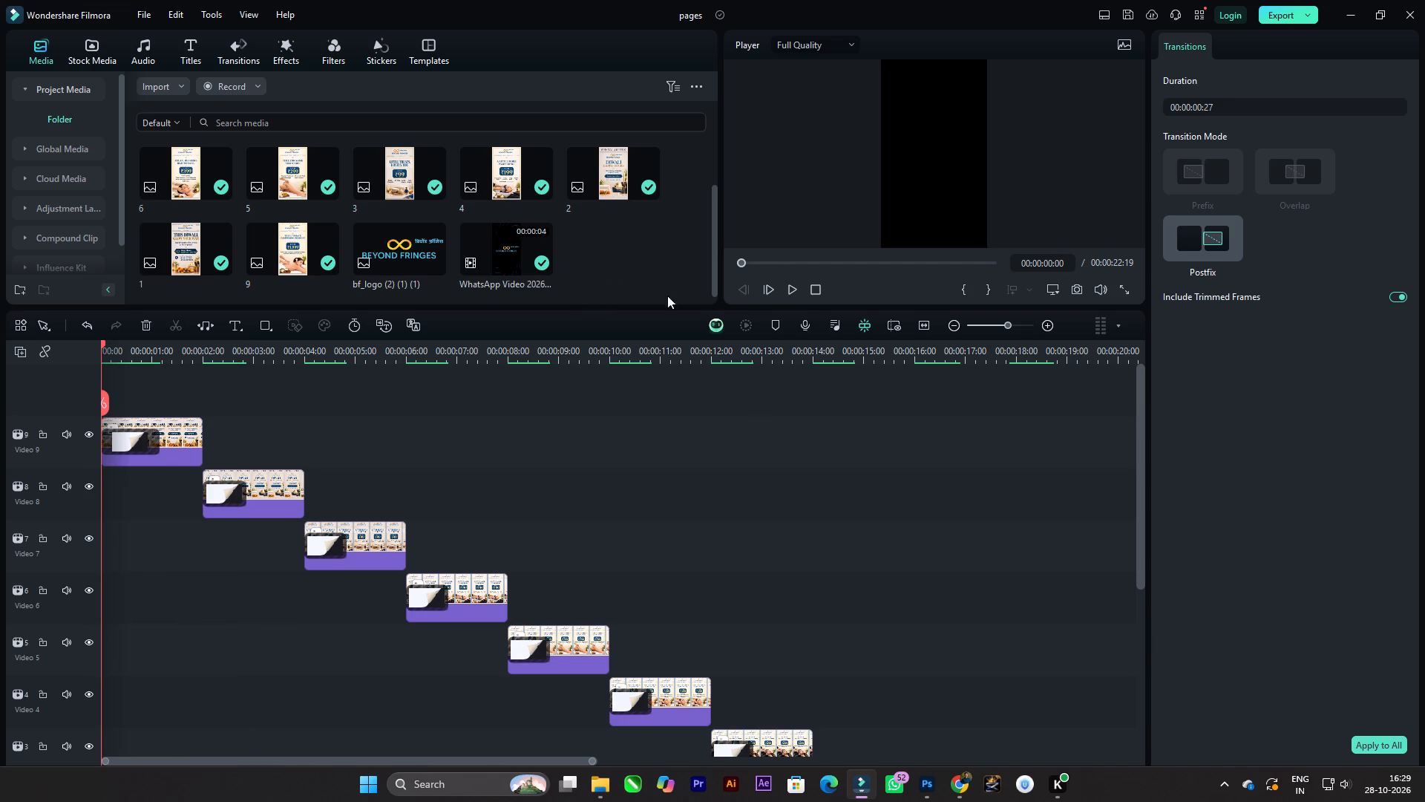
# Switch back to the cream page document in Photoshop.
pyautogui.click(914, 779)
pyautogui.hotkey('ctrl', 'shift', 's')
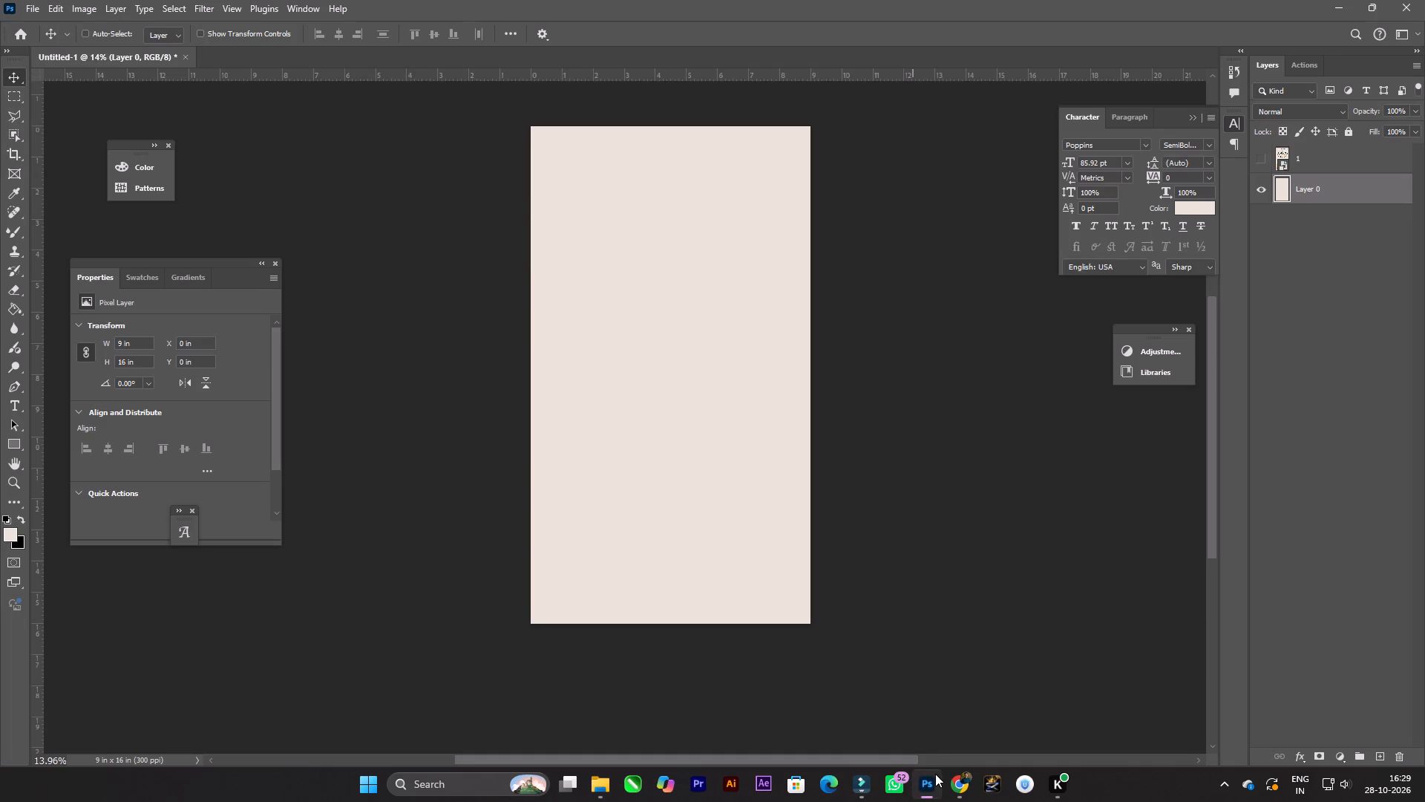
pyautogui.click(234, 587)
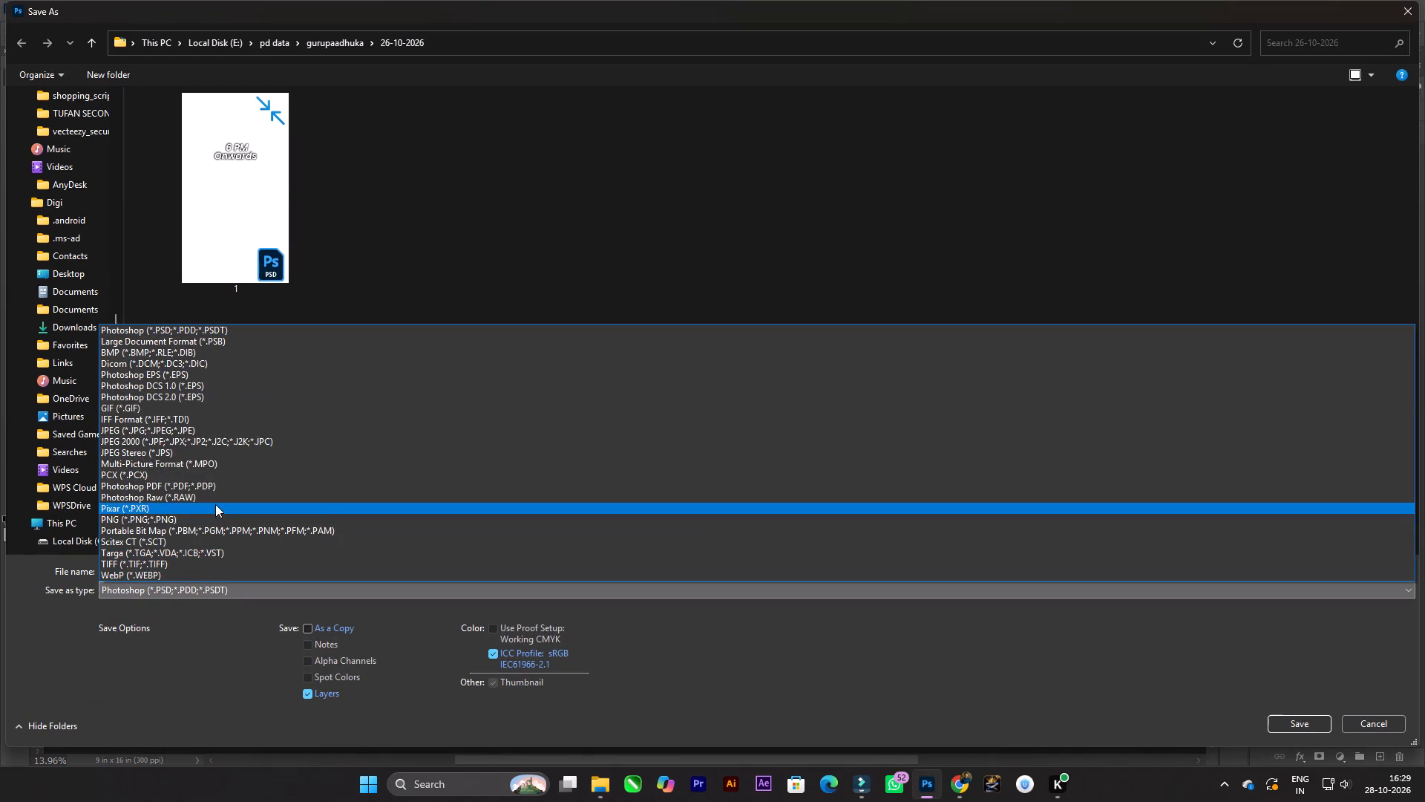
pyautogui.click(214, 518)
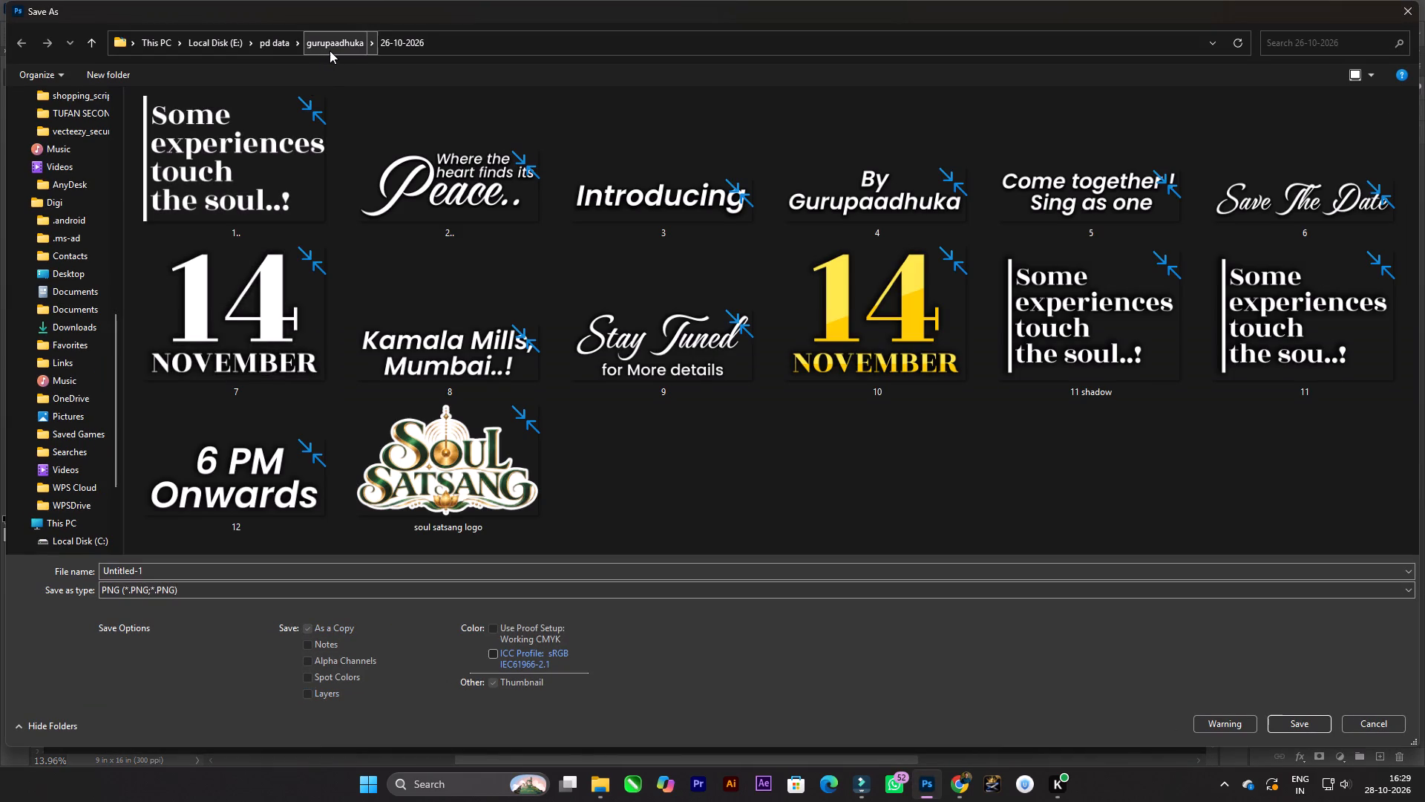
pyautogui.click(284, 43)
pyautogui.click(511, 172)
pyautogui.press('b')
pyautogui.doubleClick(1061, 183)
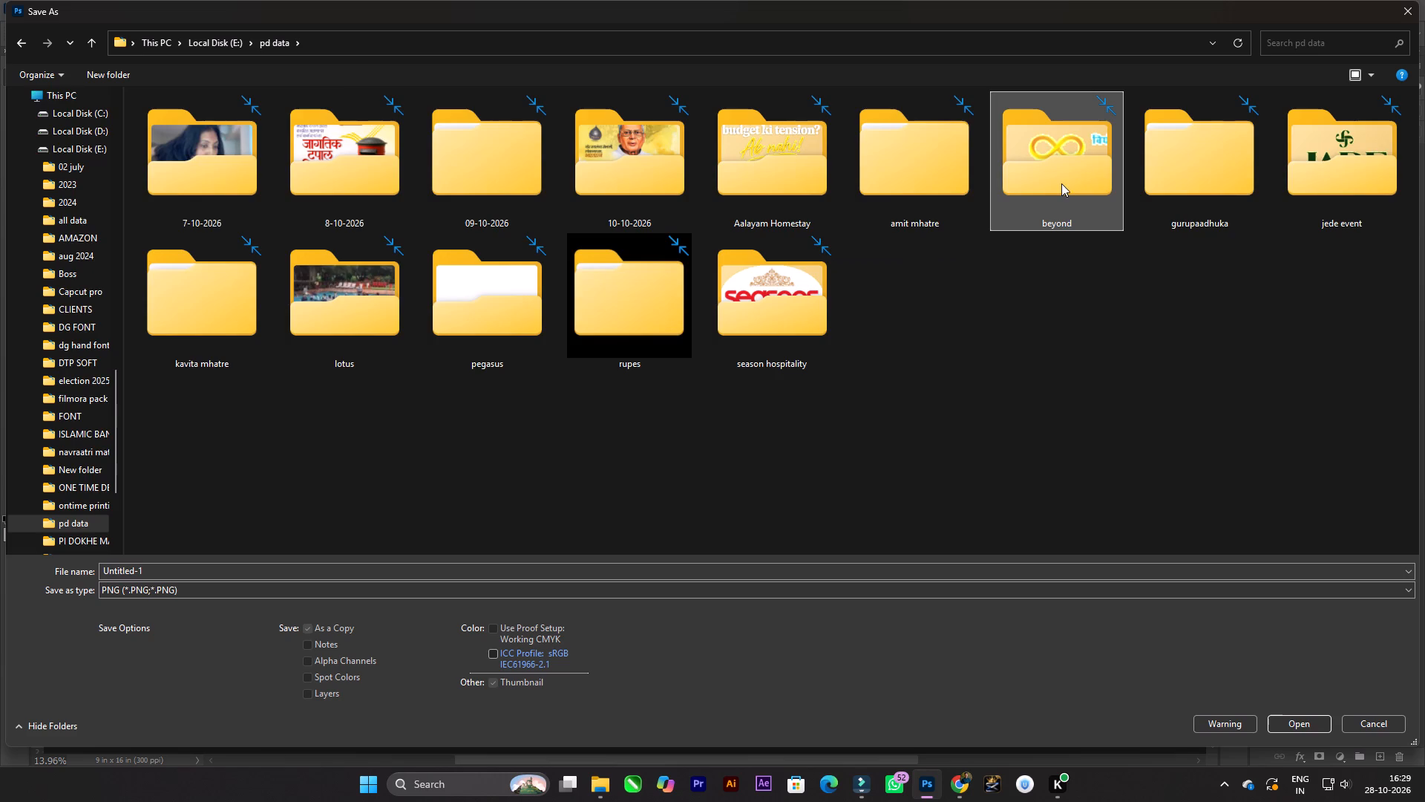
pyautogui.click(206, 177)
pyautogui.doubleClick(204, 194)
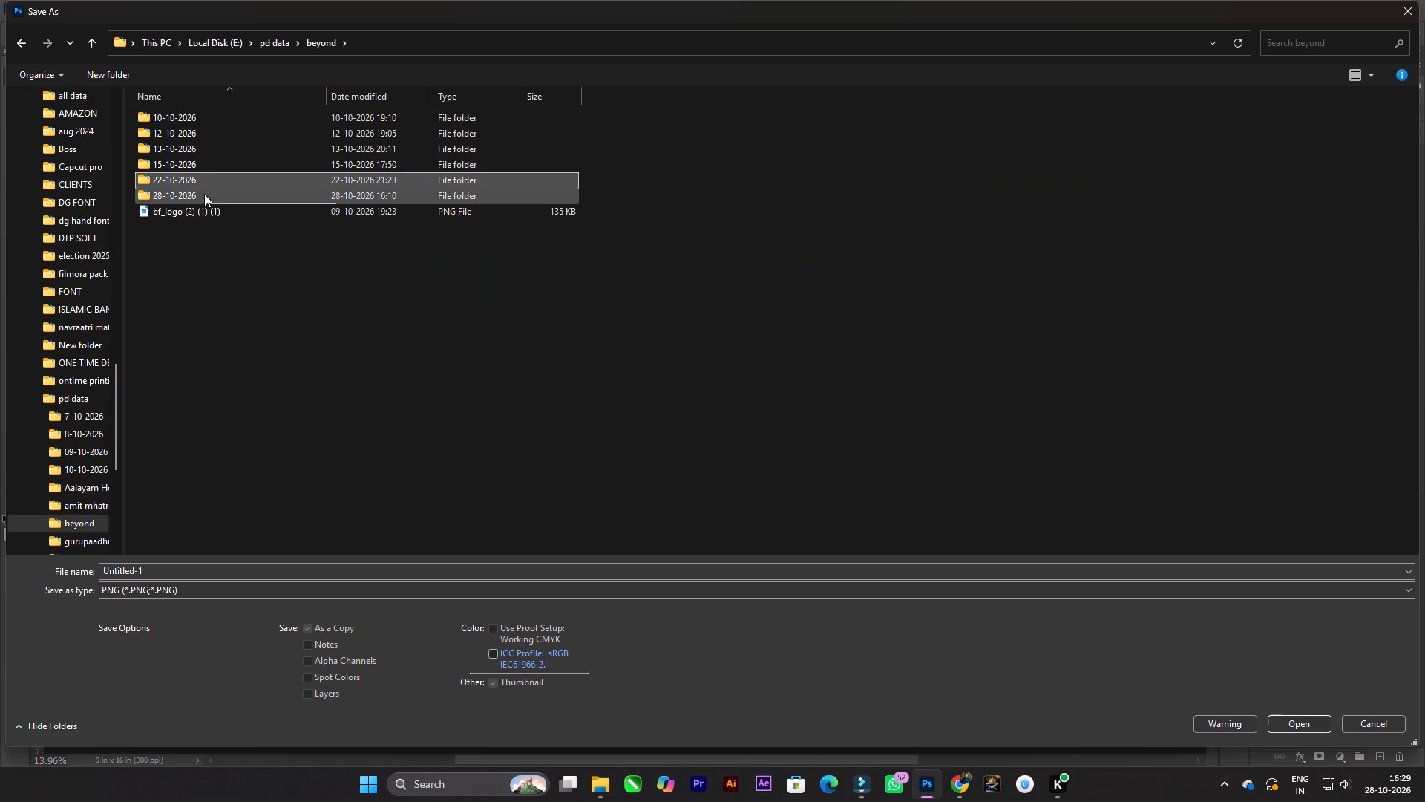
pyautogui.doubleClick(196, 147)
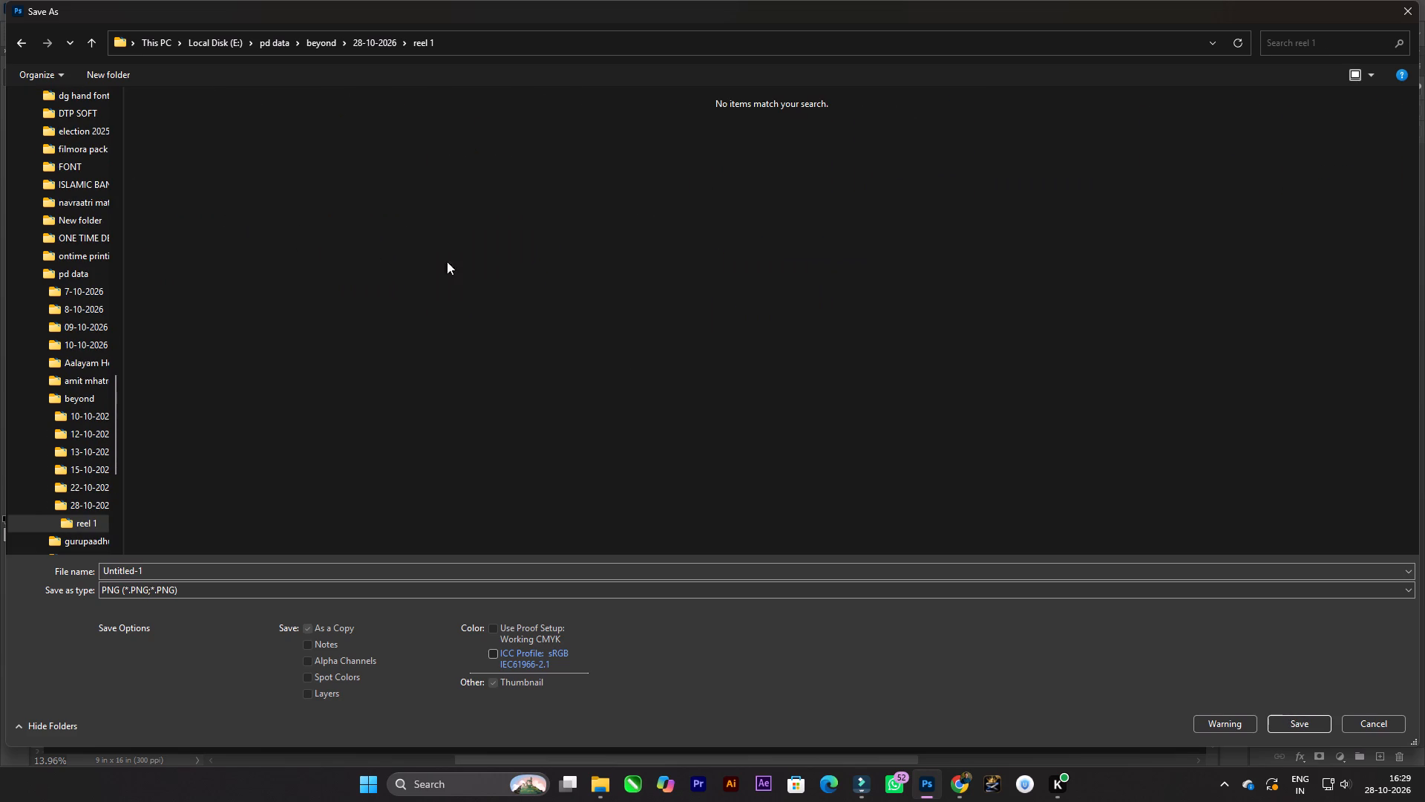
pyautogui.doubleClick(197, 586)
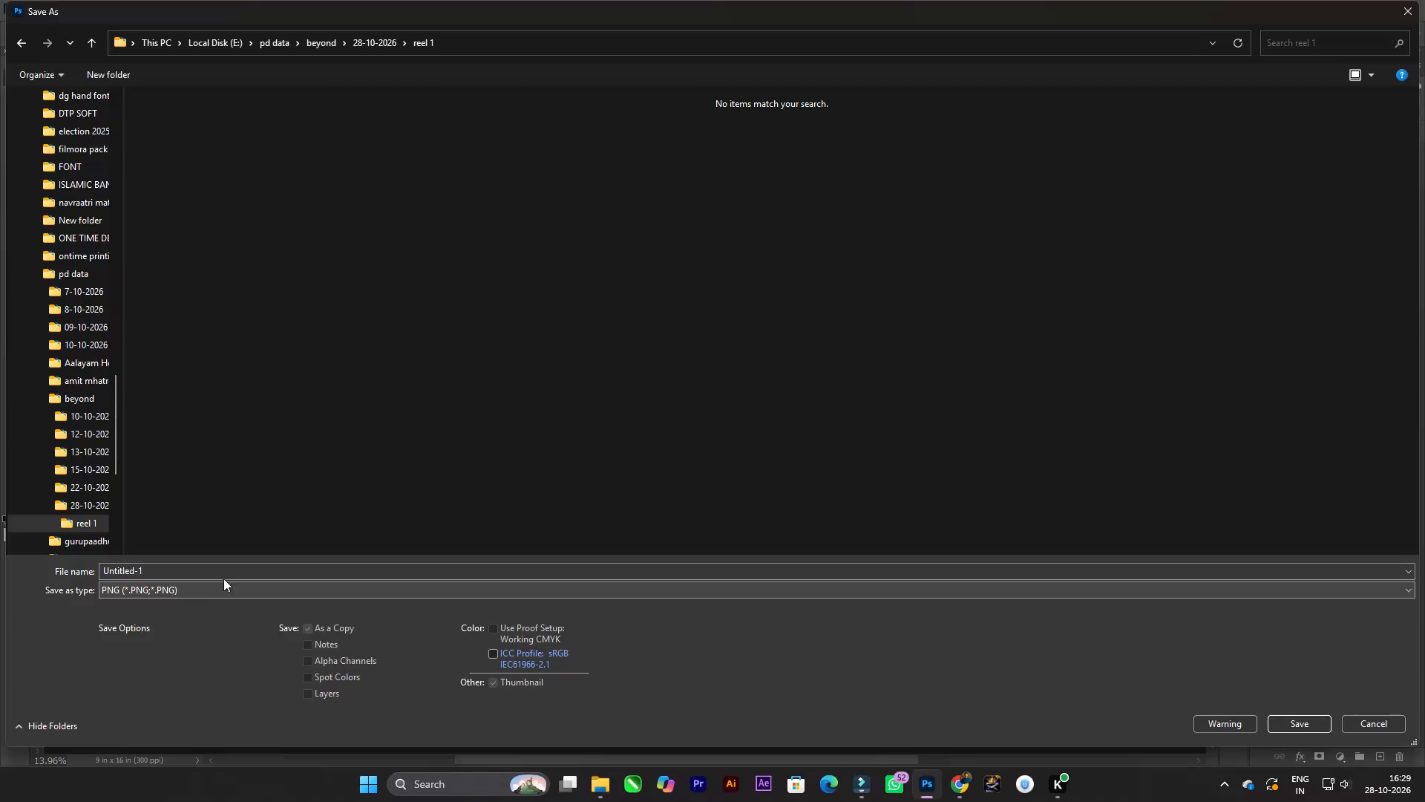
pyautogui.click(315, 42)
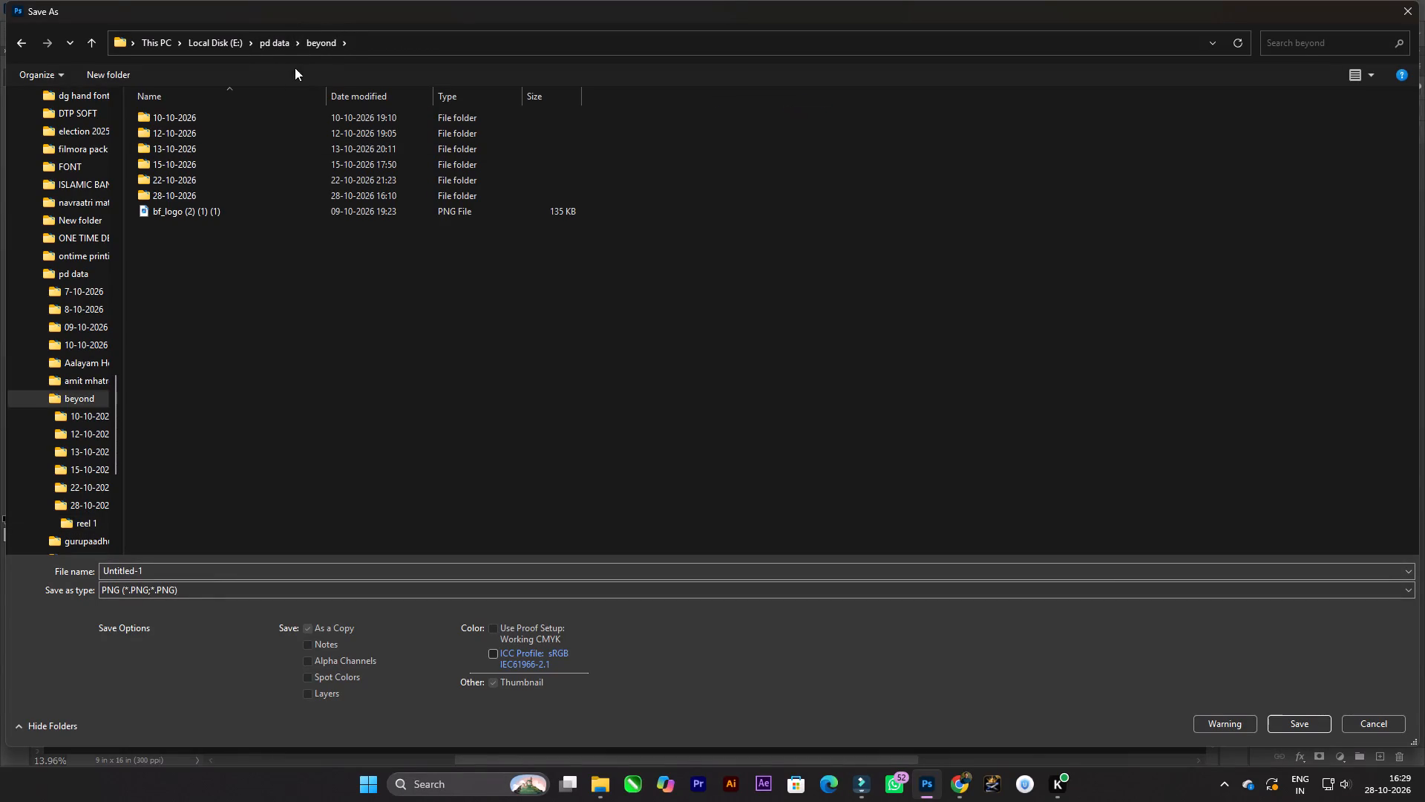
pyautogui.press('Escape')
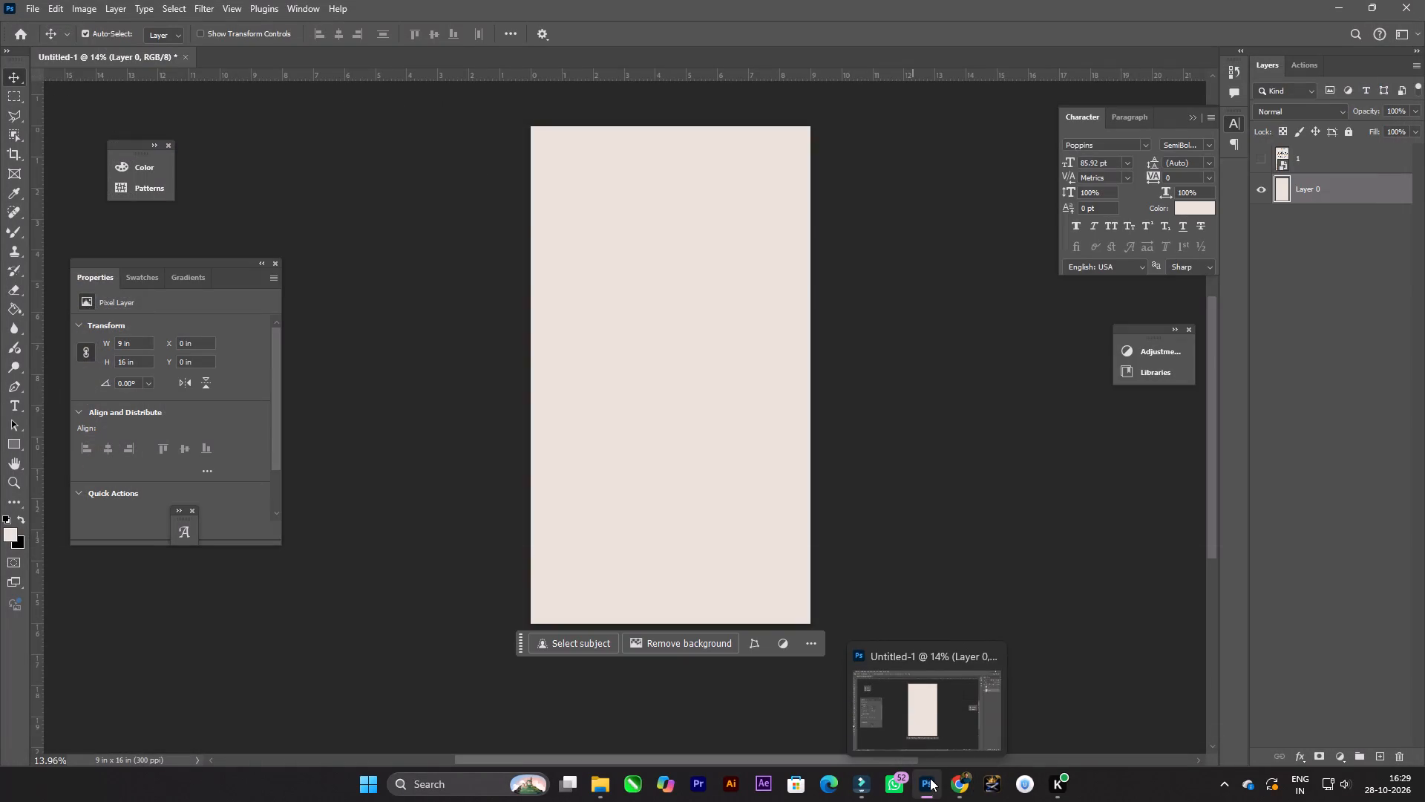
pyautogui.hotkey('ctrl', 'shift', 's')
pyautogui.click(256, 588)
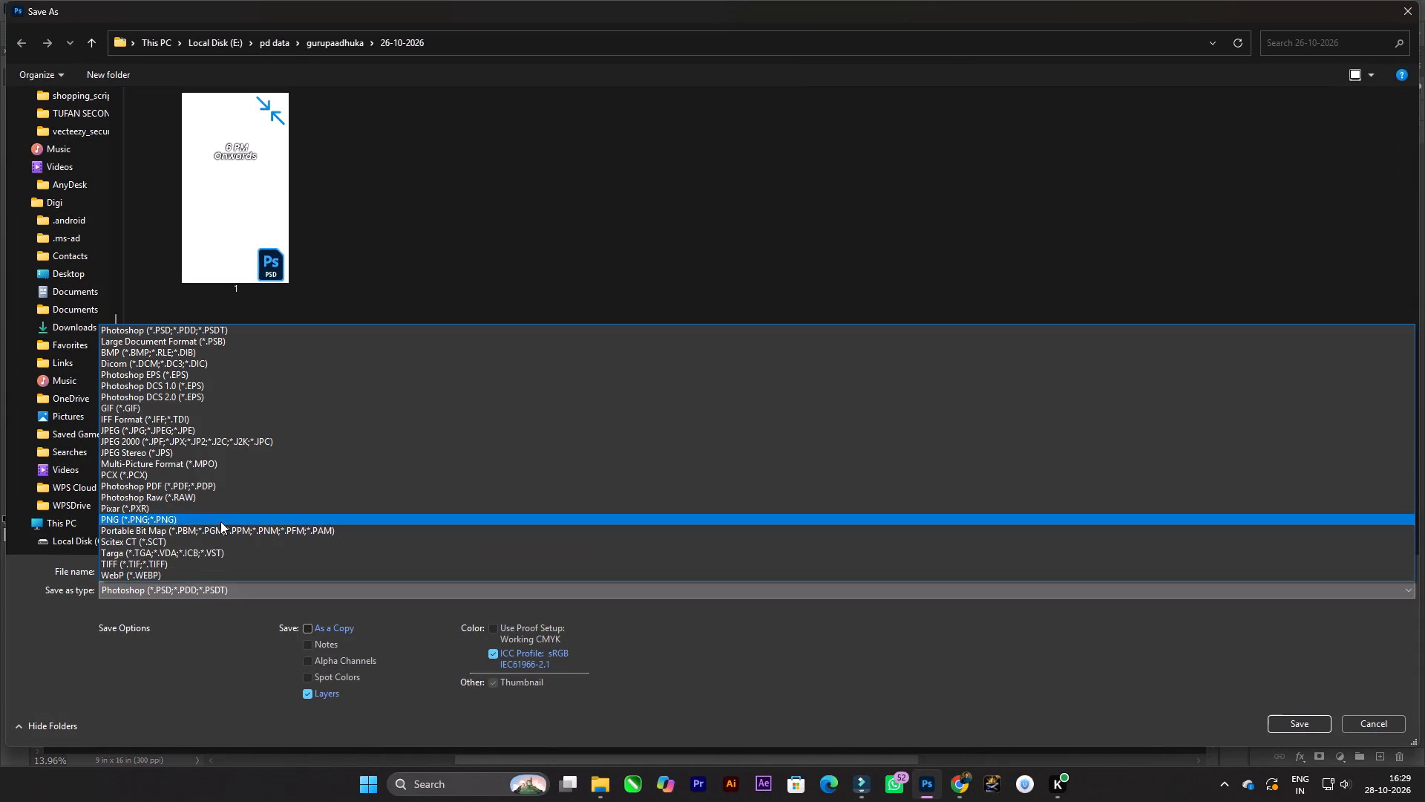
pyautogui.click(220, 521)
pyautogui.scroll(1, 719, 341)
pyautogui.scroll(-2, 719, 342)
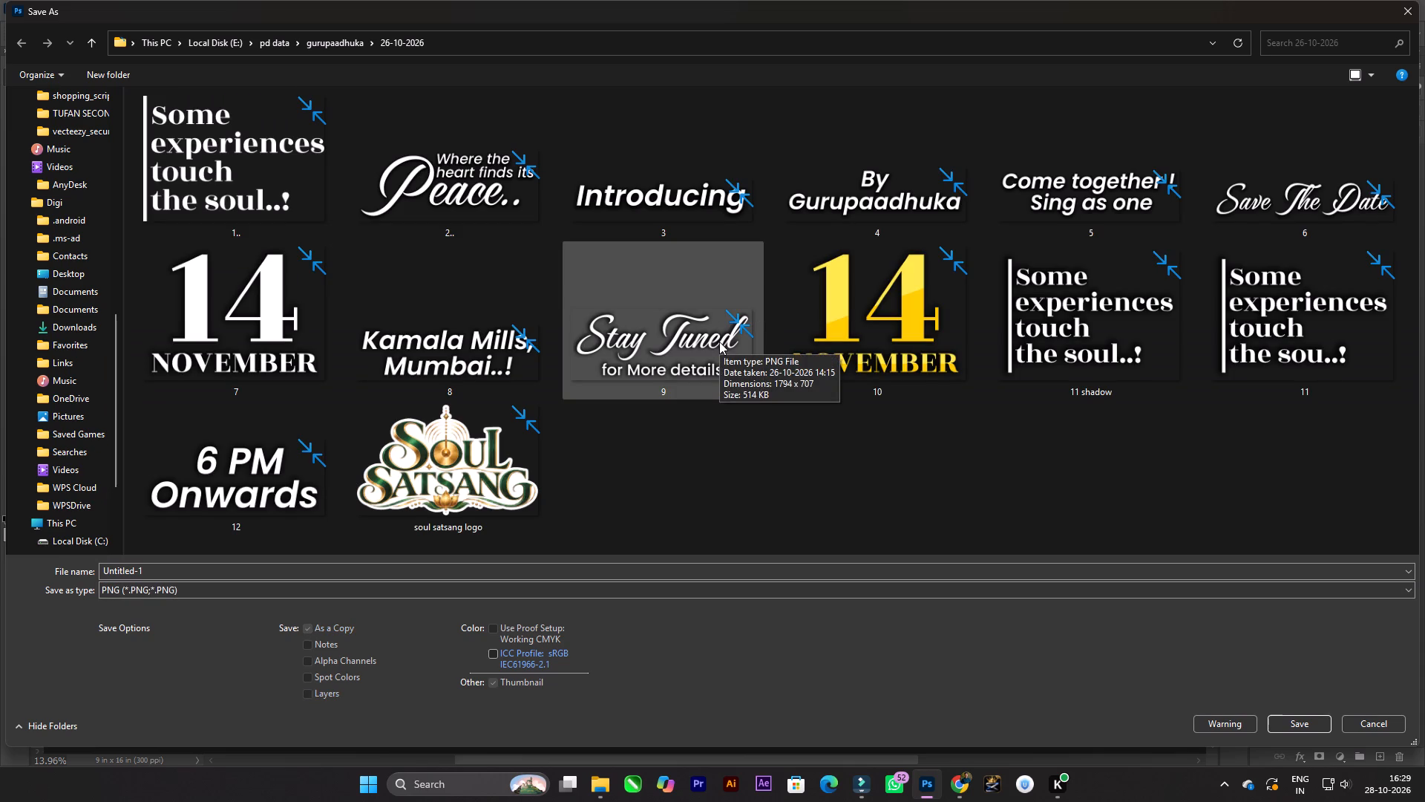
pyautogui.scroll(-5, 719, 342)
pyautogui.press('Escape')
# Save a JPEG copy of the cream page as Untitled-1 in the beyond 28-10-2026 reel 1 folder.
pyautogui.hotkey('ctrl', 'shift', 's')
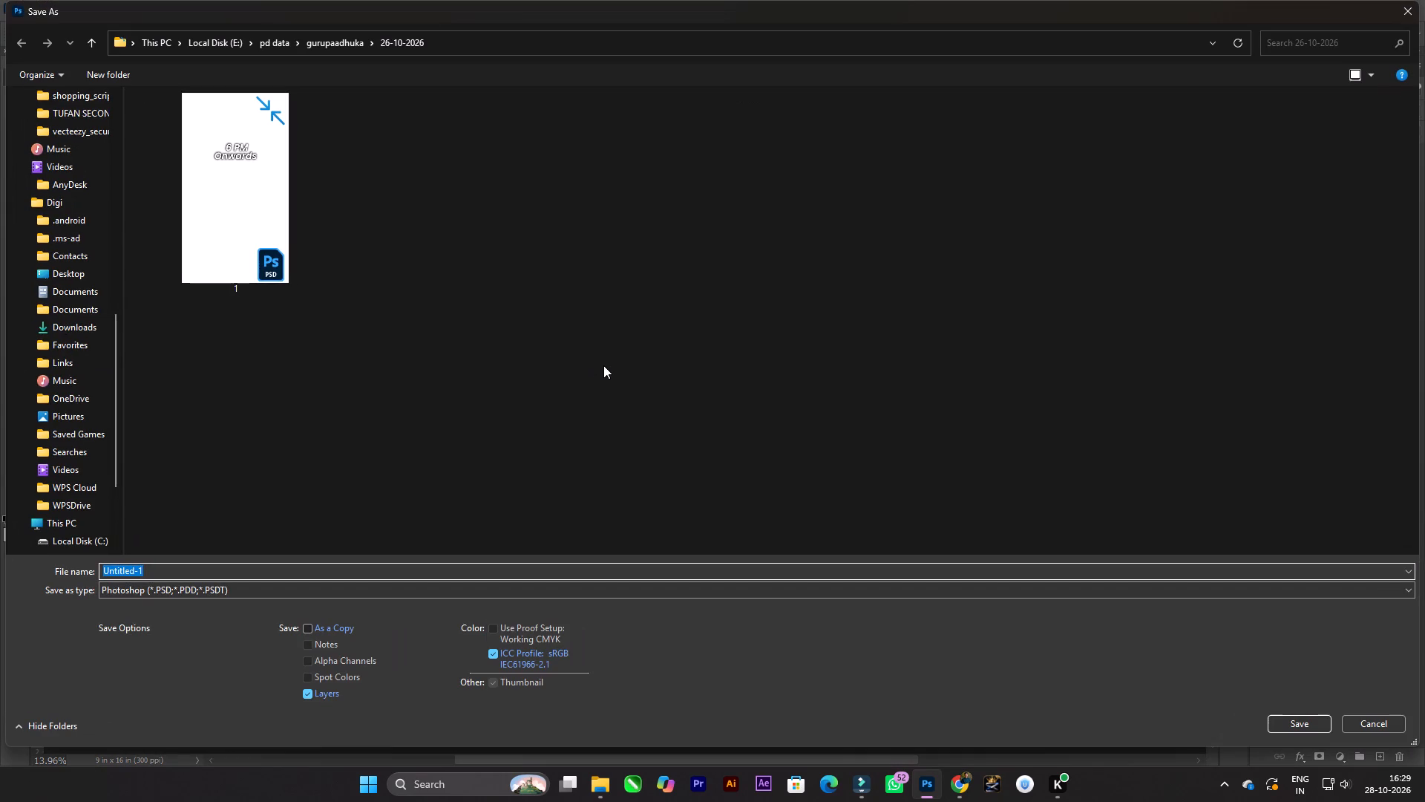
pyautogui.click(157, 591)
pyautogui.click(175, 519)
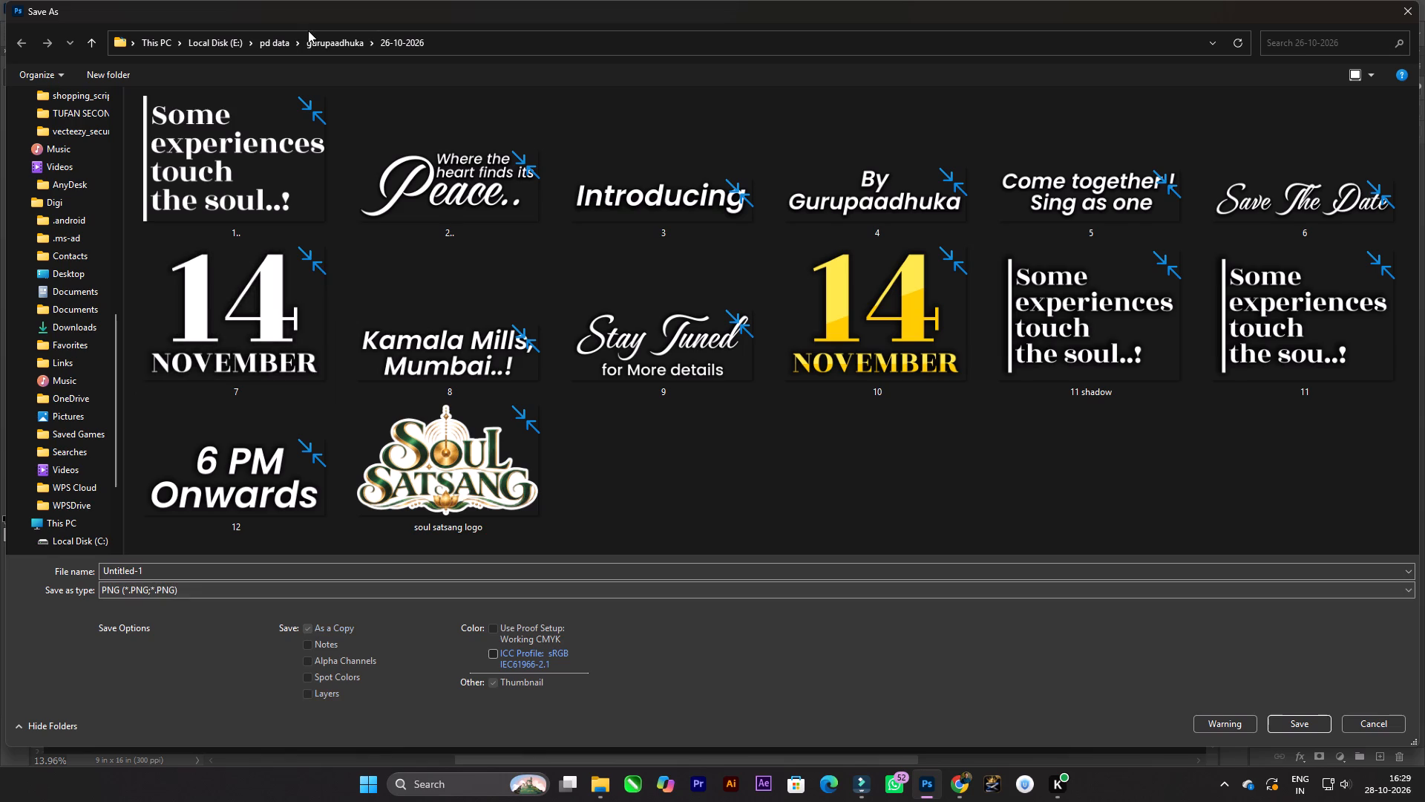
pyautogui.click(280, 44)
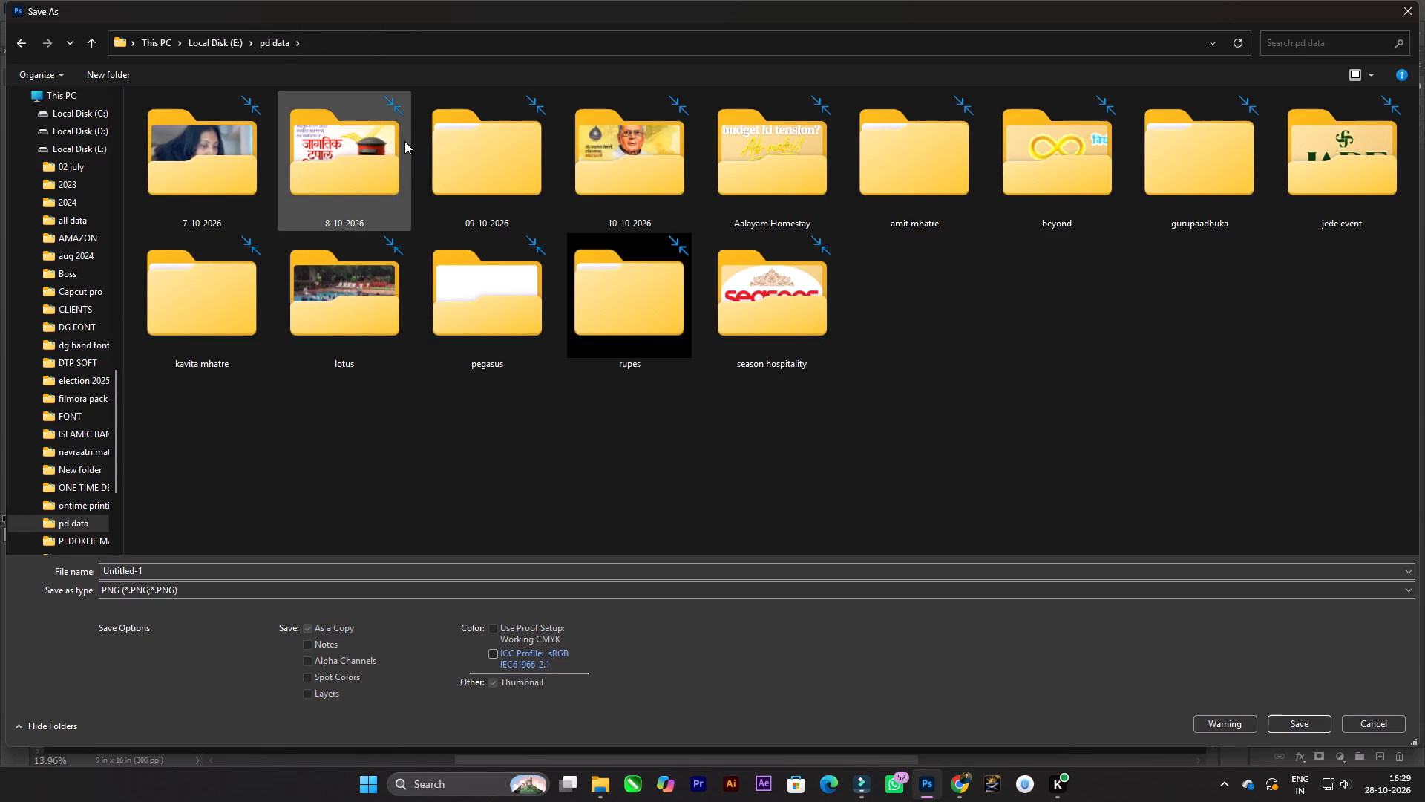
pyautogui.click(404, 141)
pyautogui.press('b')
pyautogui.doubleClick(1067, 193)
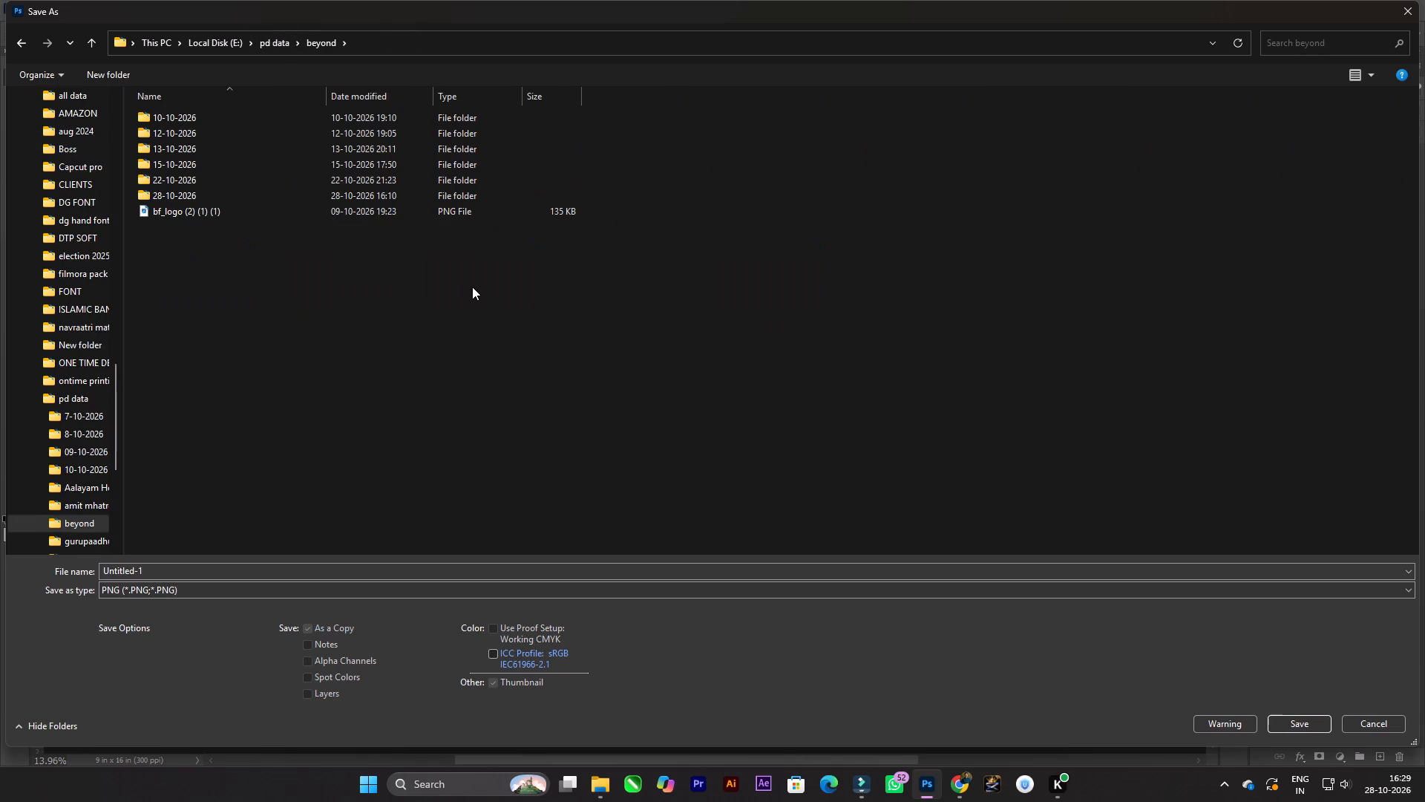
pyautogui.doubleClick(251, 202)
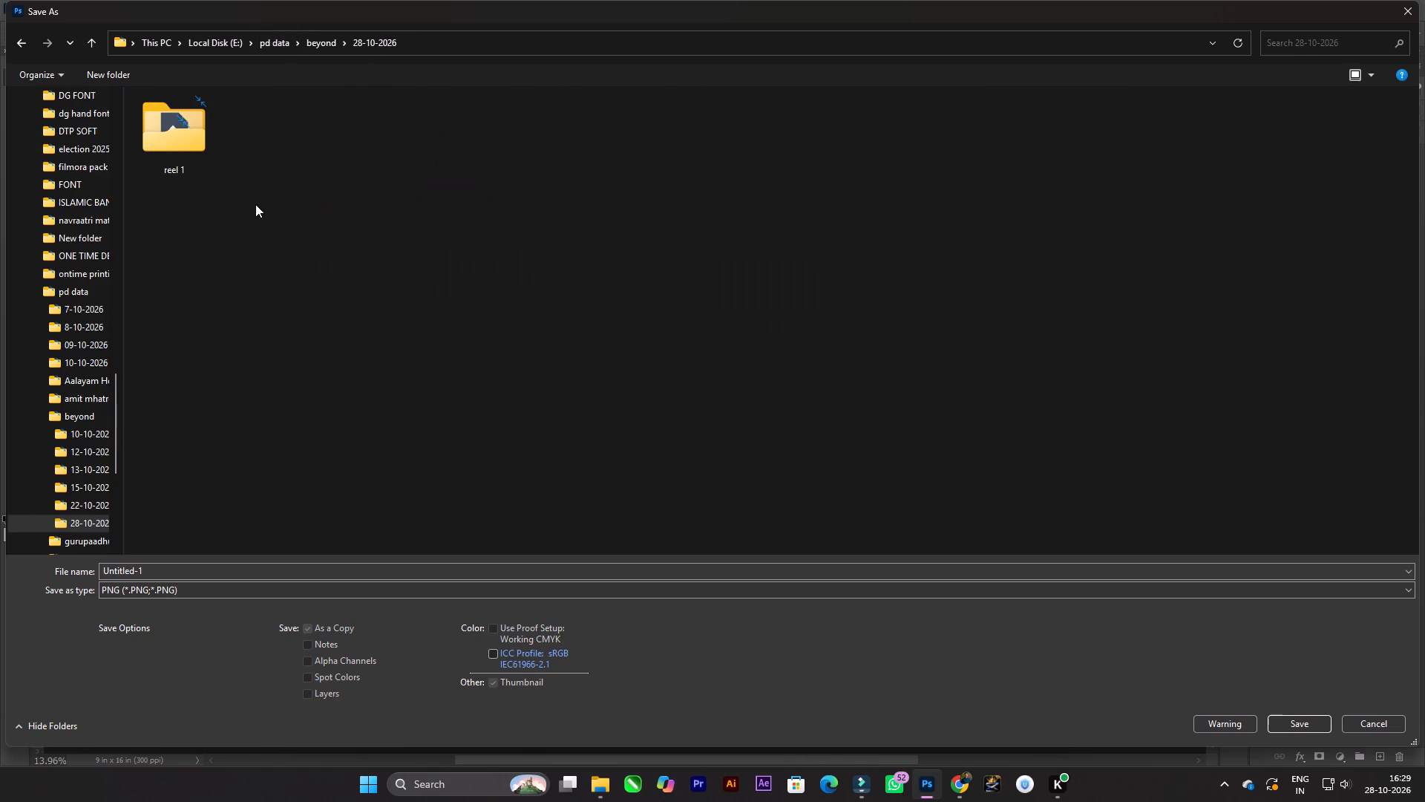
pyautogui.doubleClick(209, 163)
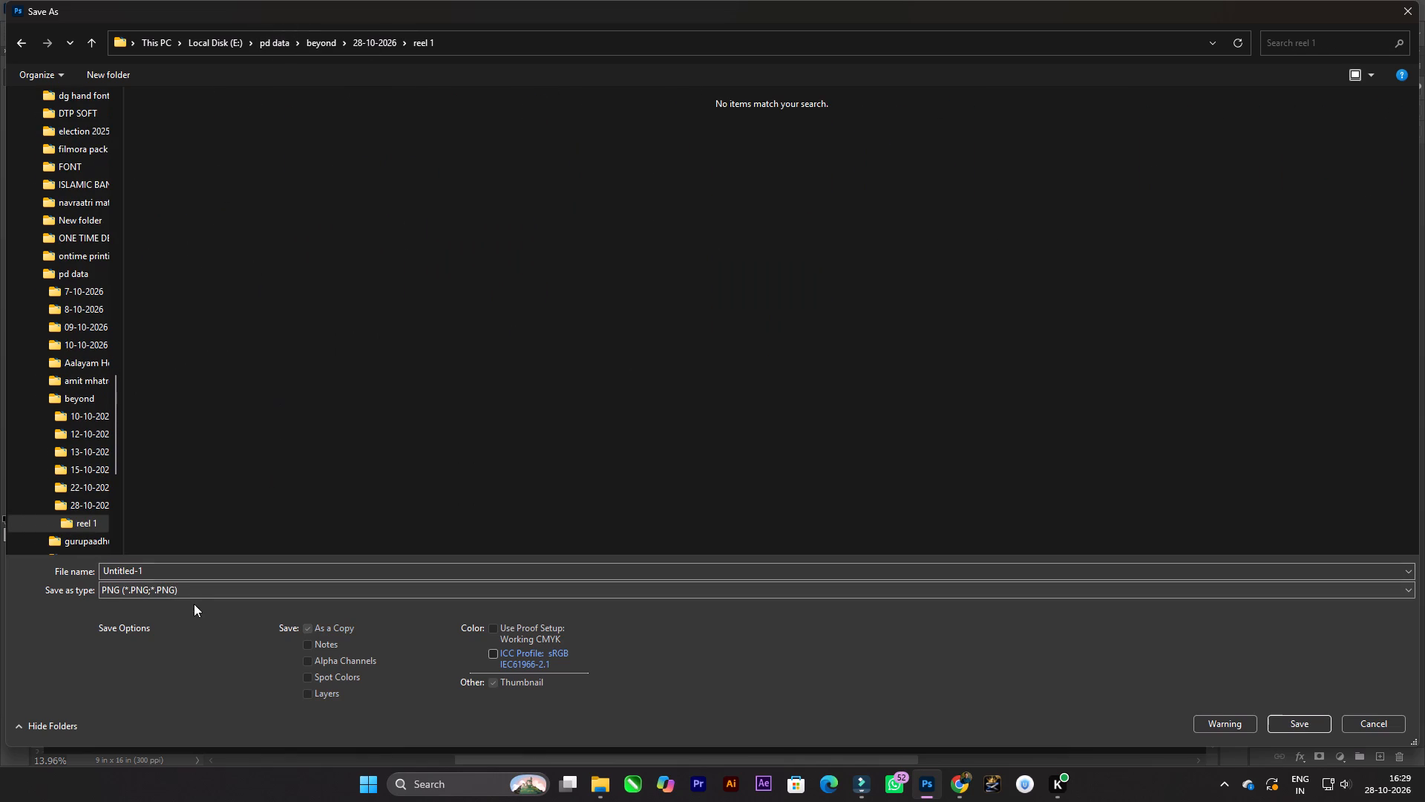
pyautogui.click(191, 586)
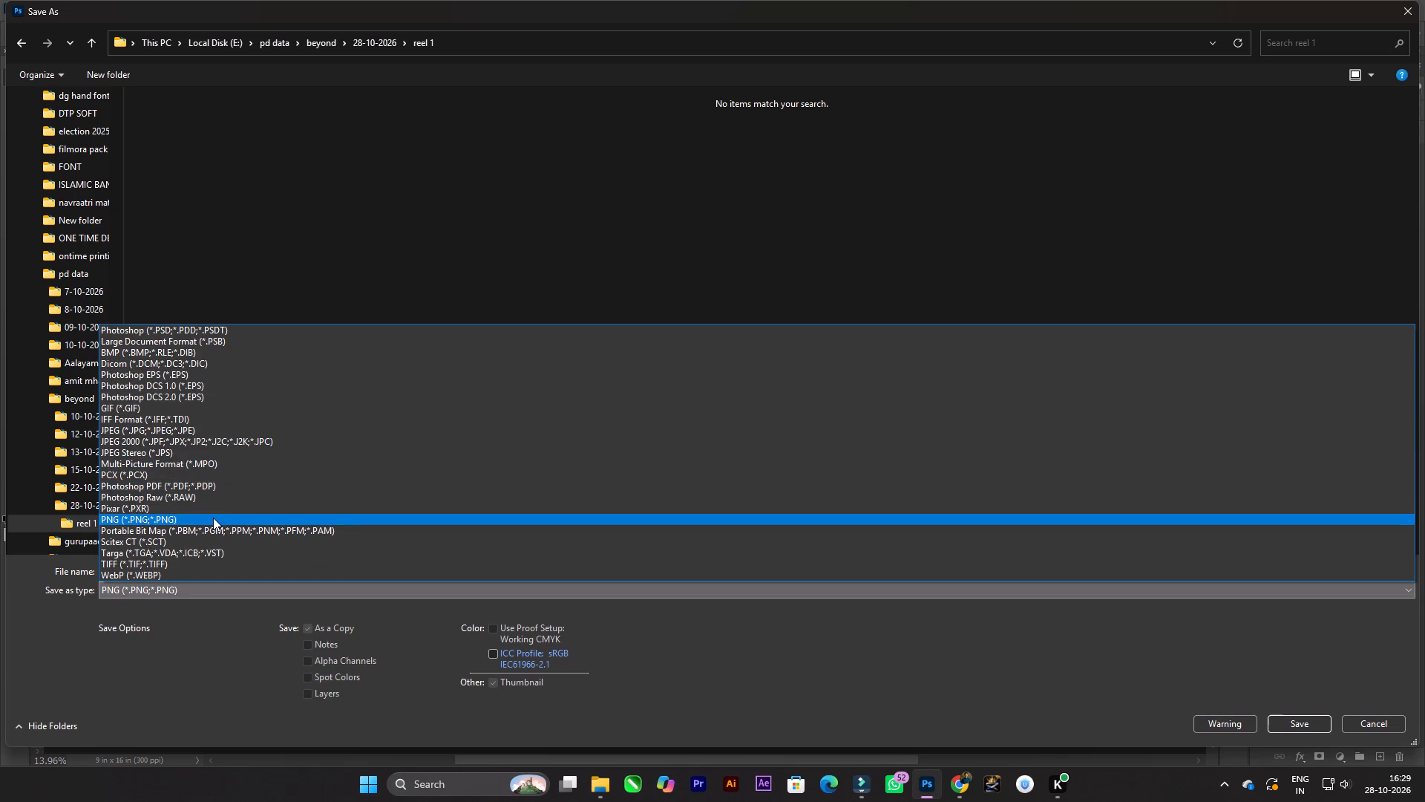
pyautogui.click(219, 433)
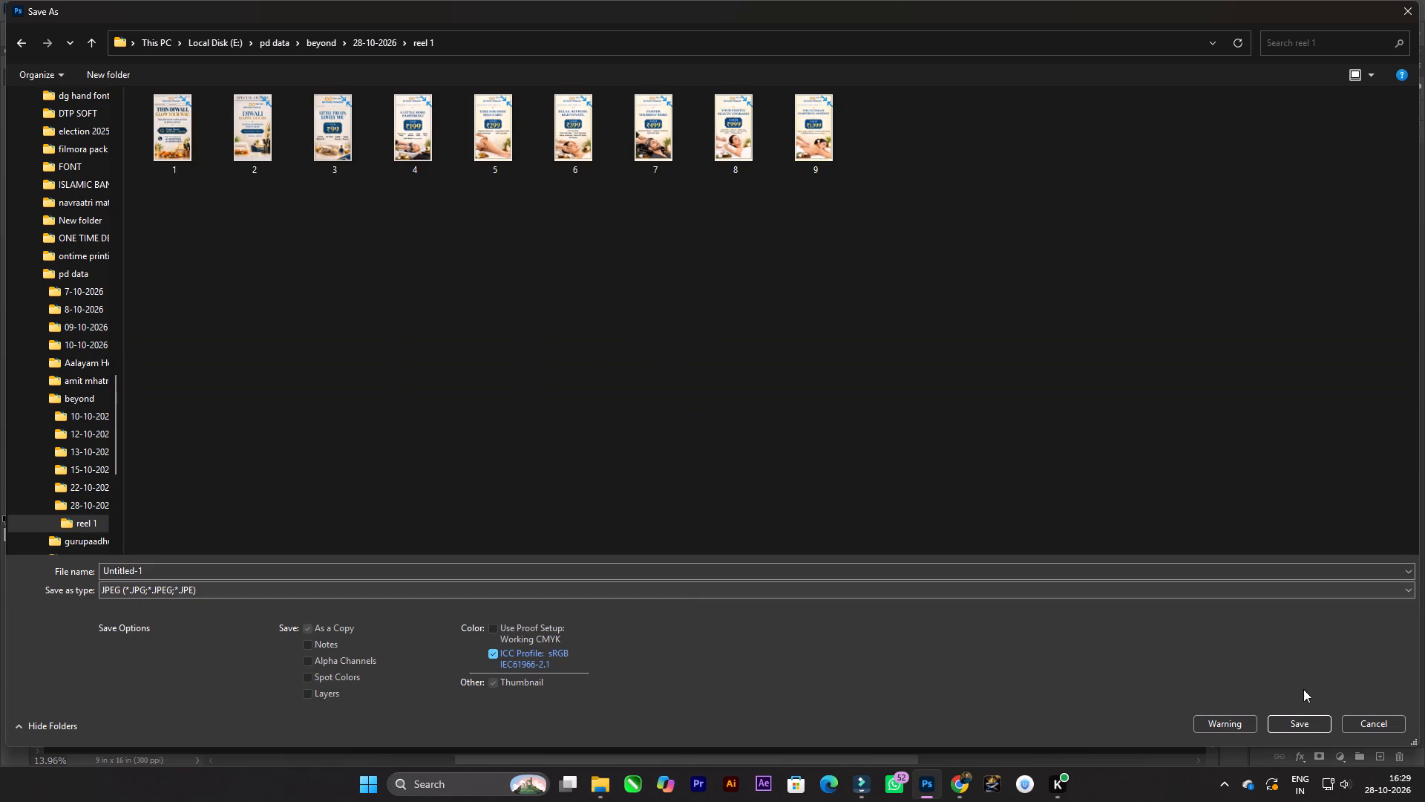
pyautogui.click(1288, 723)
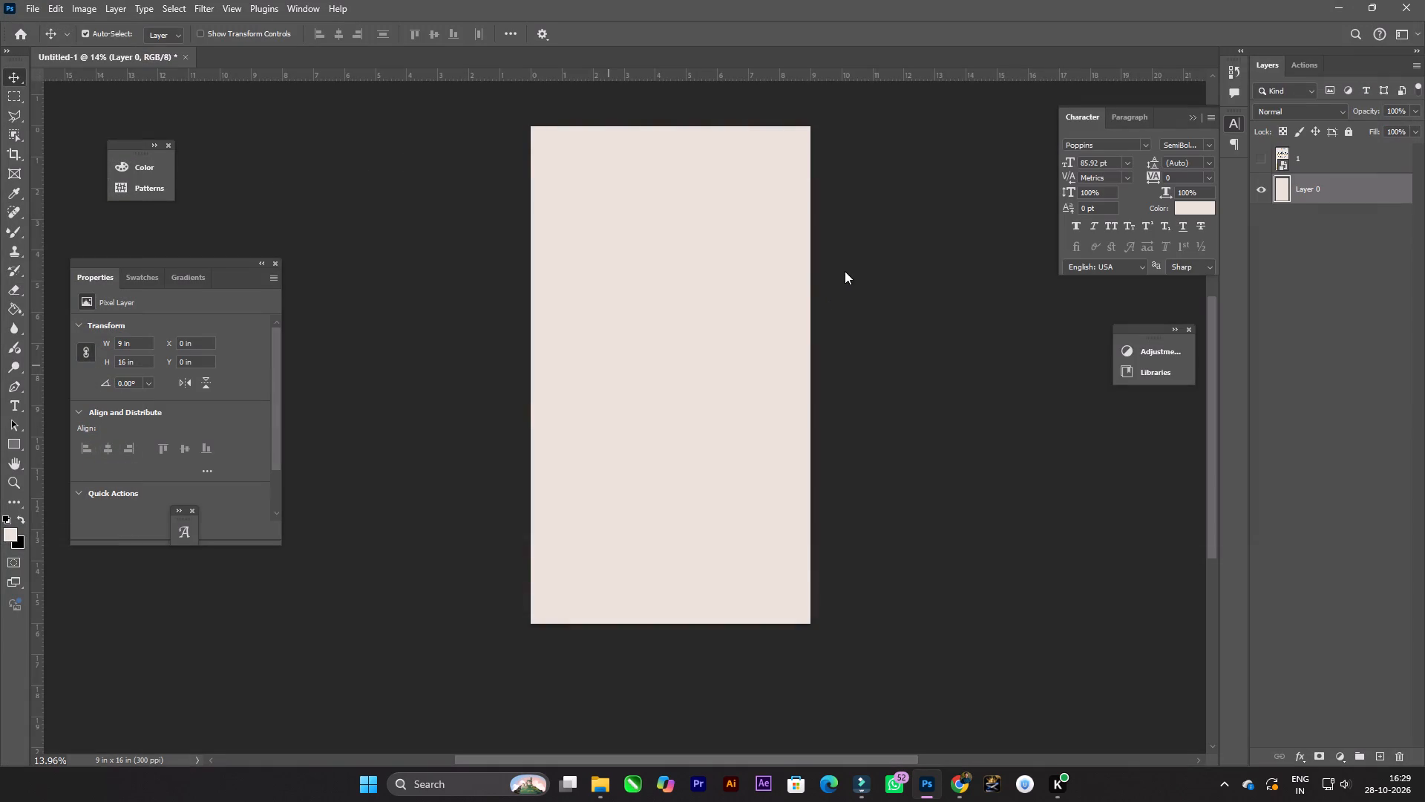
pyautogui.press('Return')
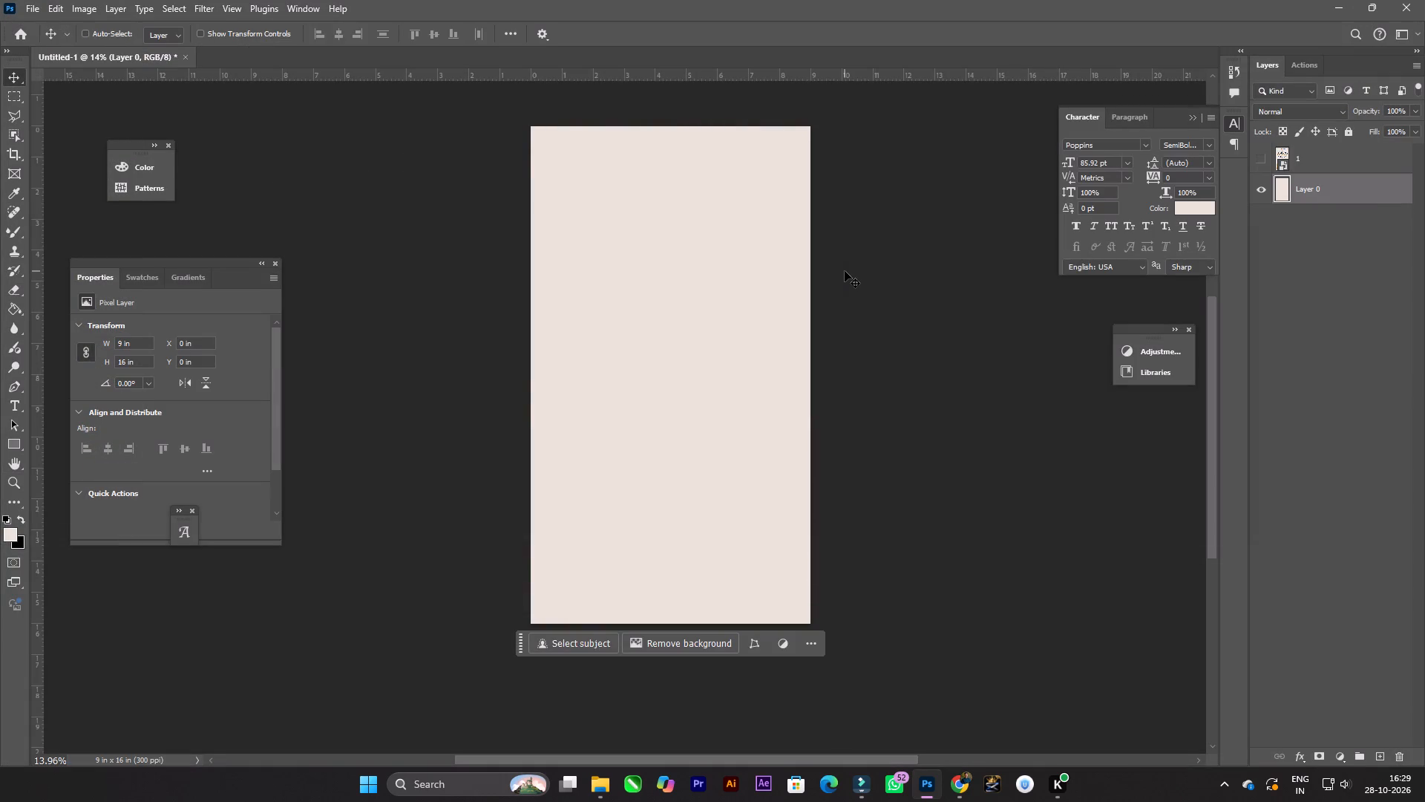
# Bring the saved Untitled-1 JPEG from the reel 1 folder into the Filmora project media.
pyautogui.hotkey('ctrl', 'shift', 's')
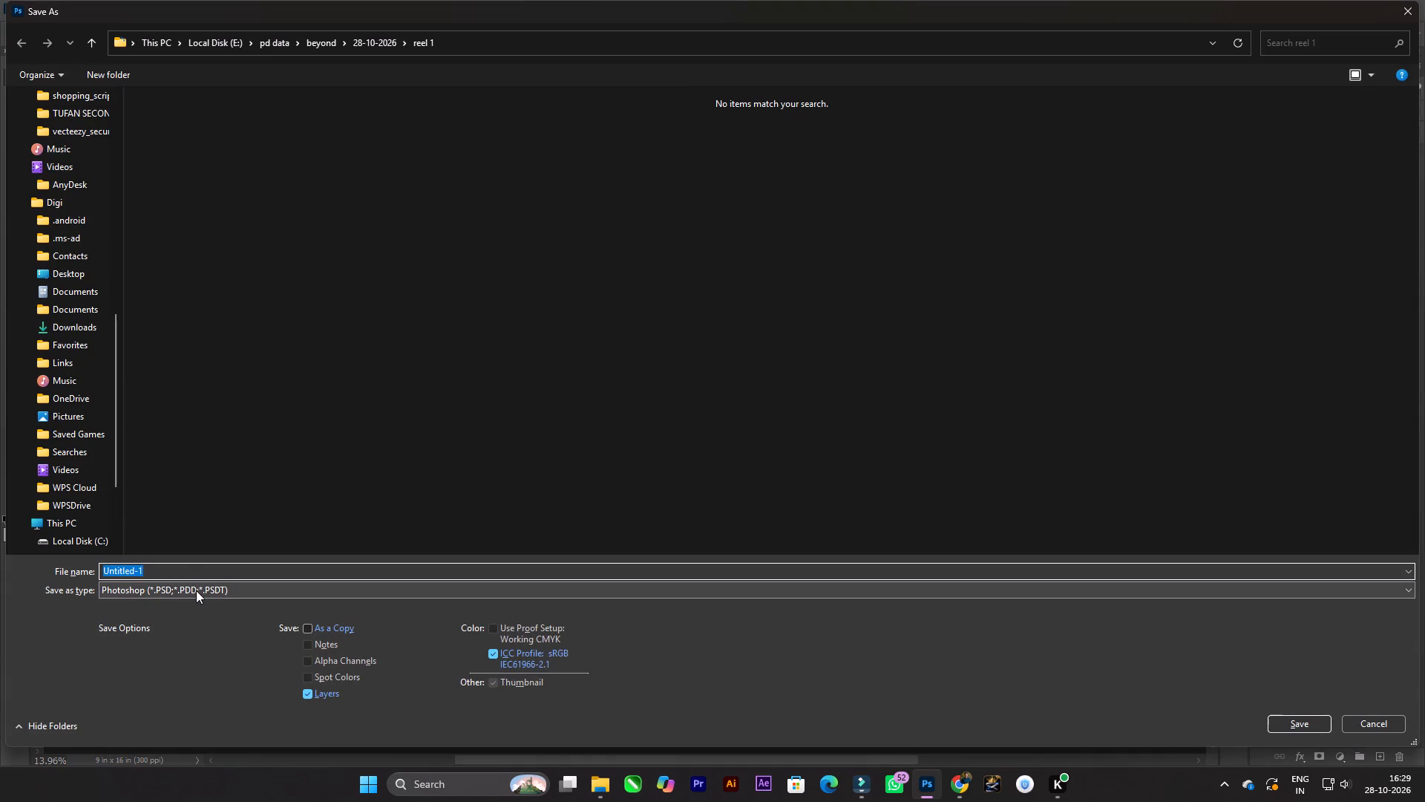
pyautogui.click(196, 590)
pyautogui.click(200, 429)
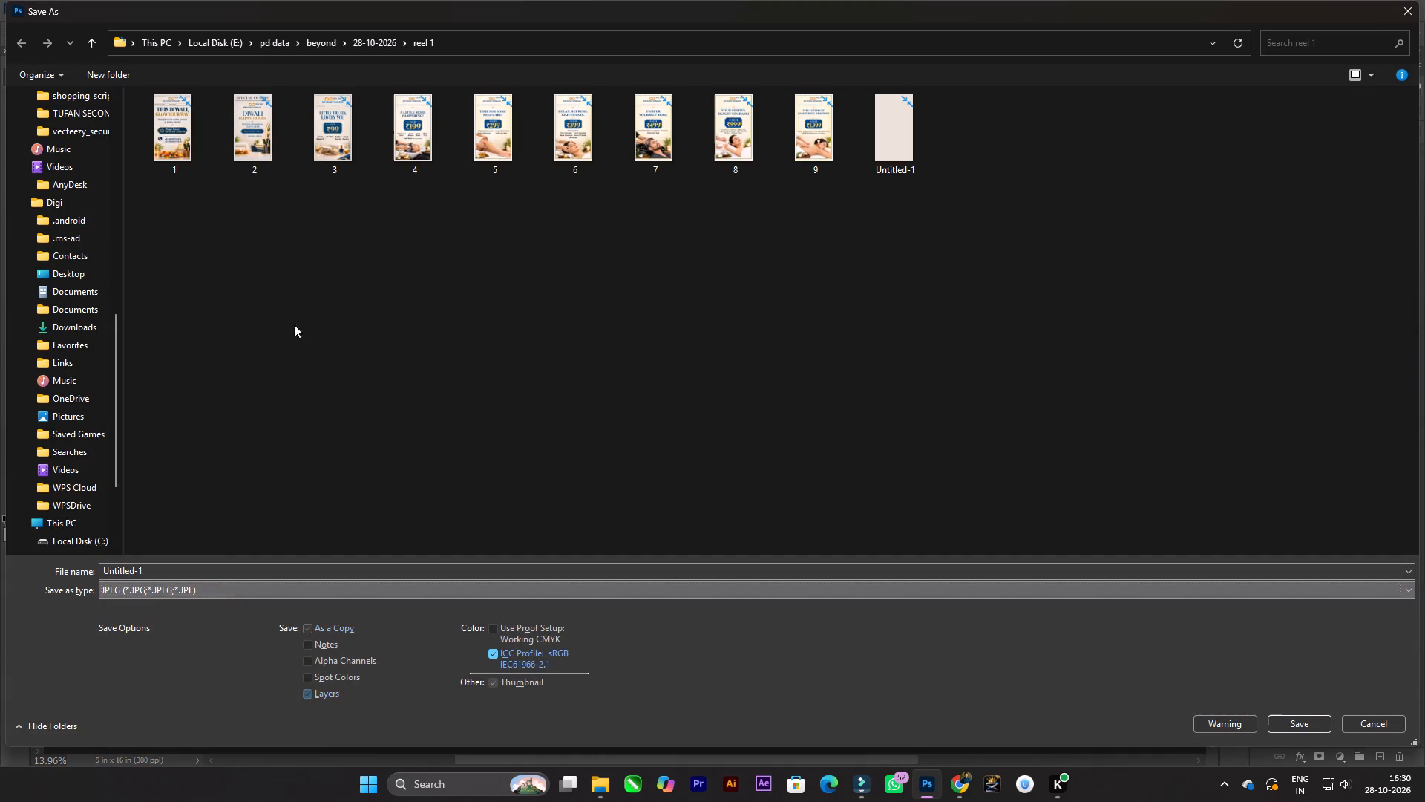
pyautogui.moveTo(898, 138); pyautogui.dragTo(1001, 729)
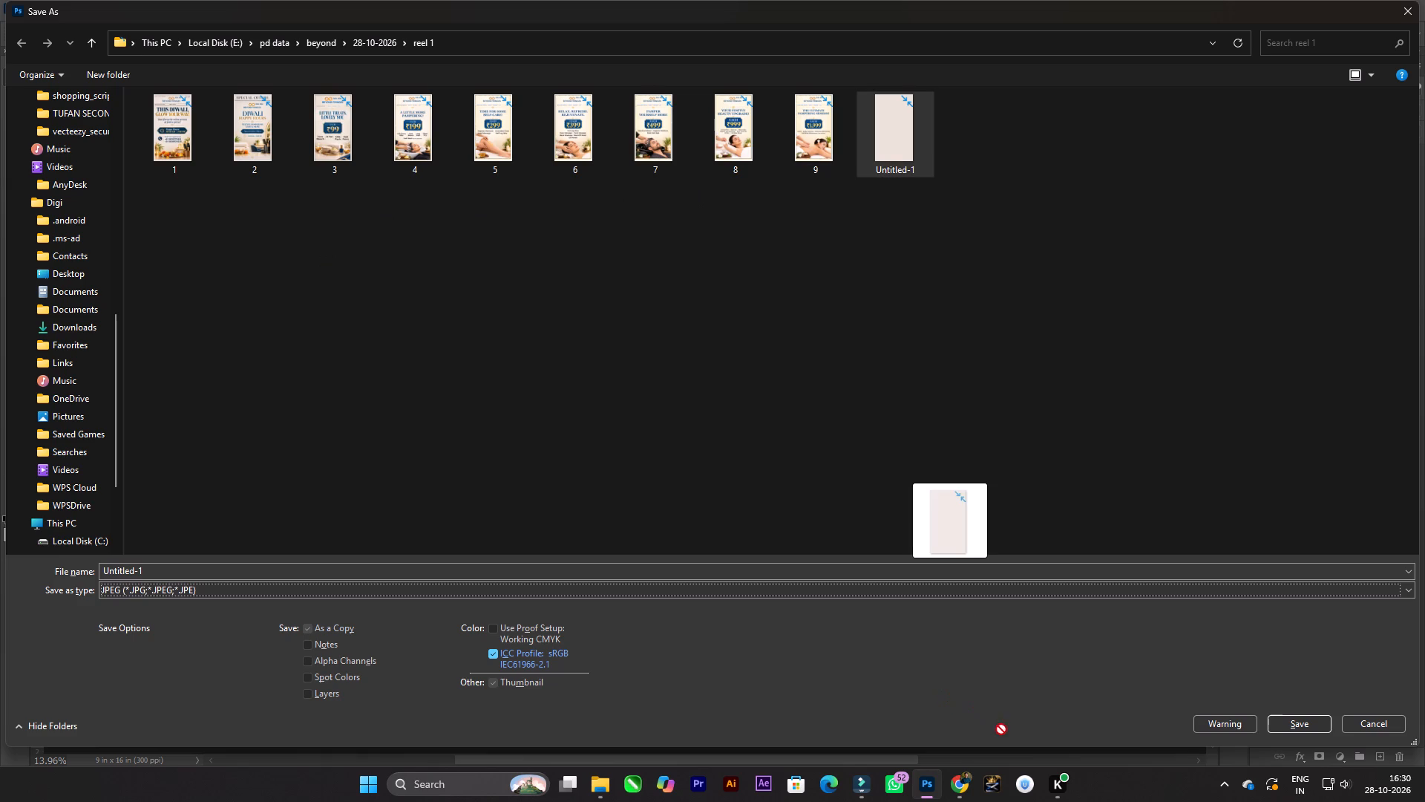
pyautogui.moveTo(1001, 729); pyautogui.dragTo(651, 264)
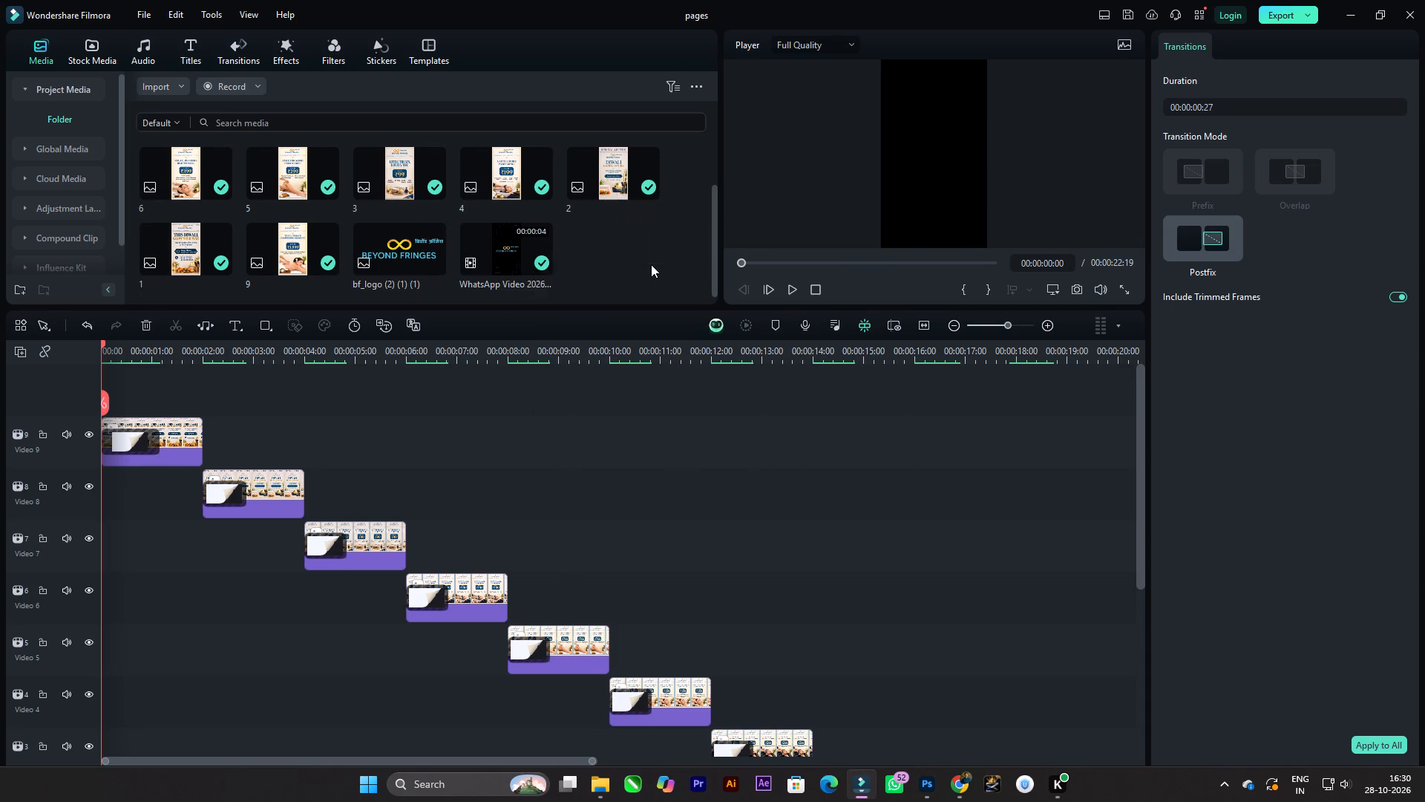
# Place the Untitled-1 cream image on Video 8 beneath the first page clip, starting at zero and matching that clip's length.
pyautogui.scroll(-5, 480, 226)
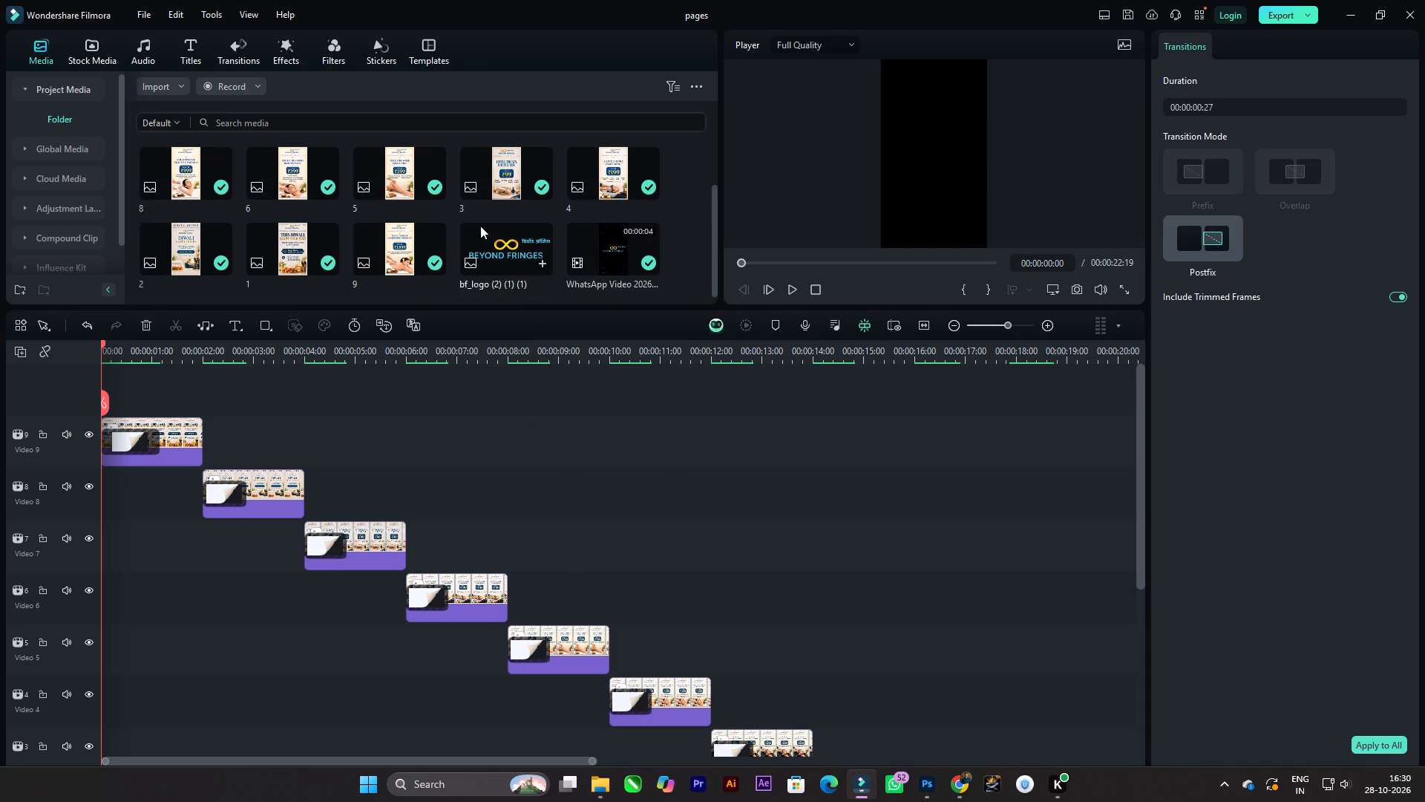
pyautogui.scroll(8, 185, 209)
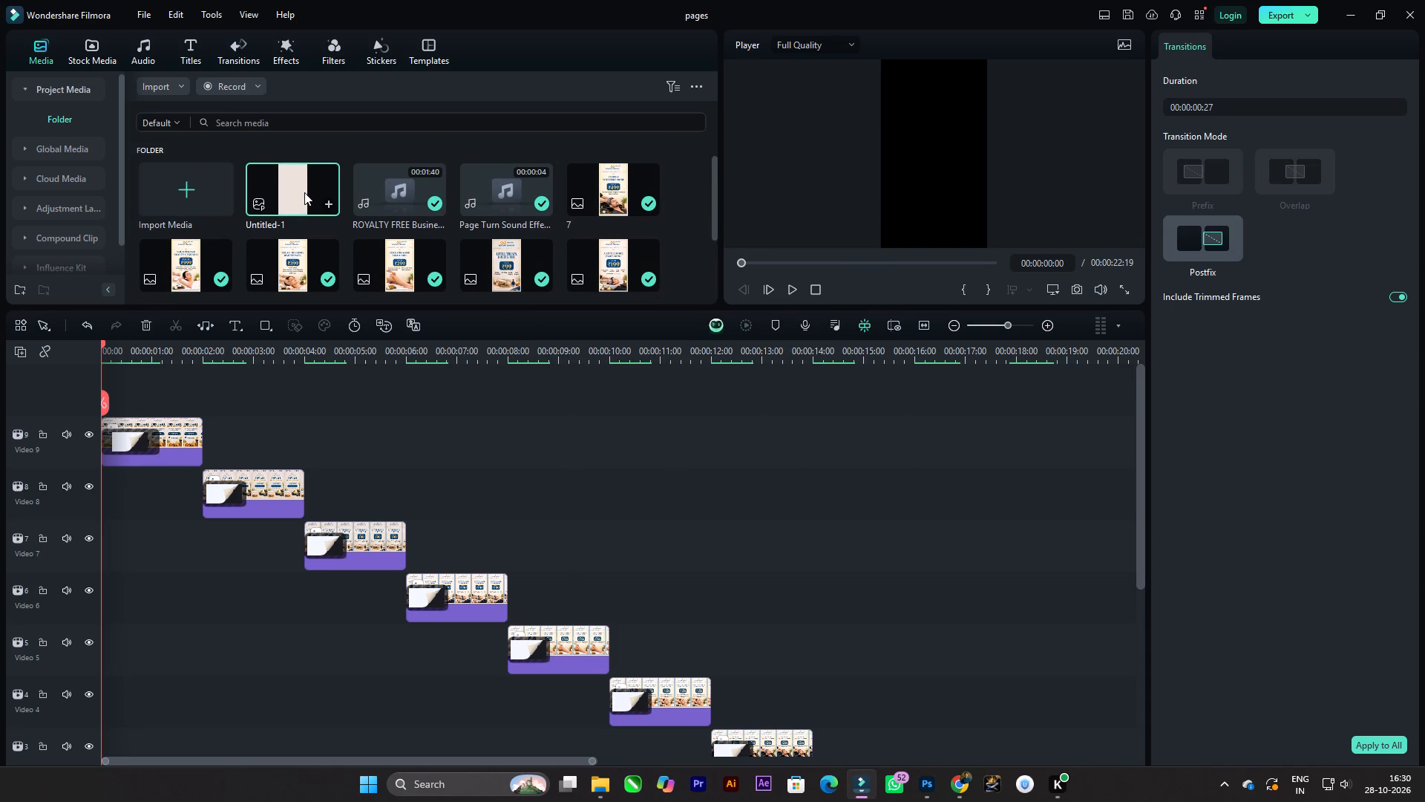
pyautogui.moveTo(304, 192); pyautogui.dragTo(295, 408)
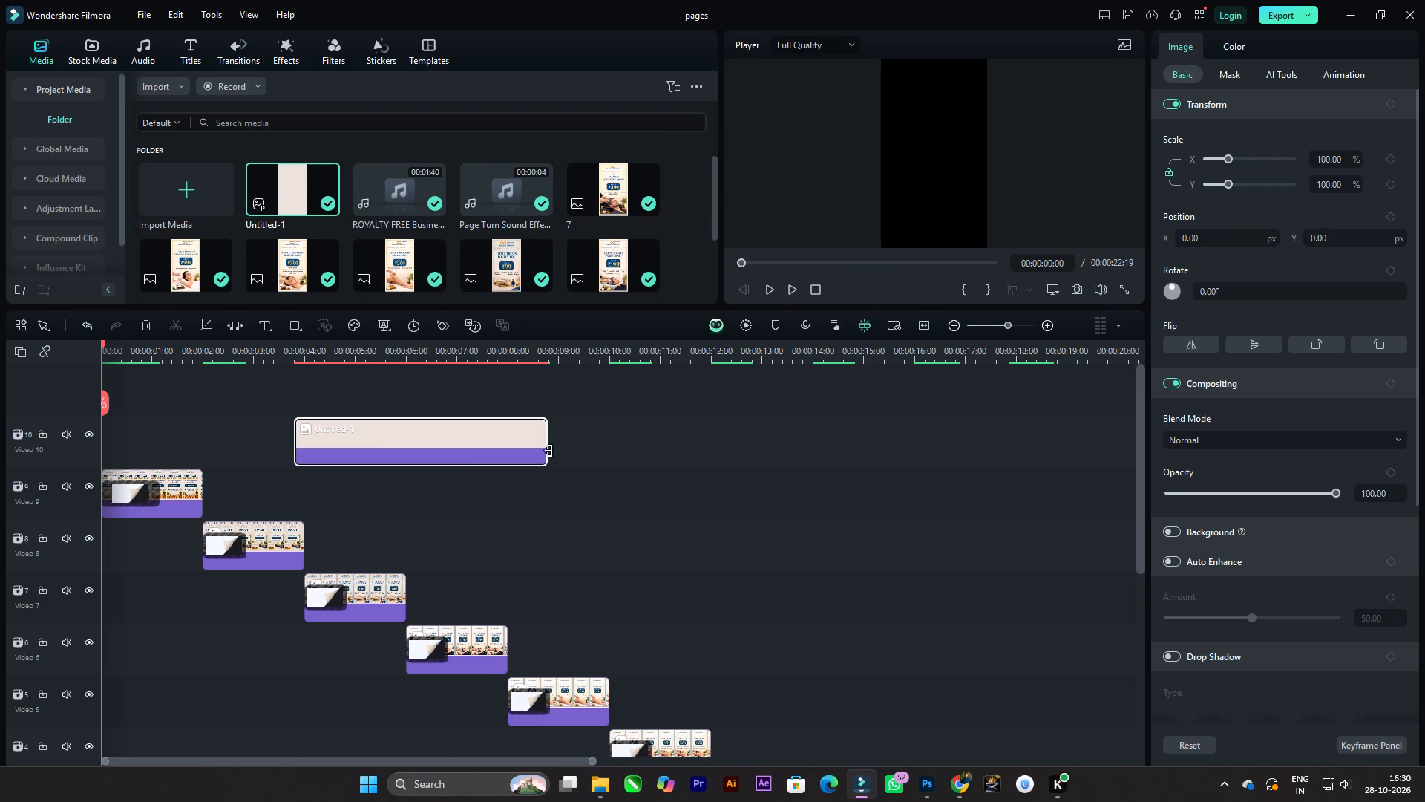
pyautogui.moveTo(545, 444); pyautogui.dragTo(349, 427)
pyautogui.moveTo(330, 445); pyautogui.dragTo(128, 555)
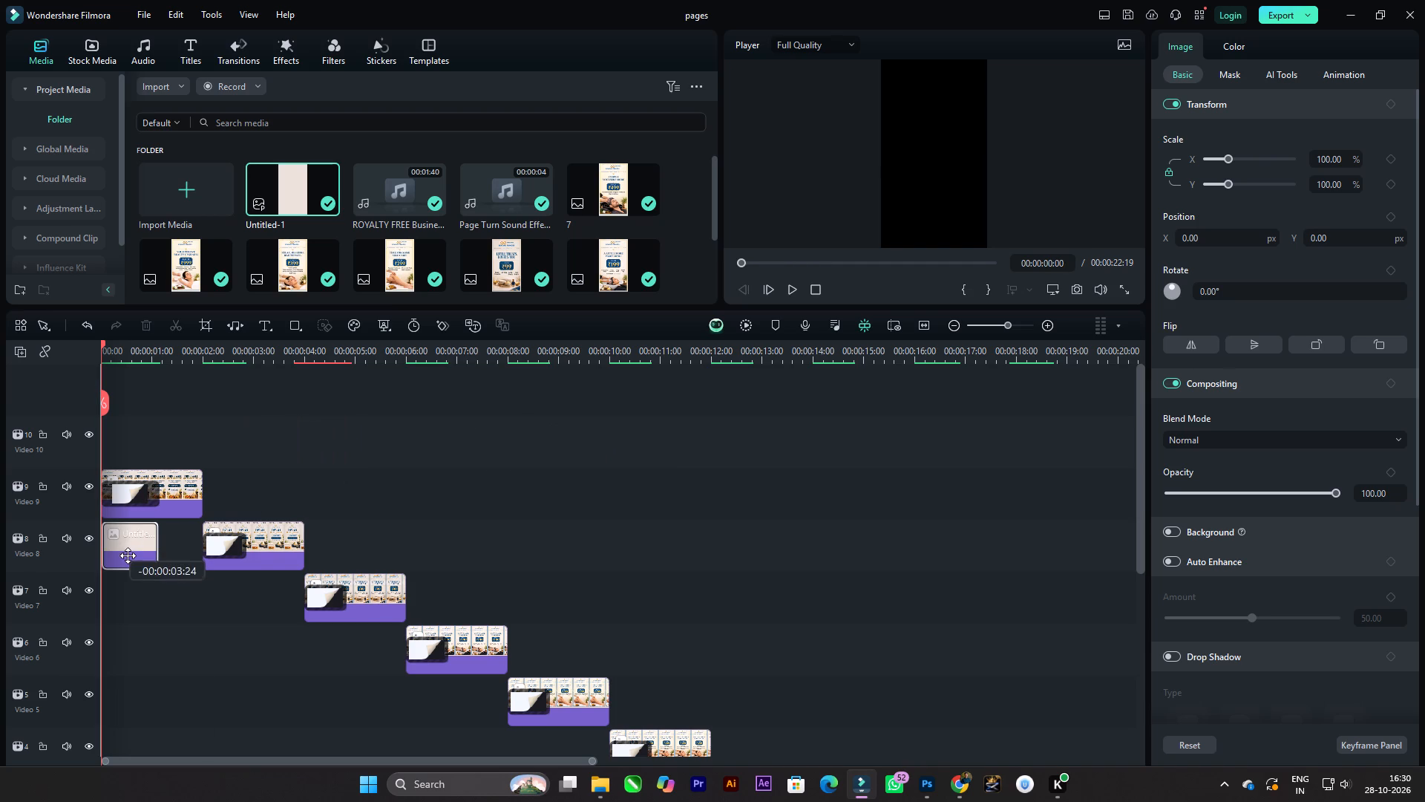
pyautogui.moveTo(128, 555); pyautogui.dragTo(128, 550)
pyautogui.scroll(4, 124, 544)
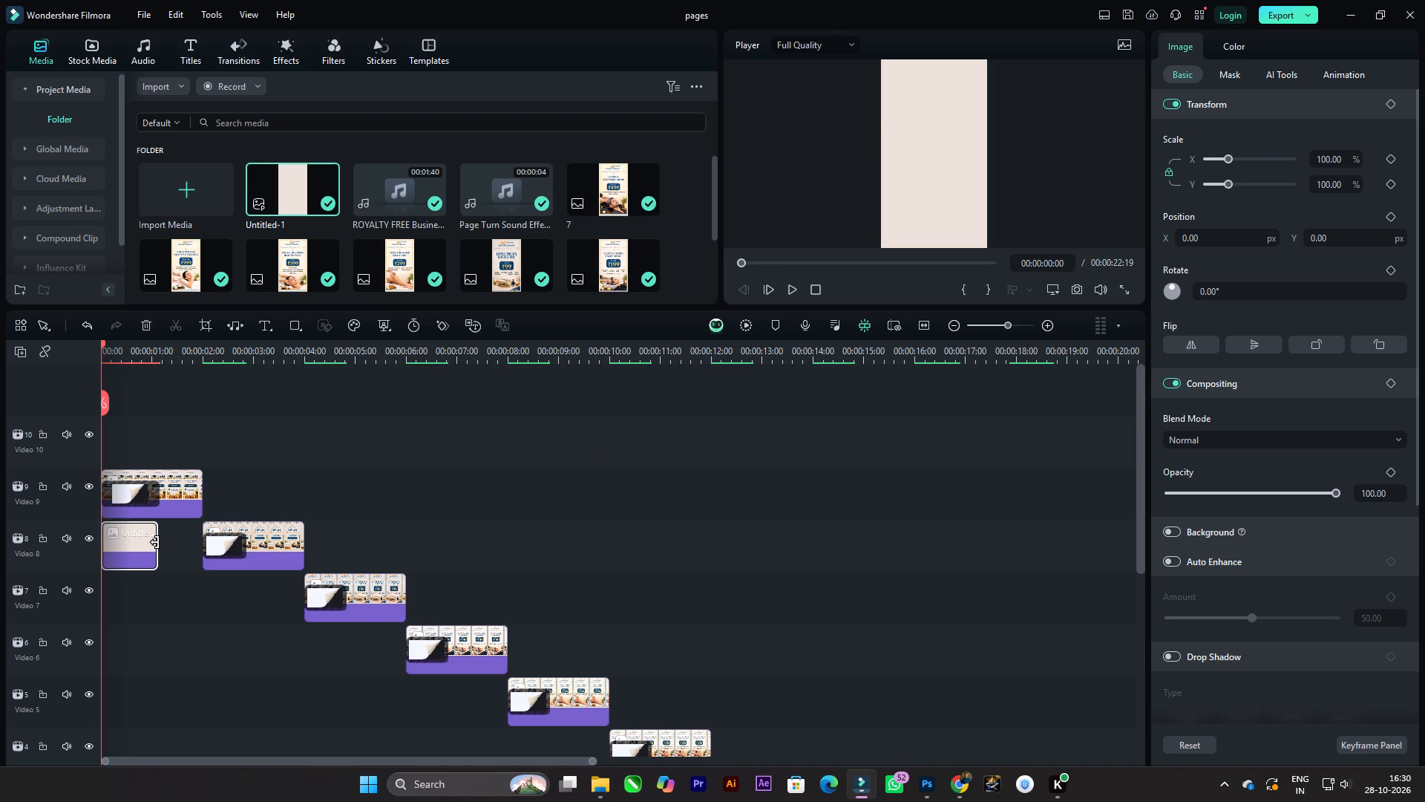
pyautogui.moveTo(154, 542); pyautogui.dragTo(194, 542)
# Play the reel's opening, including in full screen, to check the cream backing behind the first page turn.
pyautogui.press('space')
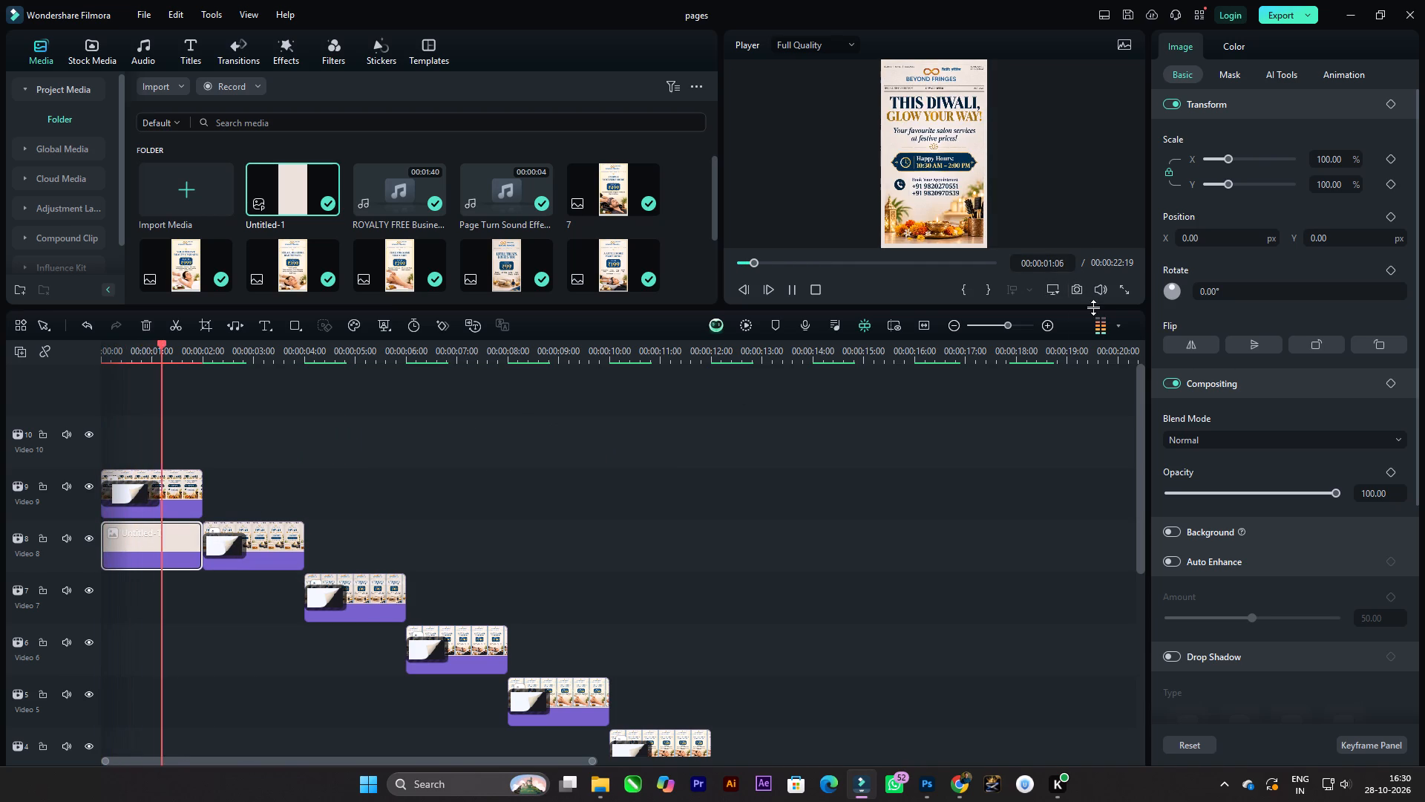
pyautogui.press('space')
pyautogui.click(1135, 296)
pyautogui.click(1132, 293)
pyautogui.press('space')
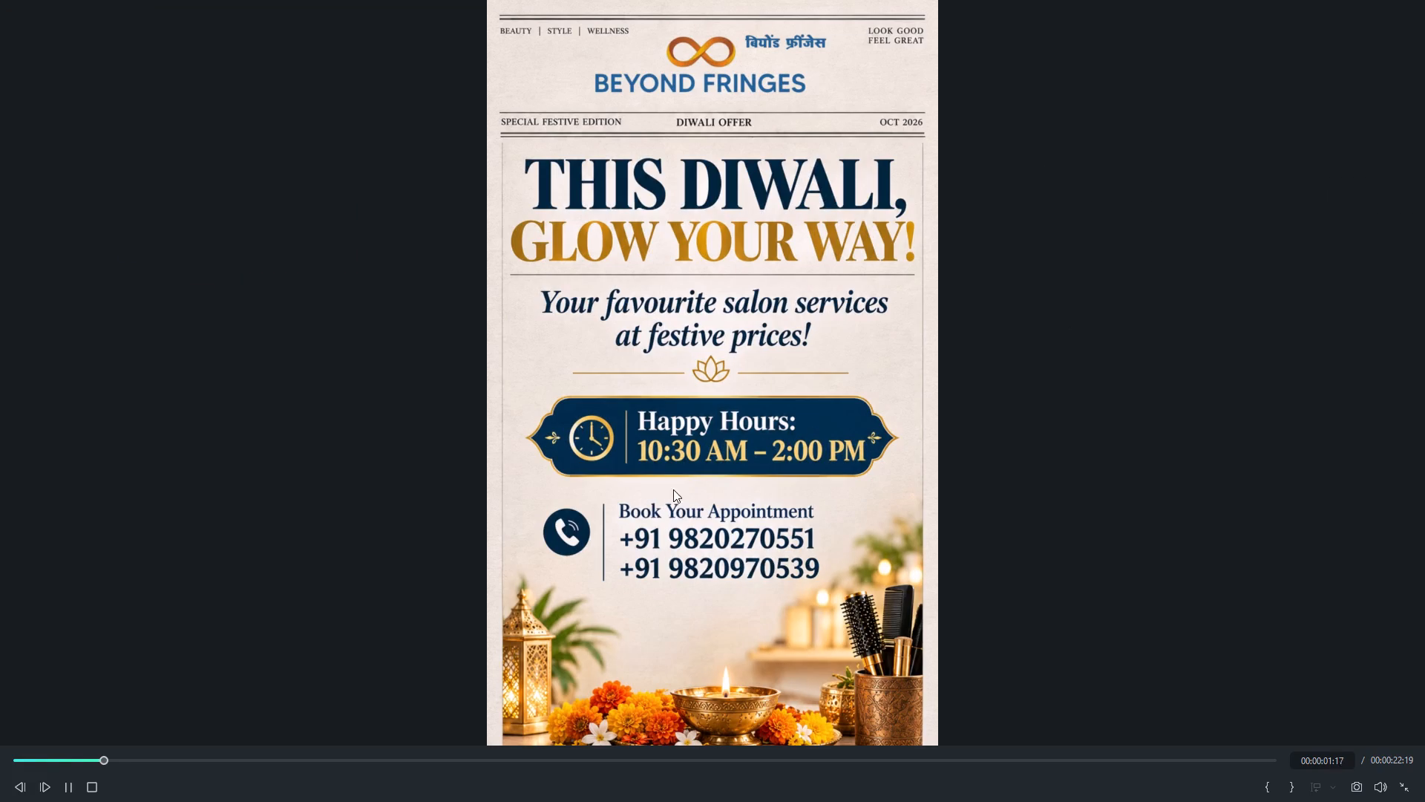
pyautogui.press('space')
pyautogui.press('space')
pyautogui.press('space')
pyautogui.moveTo(49, 765); pyautogui.dragTo(0, 763)
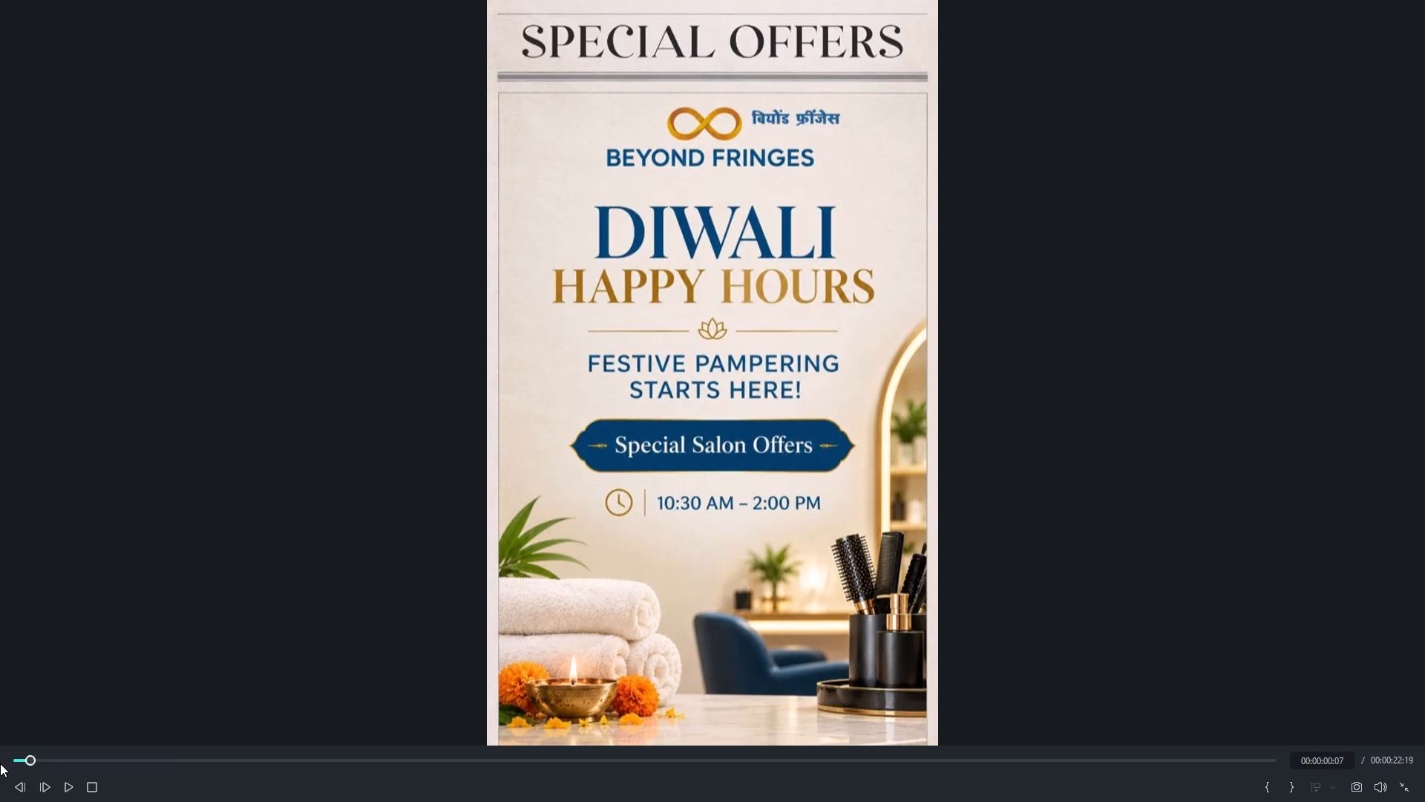
pyautogui.moveTo(0, 763); pyautogui.dragTo(0, 761)
pyautogui.press('space')
pyautogui.press('space')
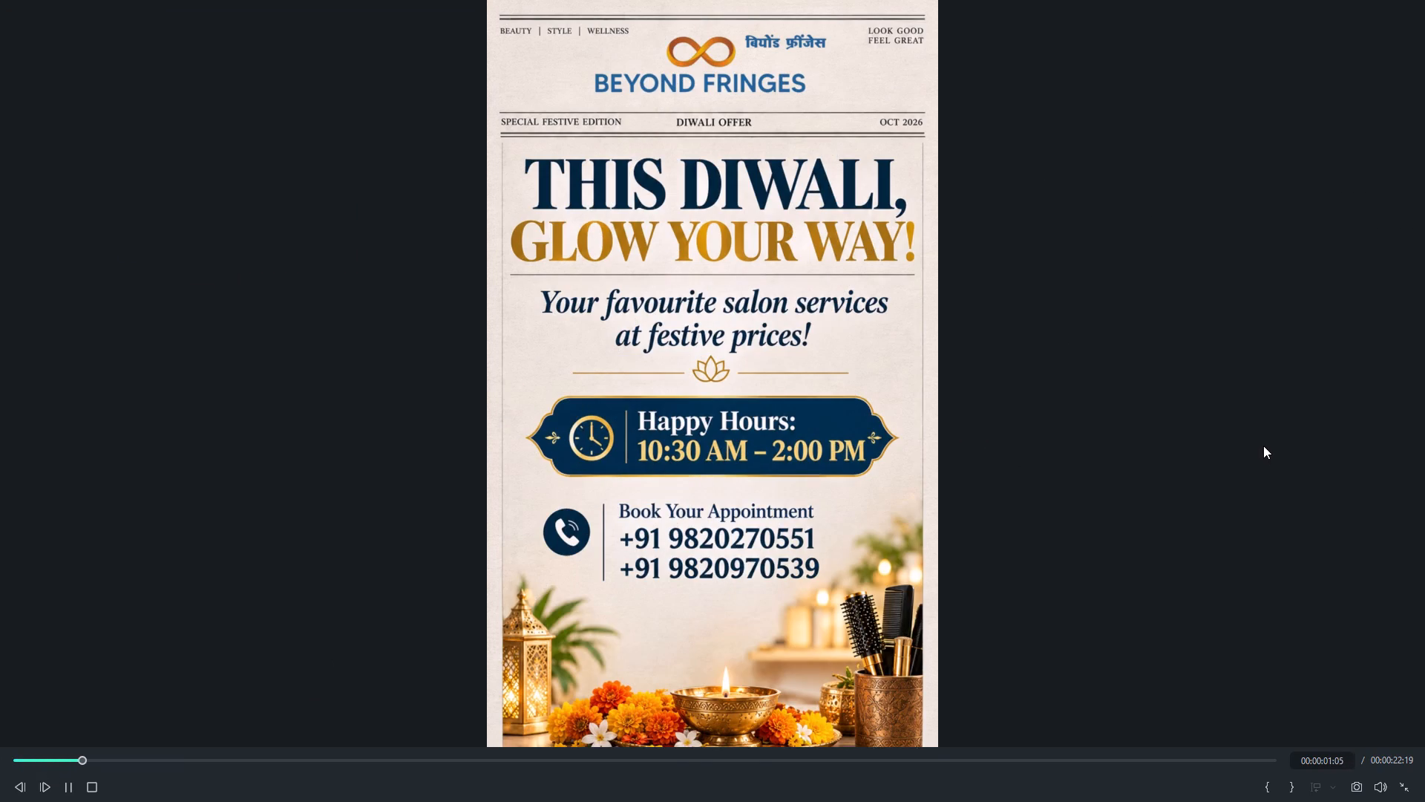
pyautogui.press('Escape')
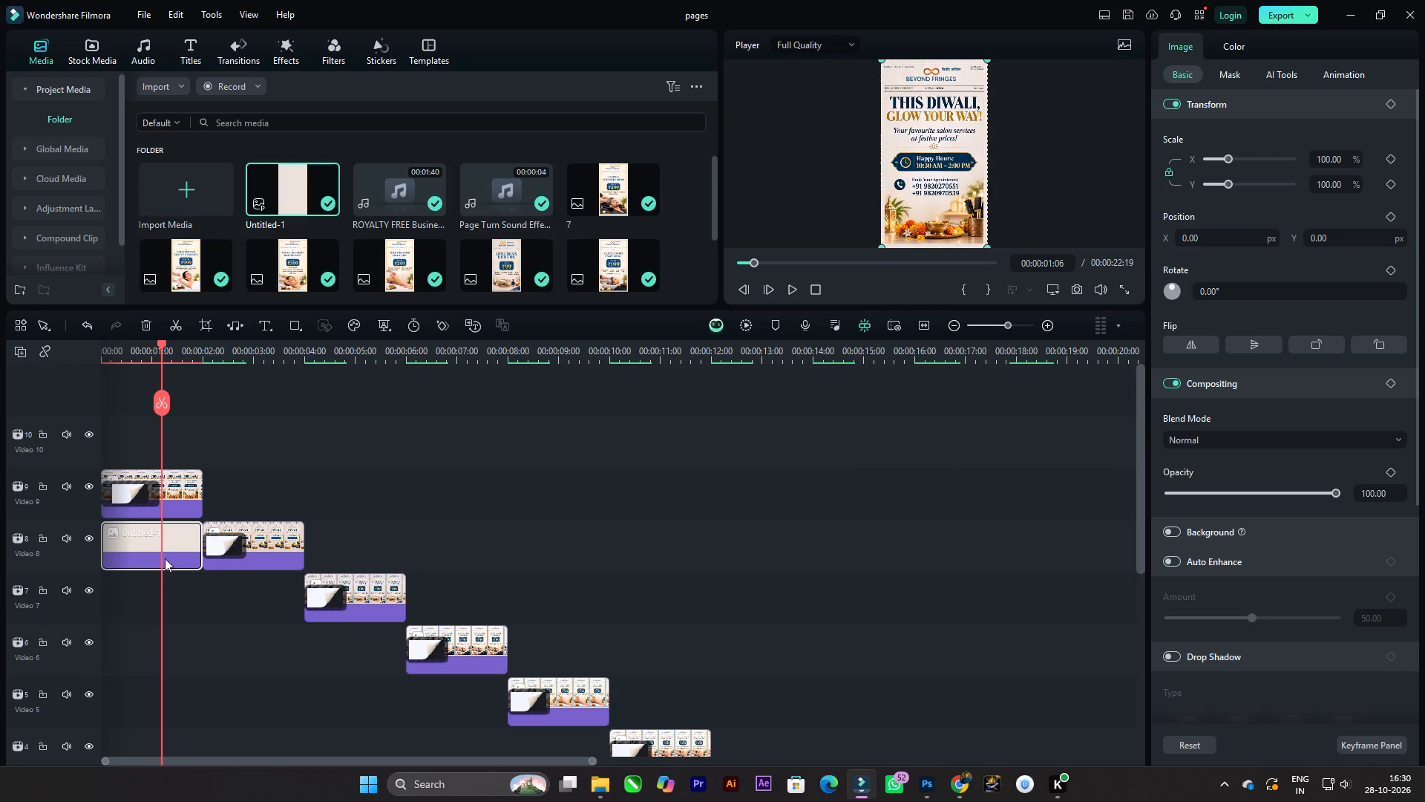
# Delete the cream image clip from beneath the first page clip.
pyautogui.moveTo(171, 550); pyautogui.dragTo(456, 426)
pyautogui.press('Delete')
# Move all the page clips and the closing WhatsApp video up one track together, keeping their timing, to free Video 1.
pyautogui.keyDown('ctrl'); pyautogui.scroll(-8, 501, 512); pyautogui.keyUp('ctrl')
pyautogui.scroll(-5, 462, 524)
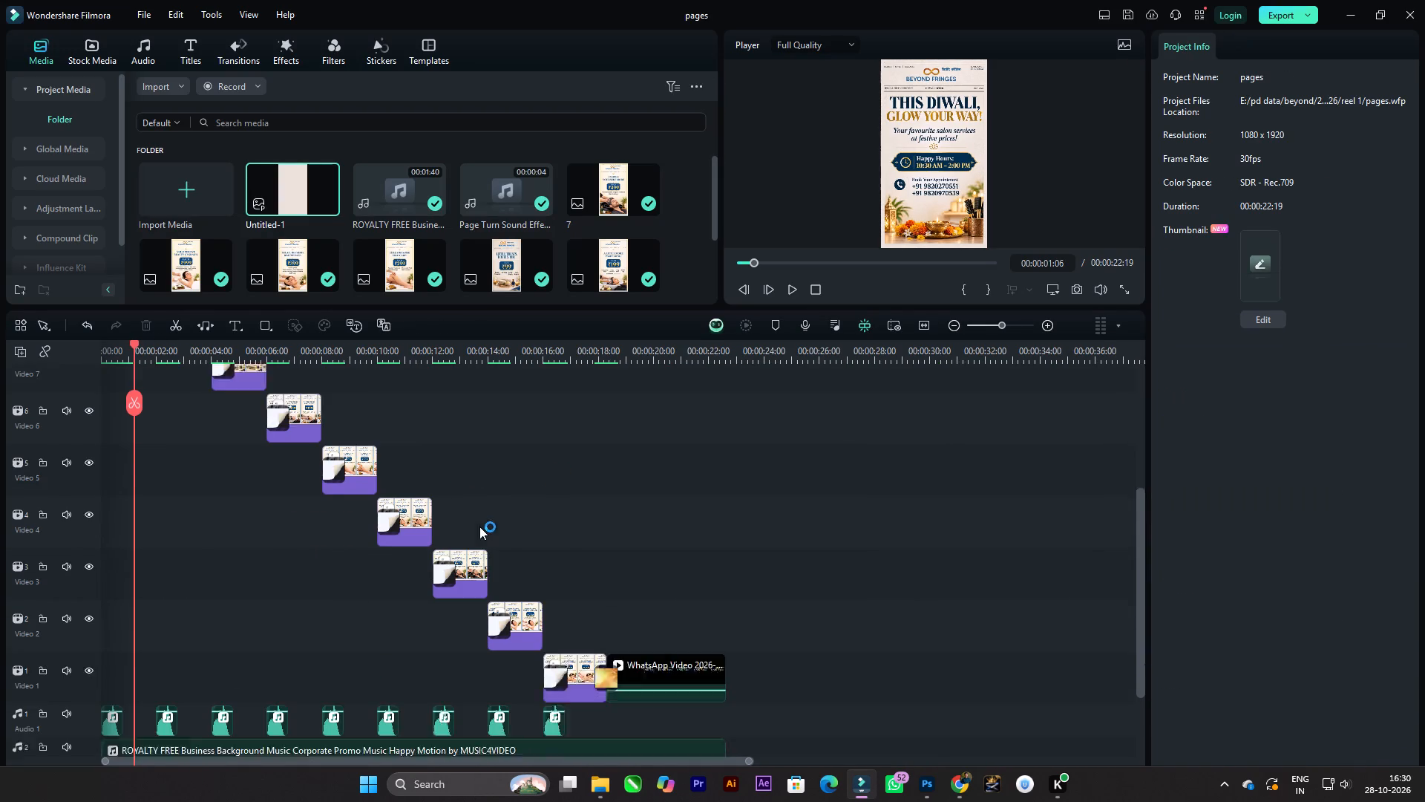
pyautogui.keyDown('ctrl'); pyautogui.scroll(-4, 482, 529); pyautogui.keyUp('ctrl')
pyautogui.keyDown('ctrl'); pyautogui.scroll(-3, 376, 526); pyautogui.keyUp('ctrl')
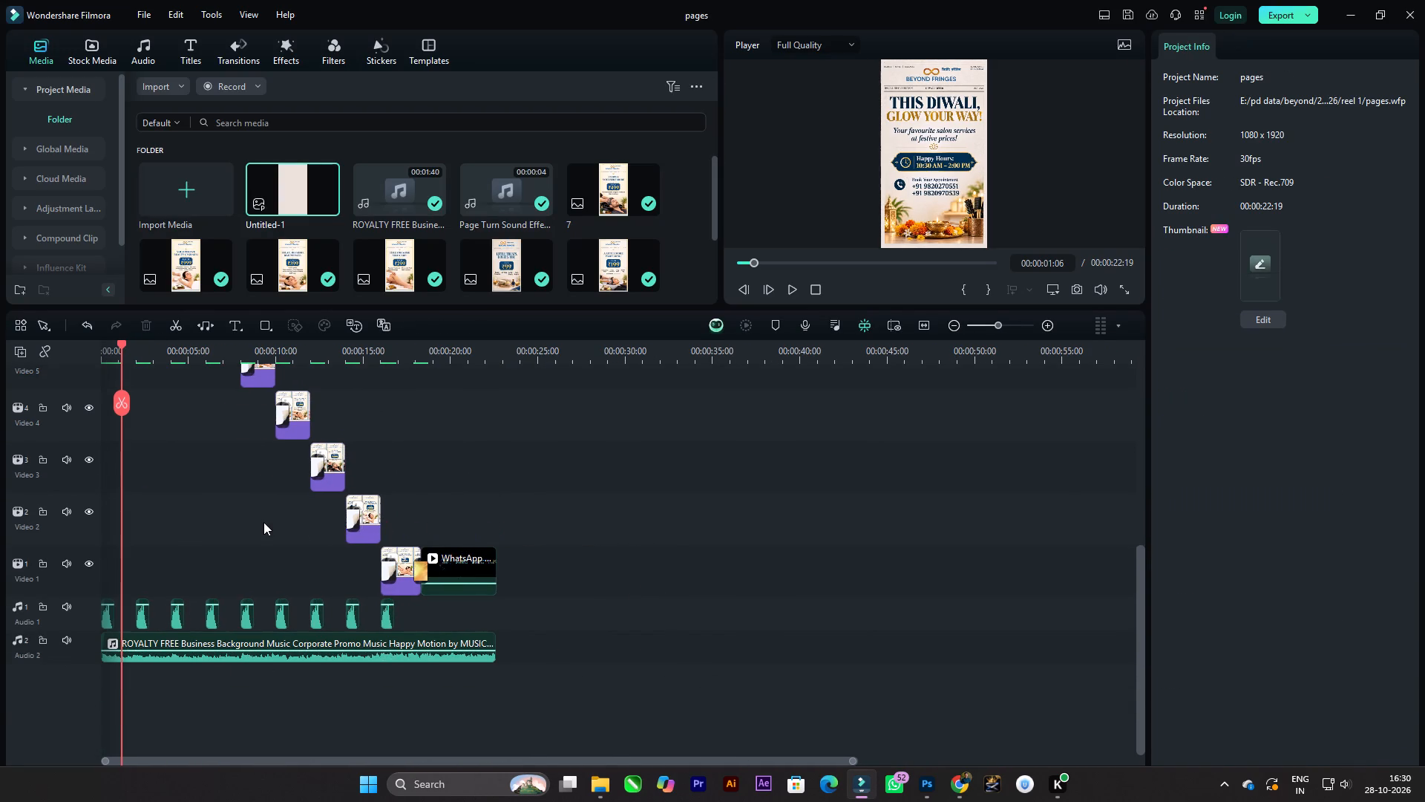
pyautogui.scroll(2, 263, 522)
pyautogui.scroll(1, 410, 566)
pyautogui.scroll(-2, 417, 546)
pyautogui.moveTo(594, 620); pyautogui.dragTo(522, 625)
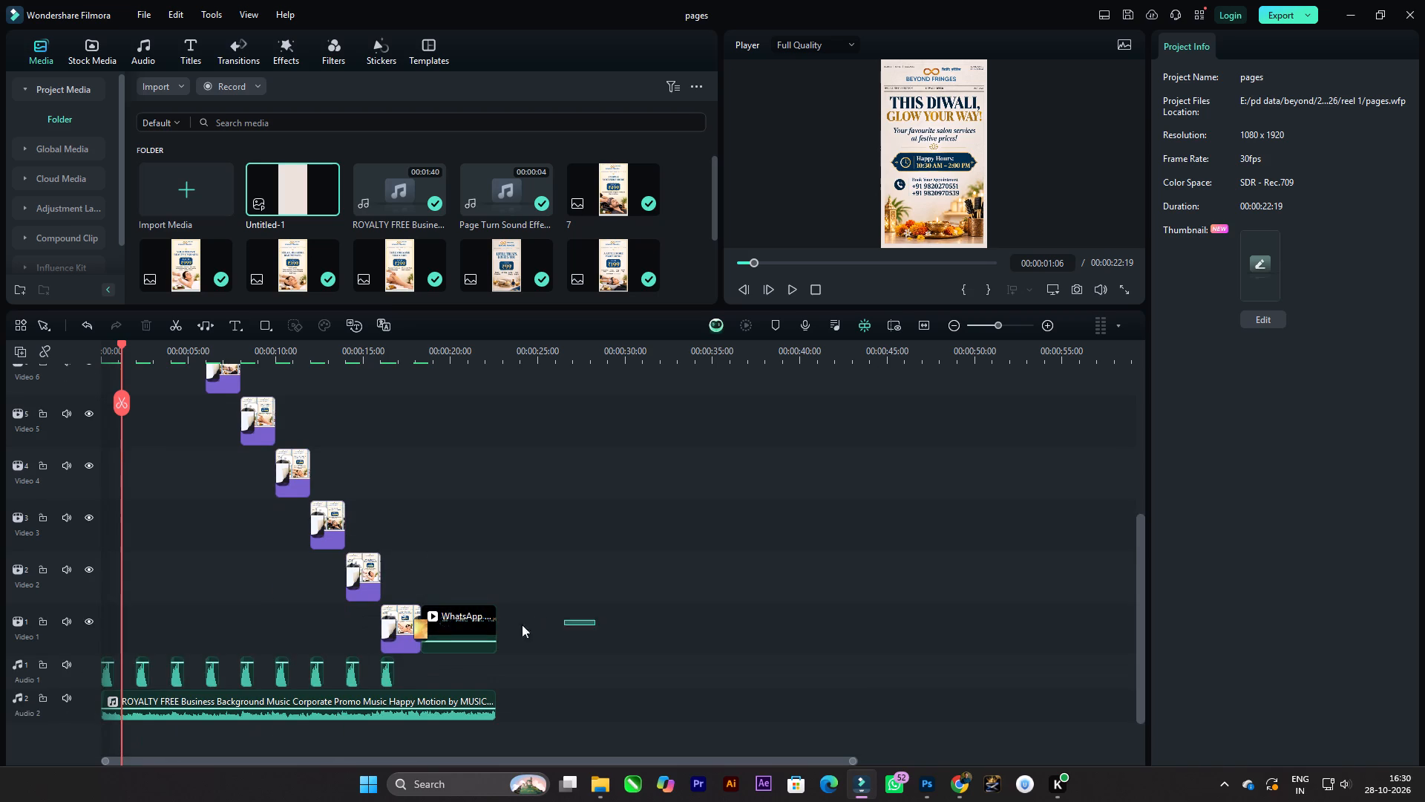
pyautogui.moveTo(522, 625); pyautogui.dragTo(102, 362)
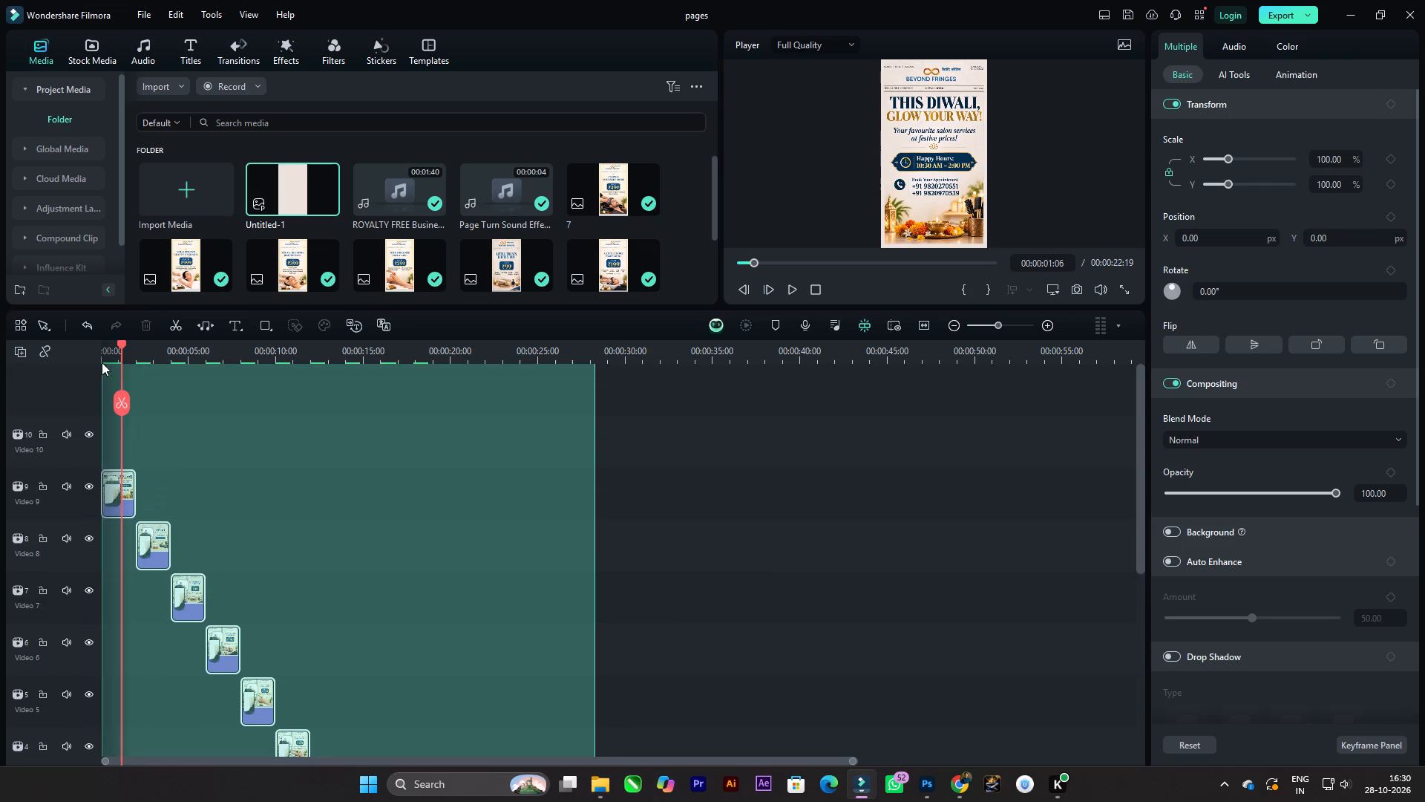
pyautogui.moveTo(102, 362); pyautogui.dragTo(111, 417)
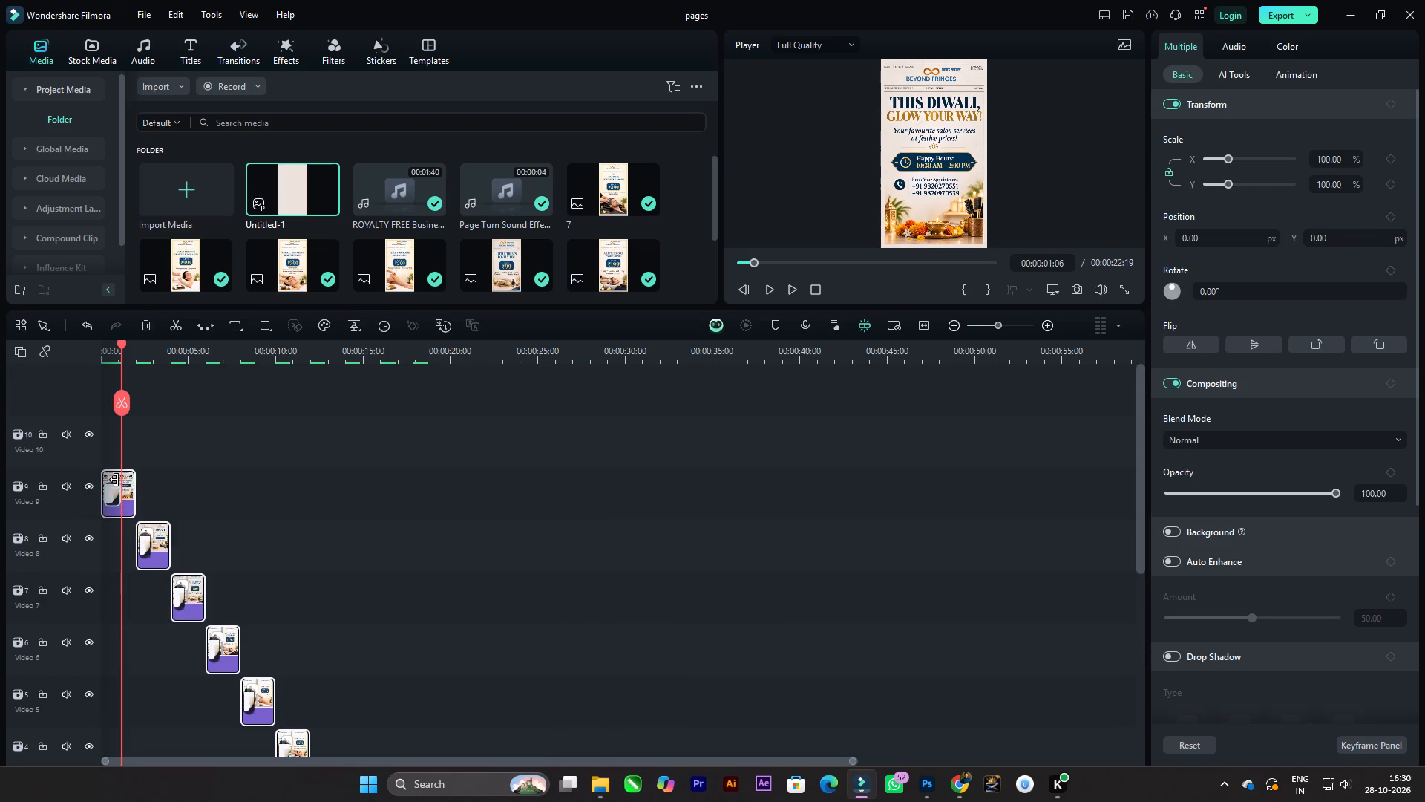
pyautogui.keyDown('ctrl'); pyautogui.scroll(8, 112, 479); pyautogui.keyUp('ctrl')
pyautogui.moveTo(154, 486); pyautogui.dragTo(155, 475)
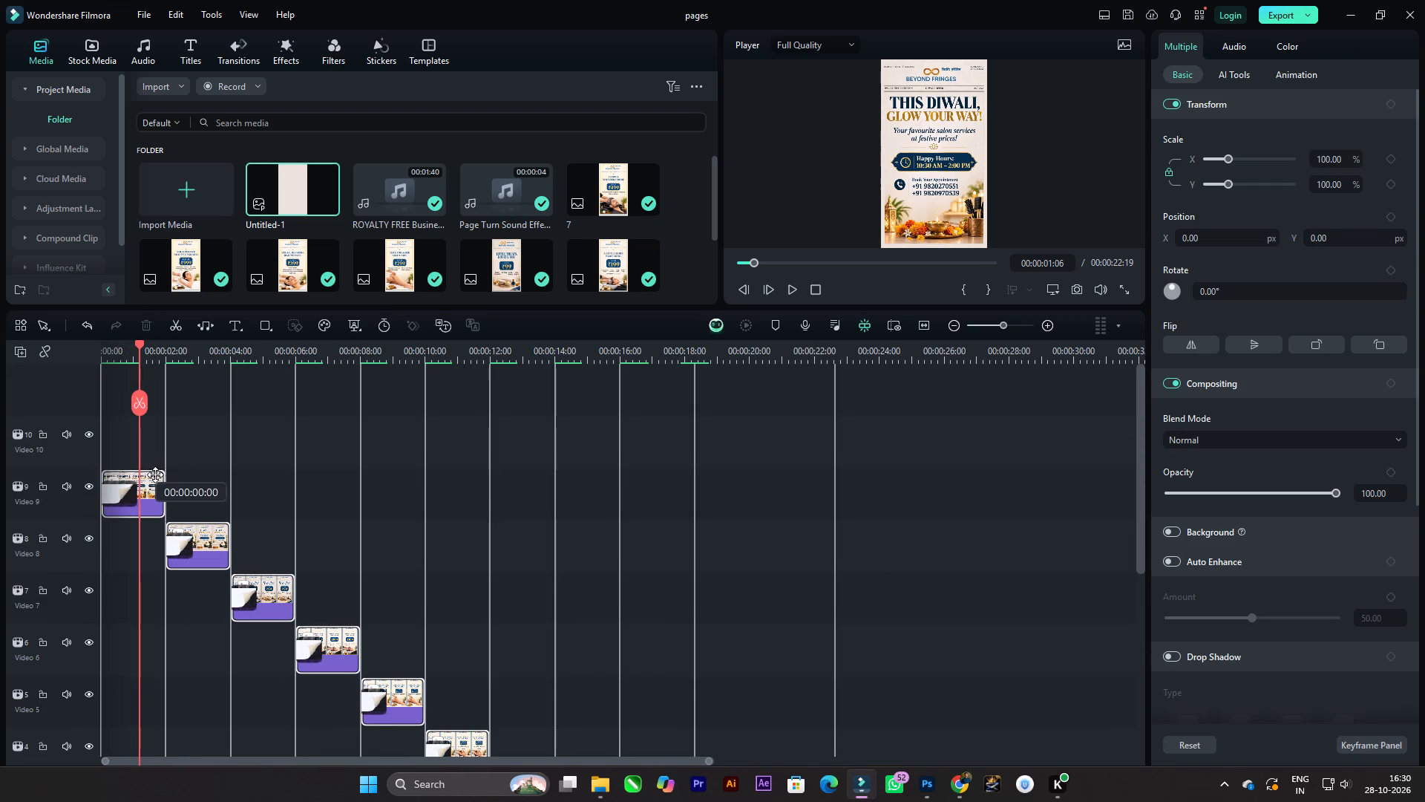
pyautogui.moveTo(155, 475); pyautogui.dragTo(157, 466)
# Place the Untitled-1 cream image on Video 1 from zero and extend it to the end of the last page clip.
pyautogui.scroll(-1, 315, 246)
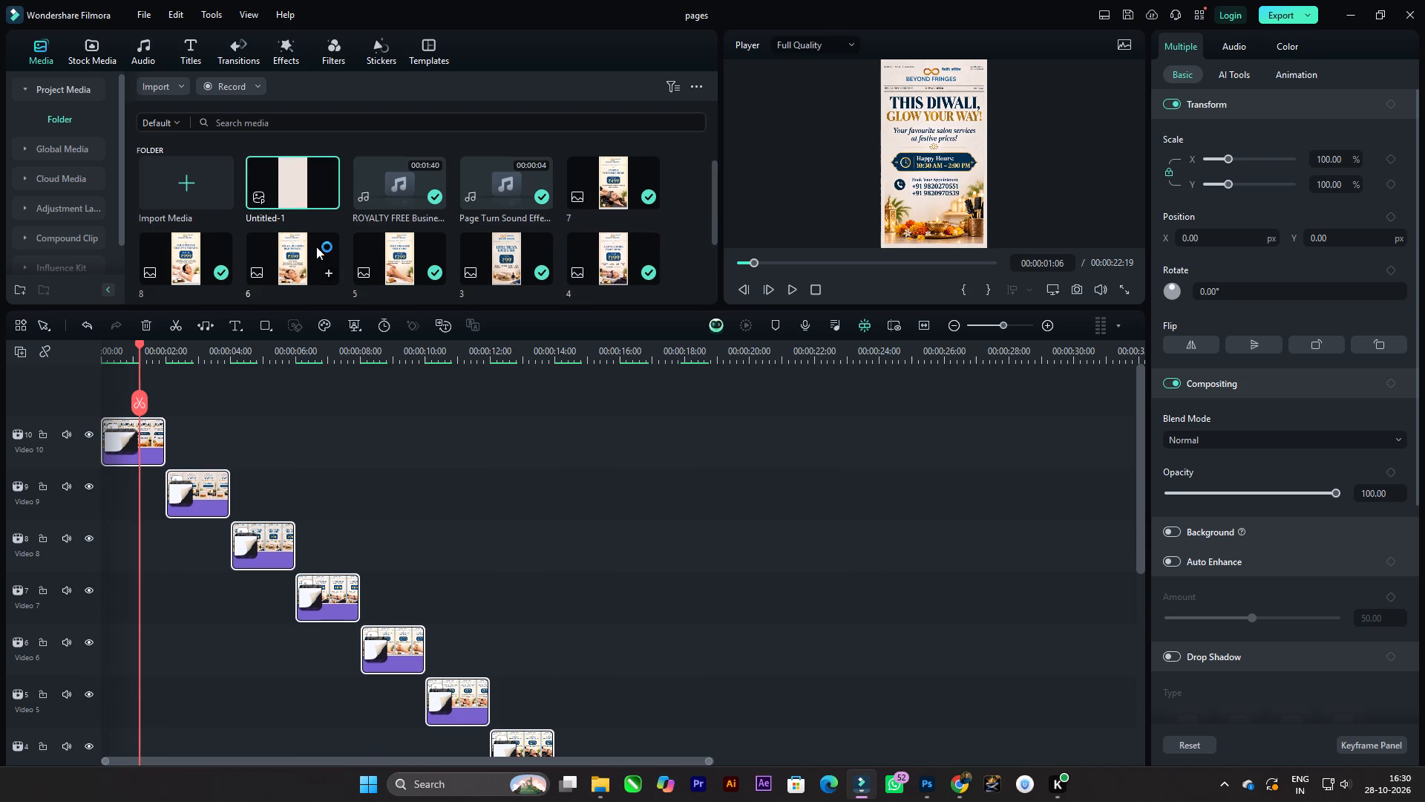
pyautogui.scroll(4, 303, 226)
pyautogui.moveTo(292, 195); pyautogui.dragTo(399, 420)
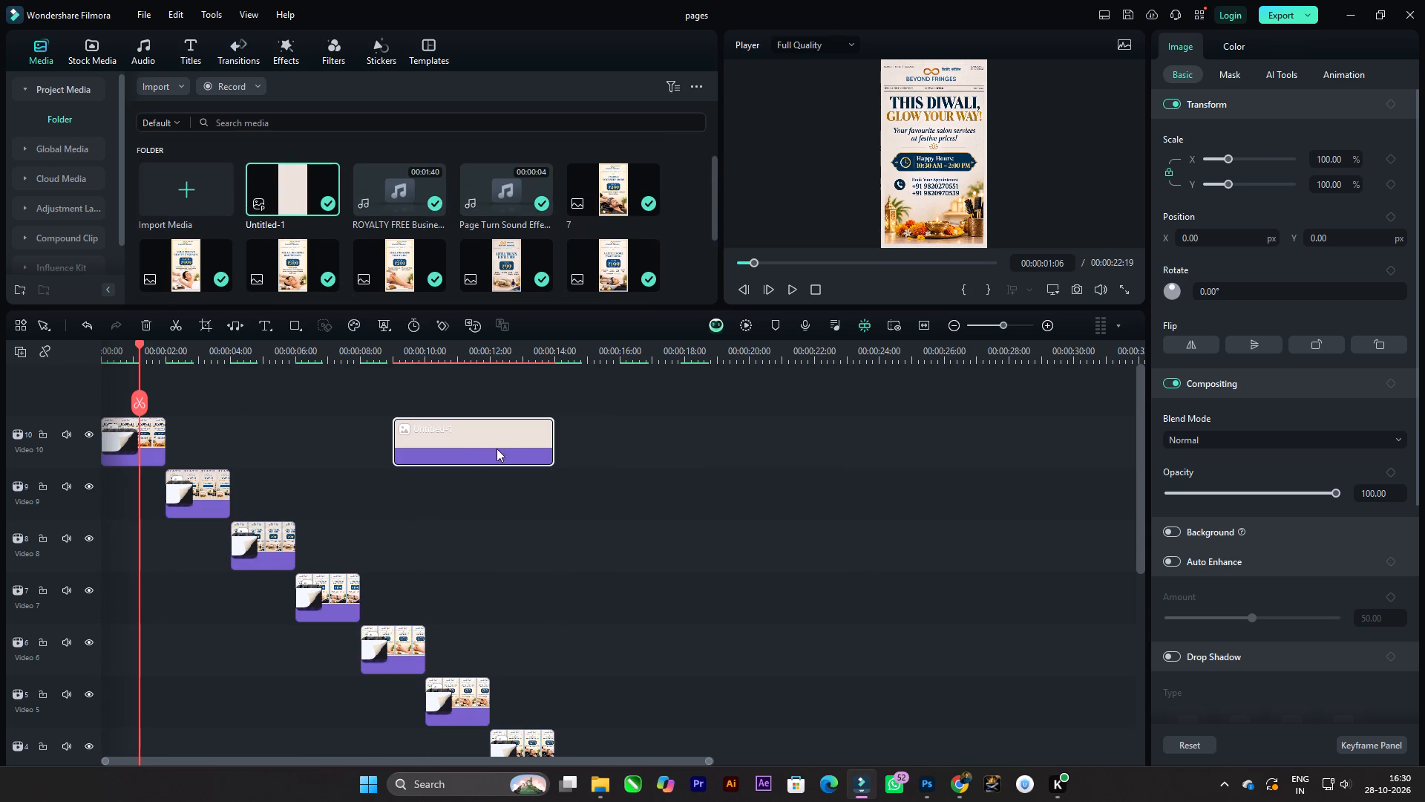
pyautogui.moveTo(553, 440); pyautogui.dragTo(491, 434)
pyautogui.moveTo(452, 440); pyautogui.dragTo(223, 711)
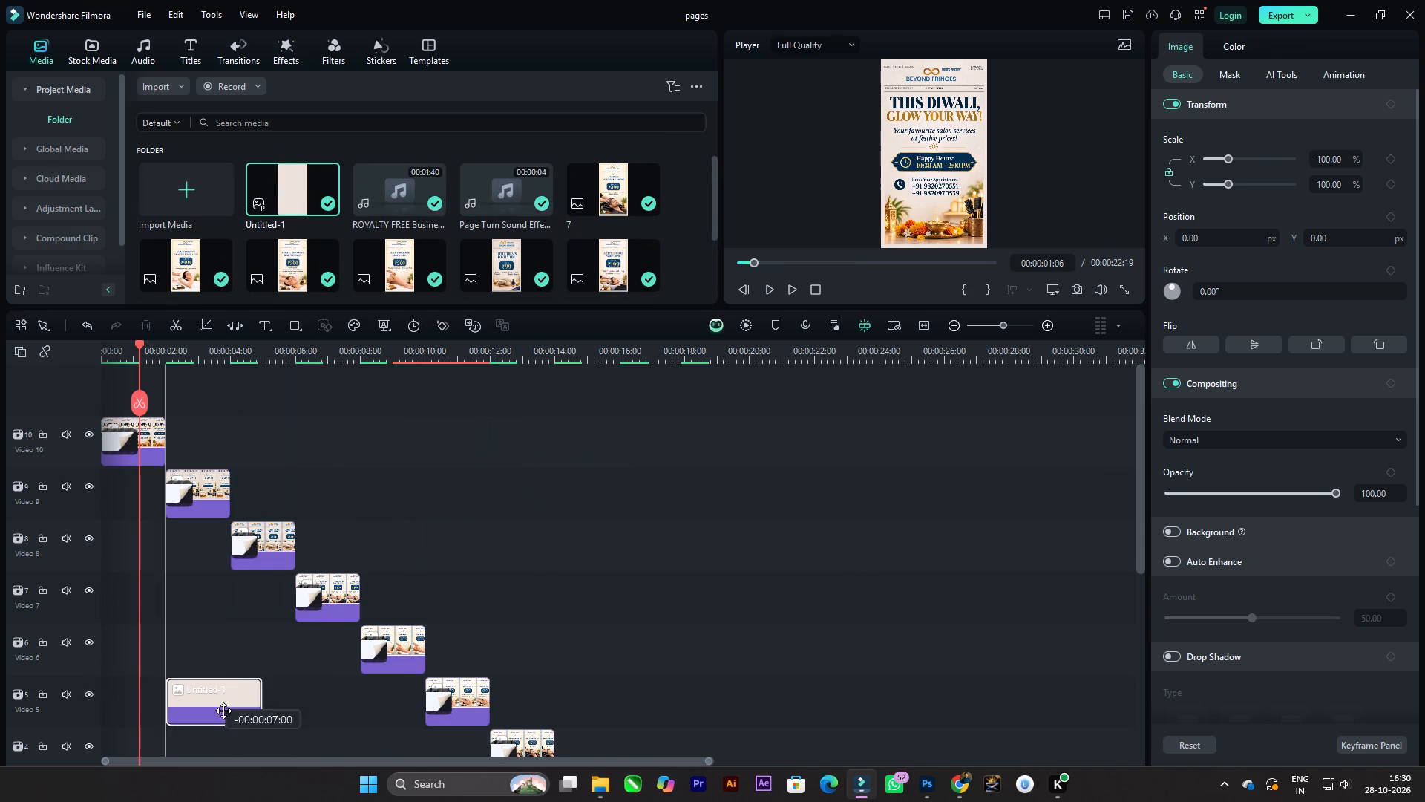
pyautogui.moveTo(223, 711); pyautogui.dragTo(226, 705)
pyautogui.scroll(-6, 415, 541)
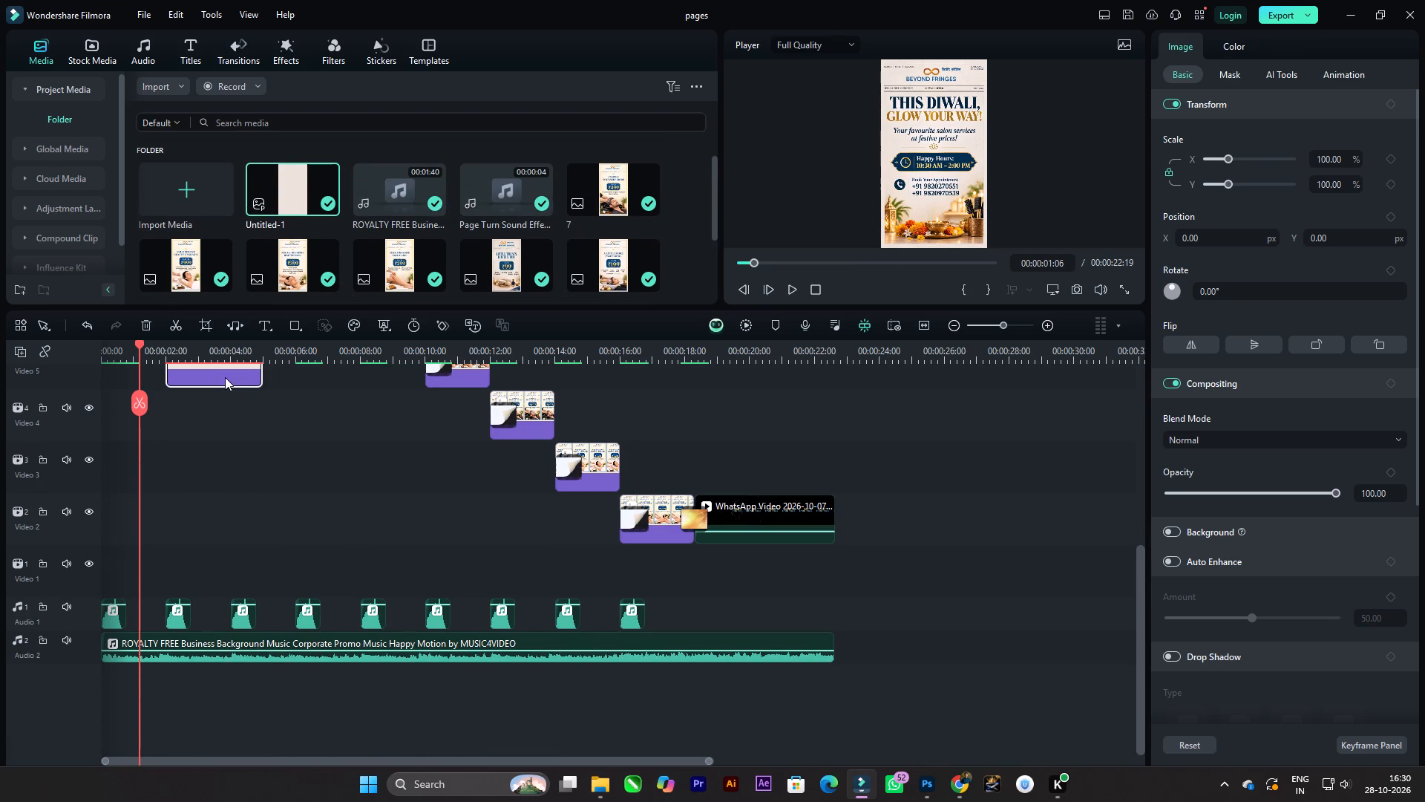
pyautogui.moveTo(225, 377); pyautogui.dragTo(128, 567)
pyautogui.moveTo(193, 567); pyautogui.dragTo(562, 618)
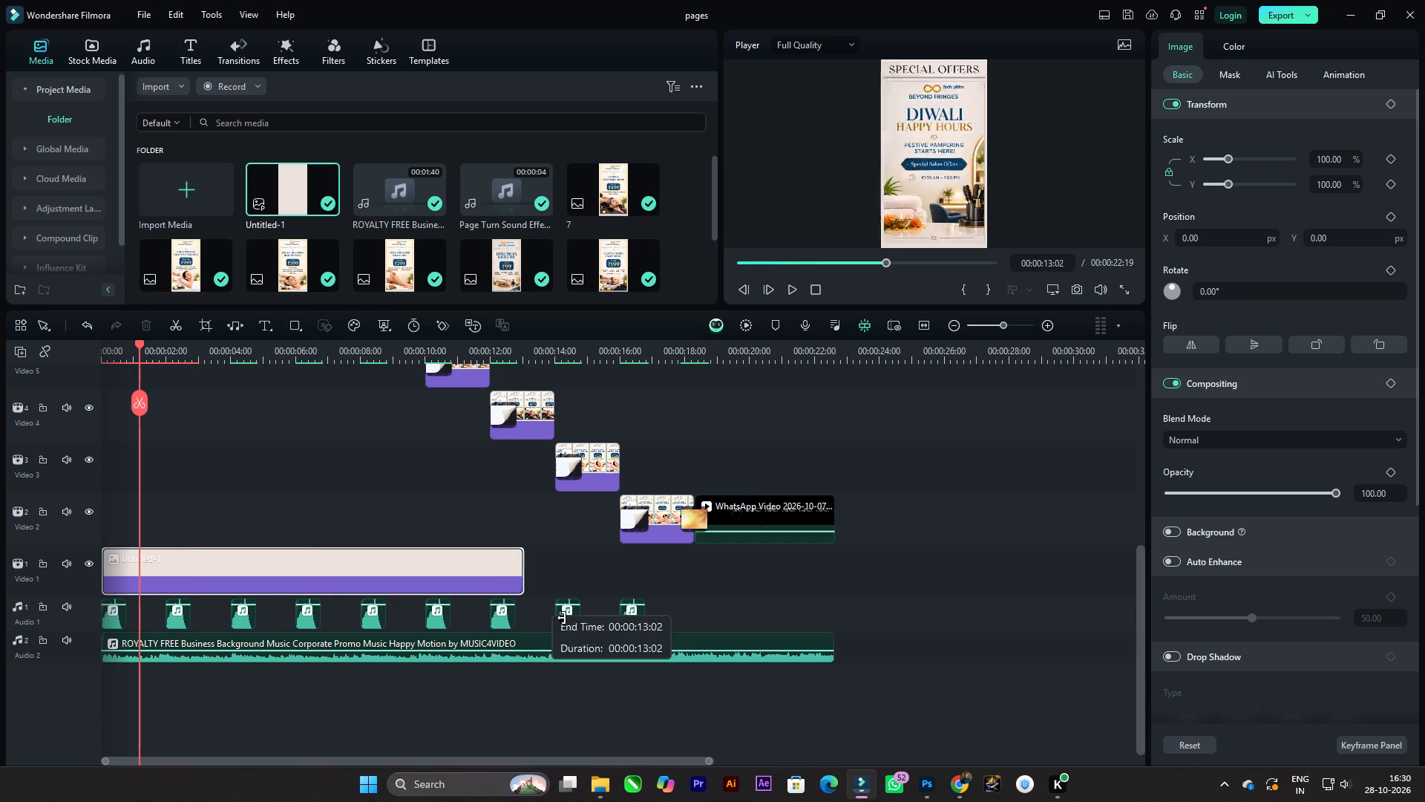
pyautogui.moveTo(562, 618); pyautogui.dragTo(687, 620)
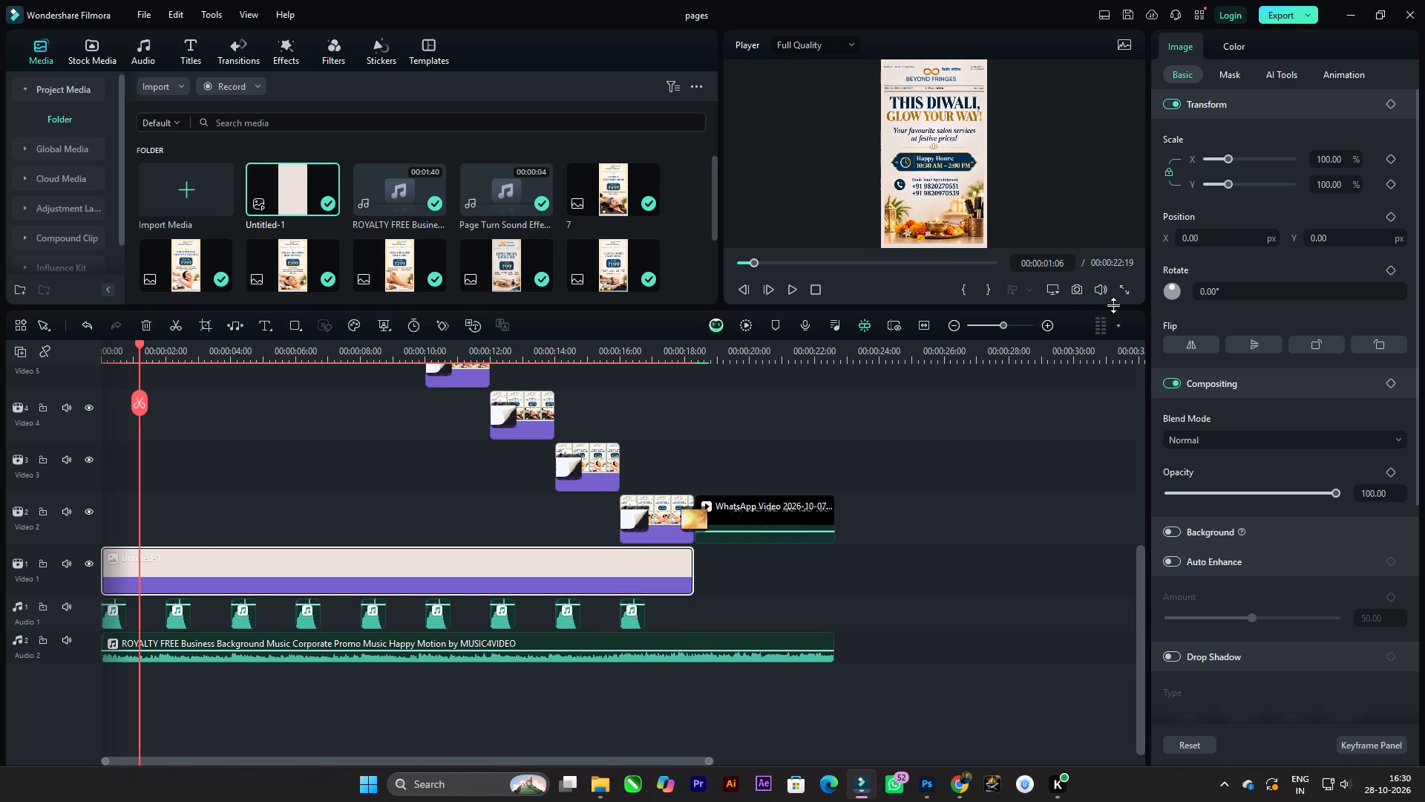
# Play the reel in full screen to check the cream backing behind all the page turns.
pyautogui.click(1127, 291)
pyautogui.press('space')
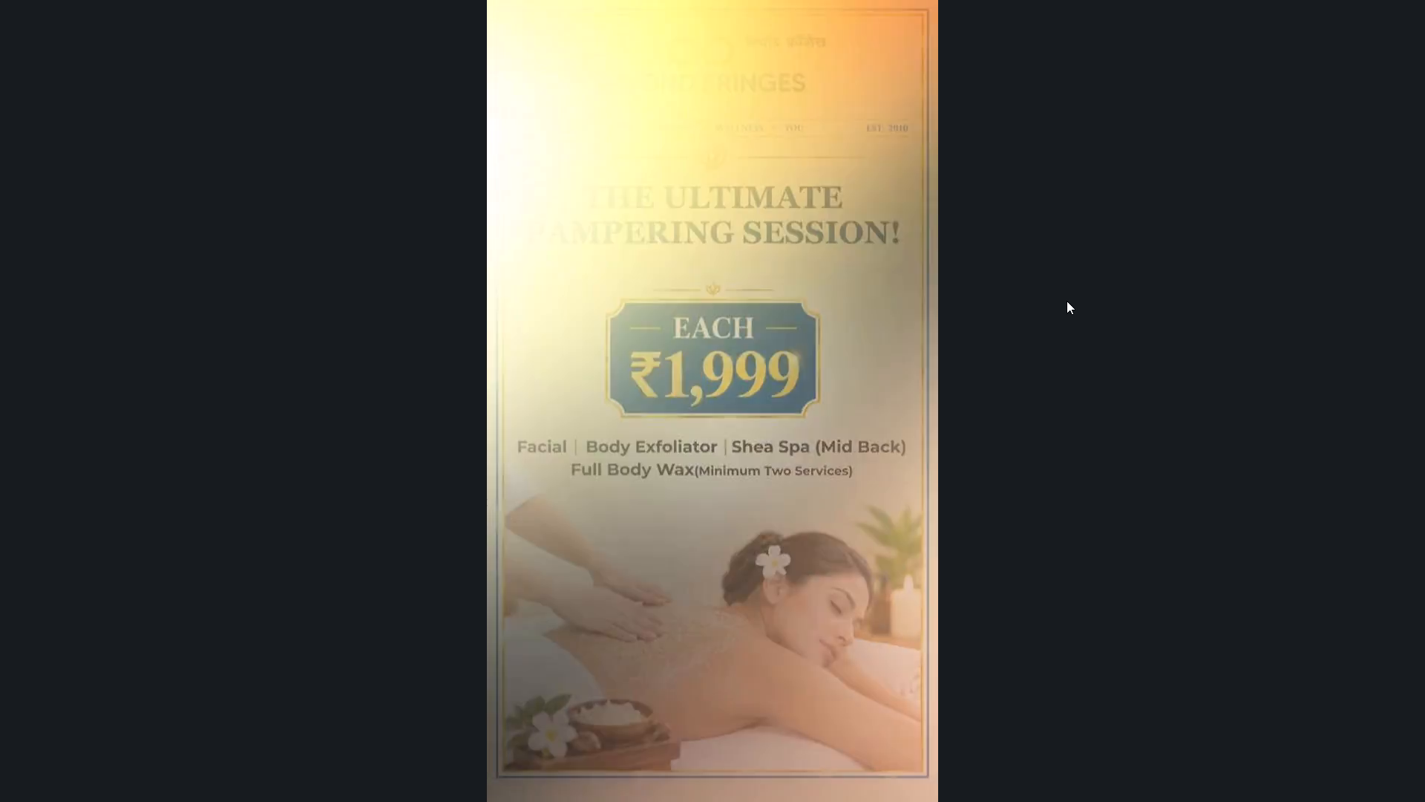
pyautogui.press('Escape')
pyautogui.press('space')
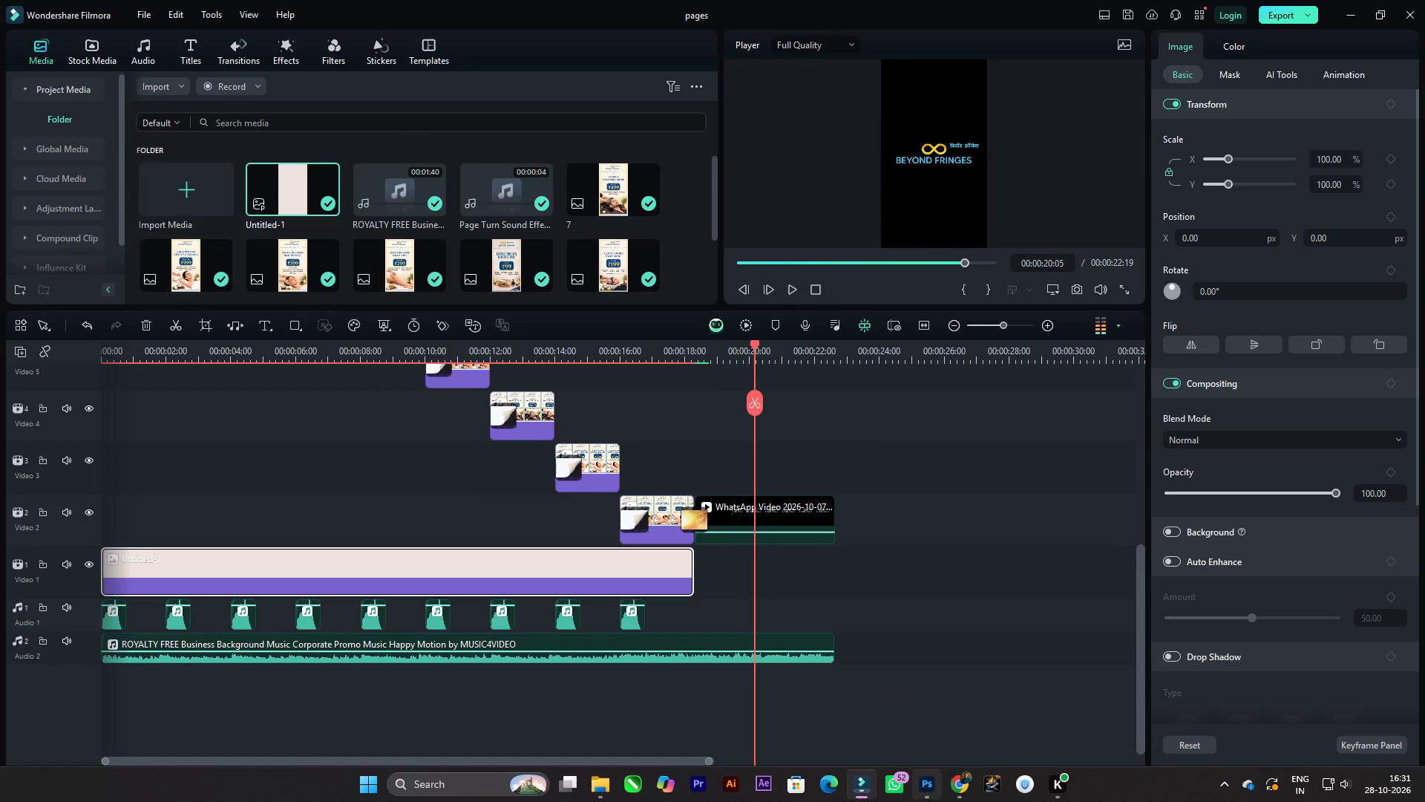
# Switch to Photoshop, dismiss the pending save and open the bf_logo (2) (1) (1) PNG from the beyond folder.
pyautogui.click(927, 801)
pyautogui.scroll(3, 574, 283)
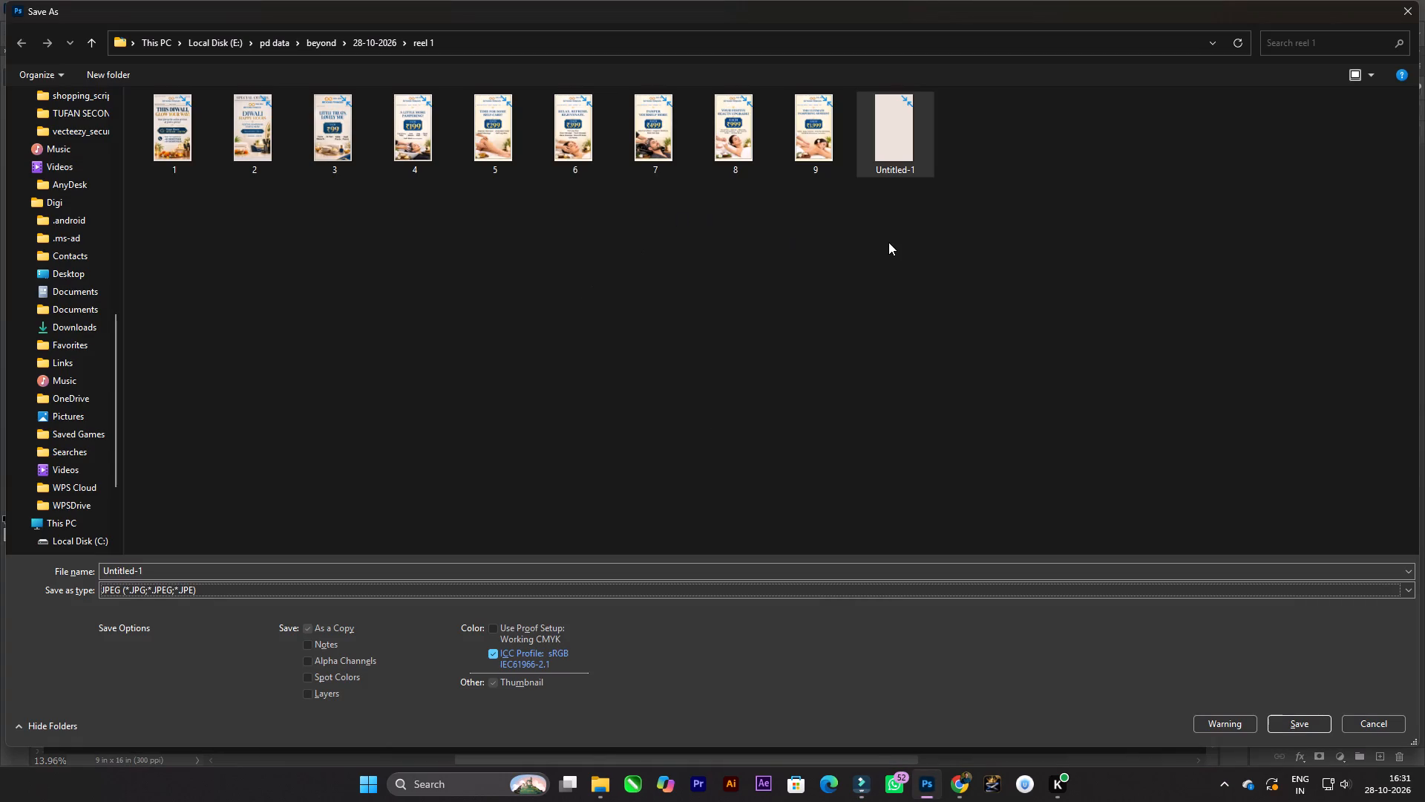
pyautogui.press('Escape')
pyautogui.press('Escape')
pyautogui.keyDown('alt'); pyautogui.scroll(1, 540, 342); pyautogui.keyUp('alt')
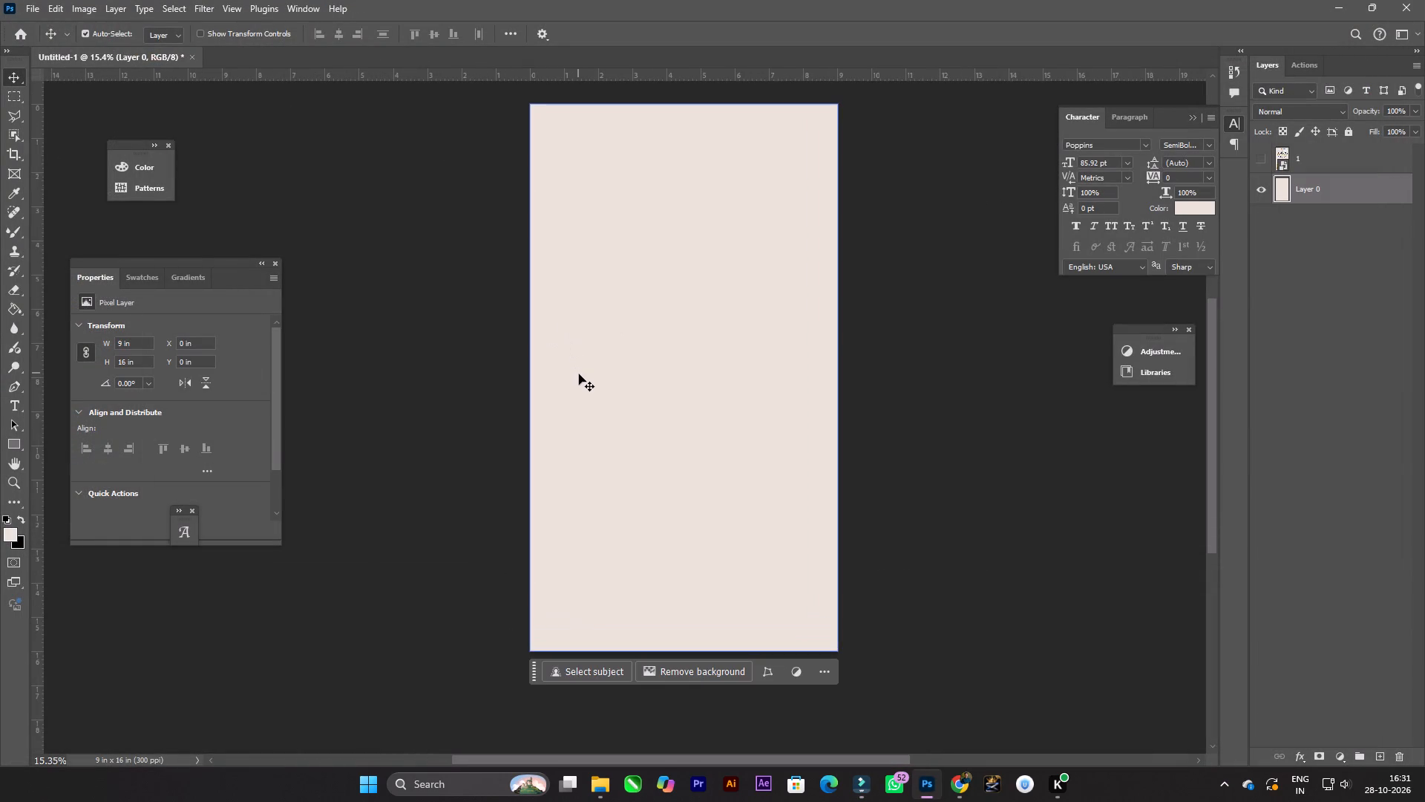
pyautogui.hotkey('ctrl', 'o')
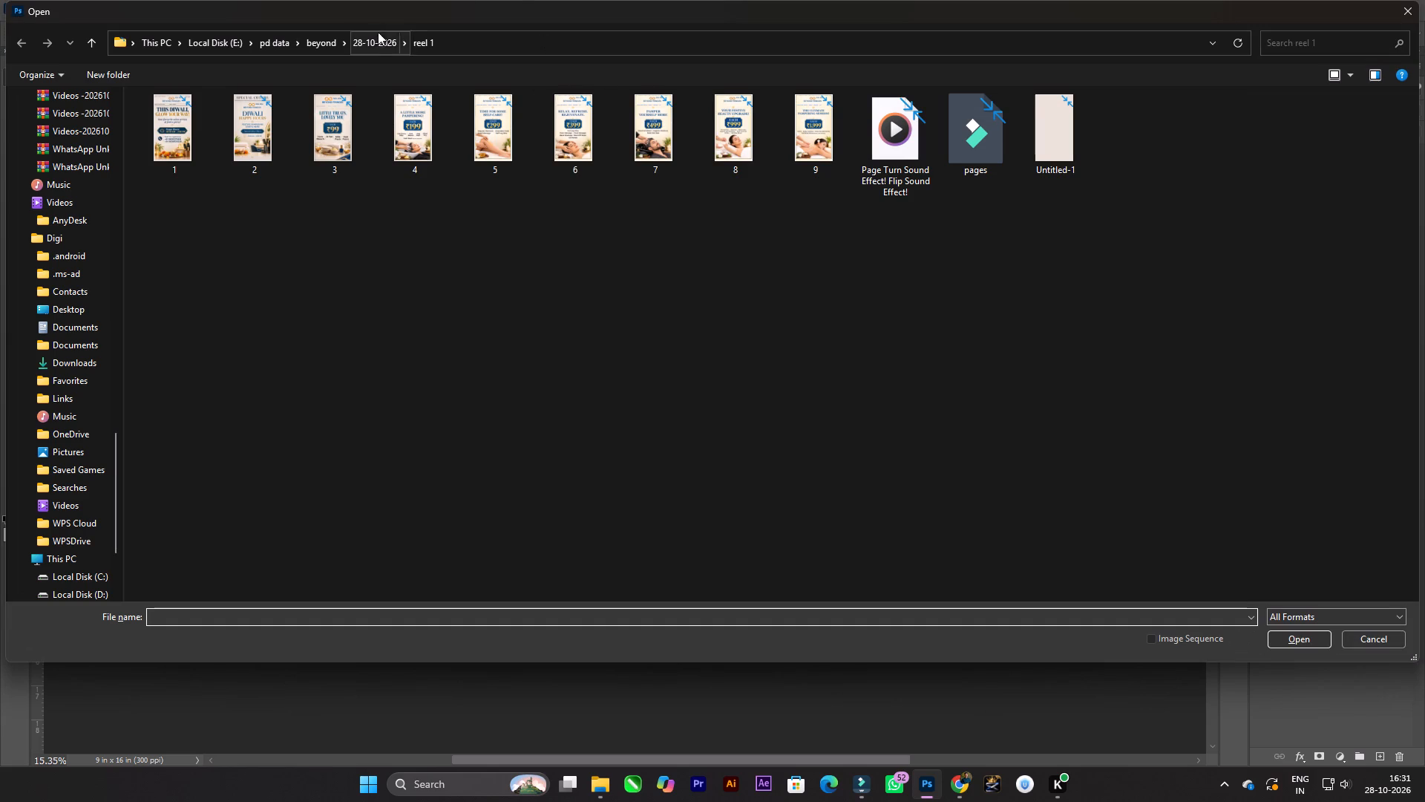
pyautogui.click(379, 41)
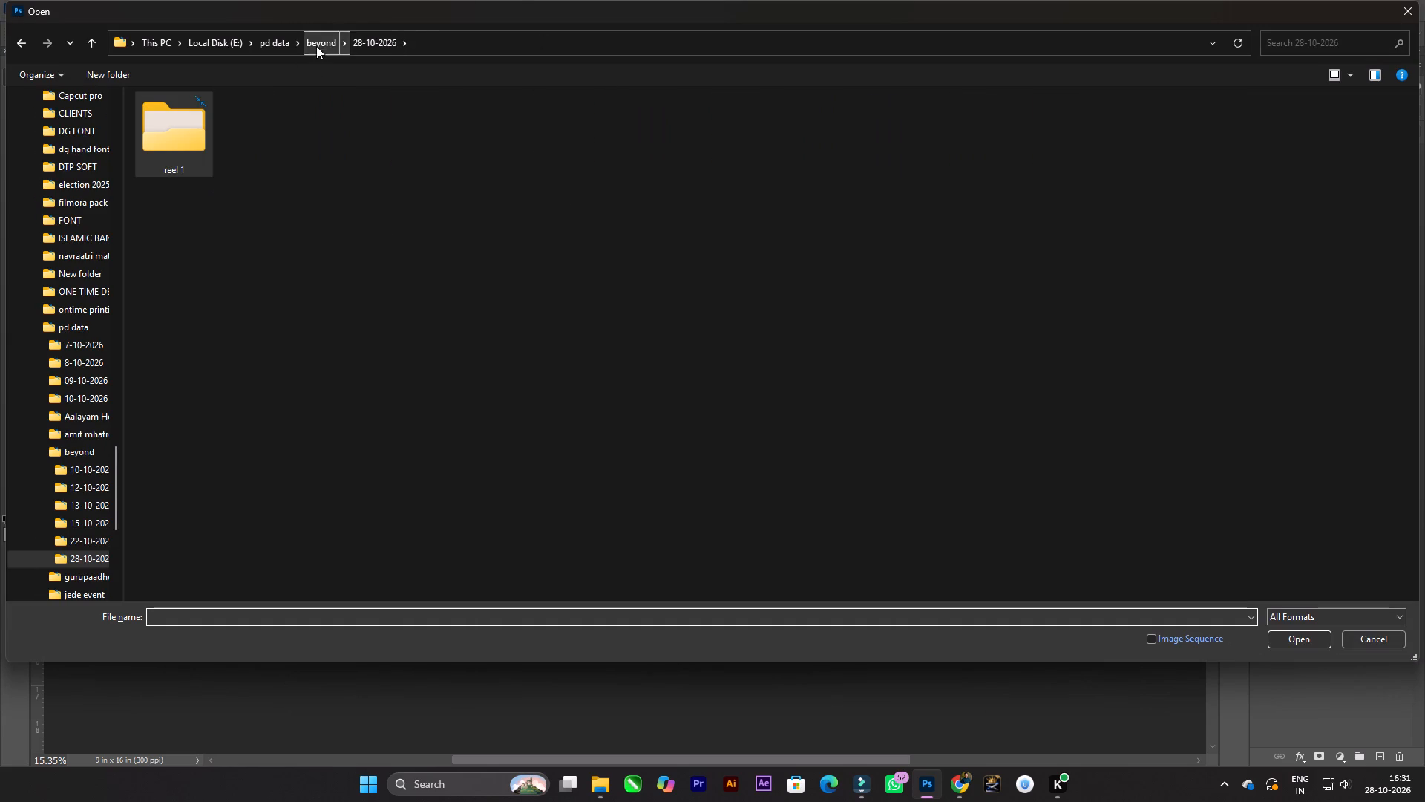
pyautogui.click(316, 43)
pyautogui.doubleClick(206, 209)
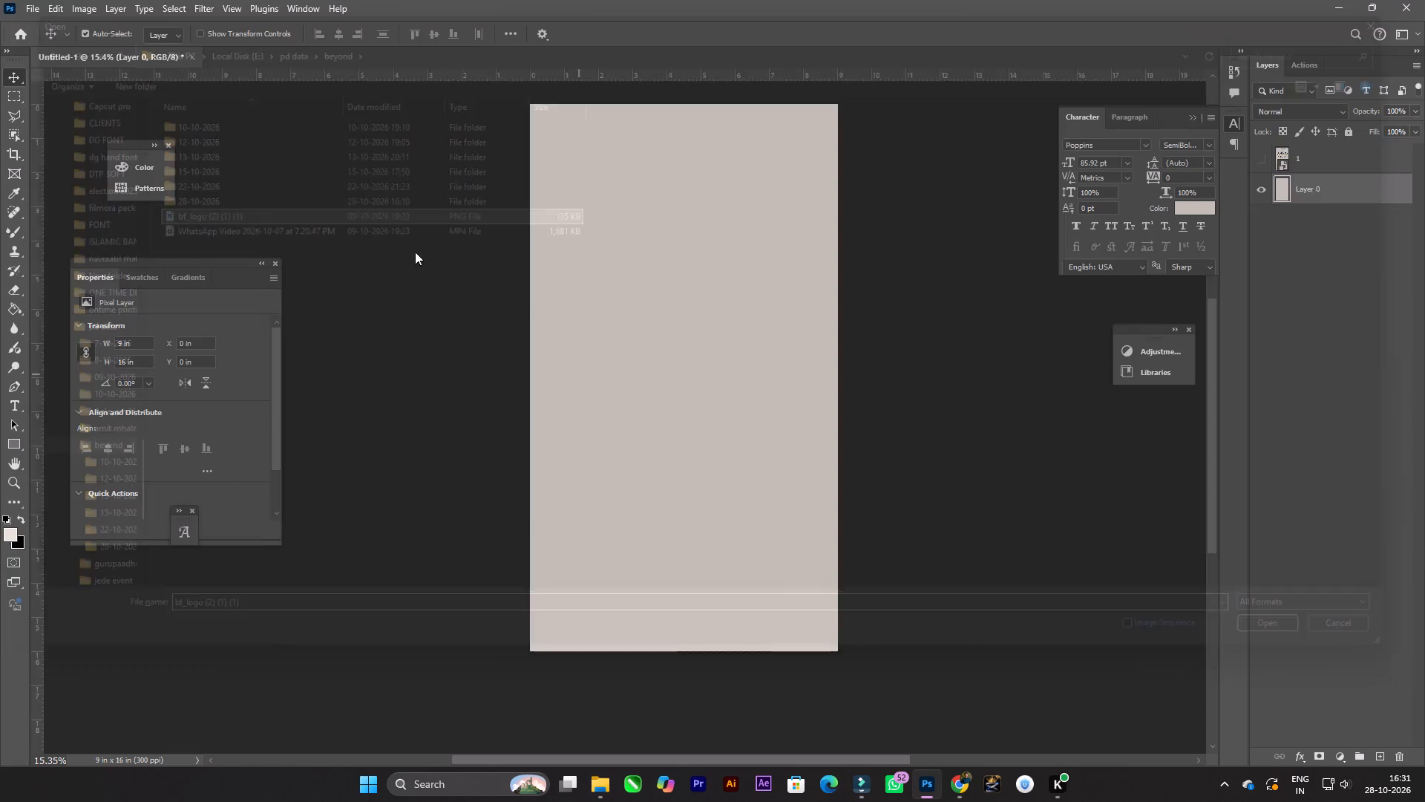
# Copy the Beyond Fringes logo into the Untitled-1 cream page and enlarge it to about 6.24 in wide.
pyautogui.moveTo(677, 407); pyautogui.dragTo(738, 348)
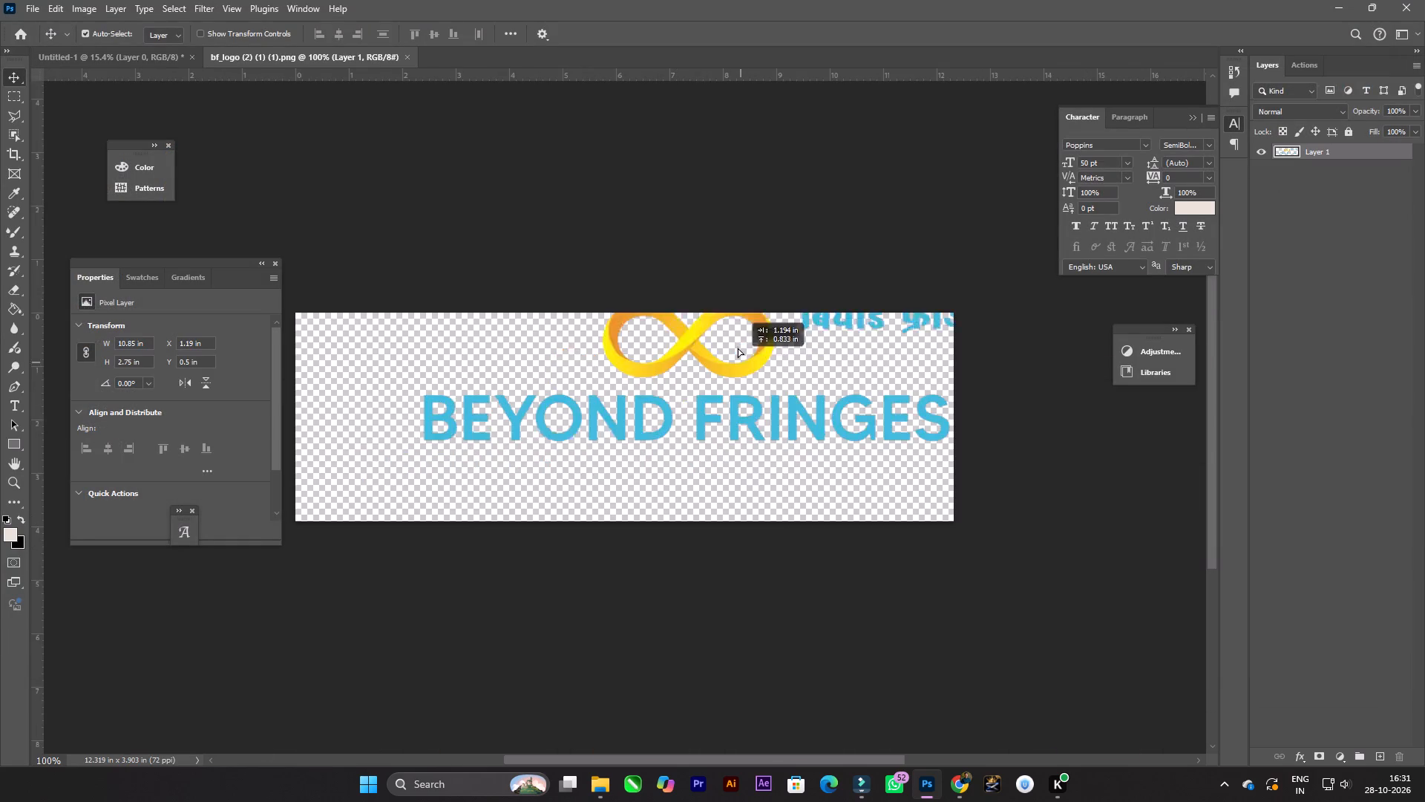
pyautogui.moveTo(738, 348); pyautogui.dragTo(635, 375)
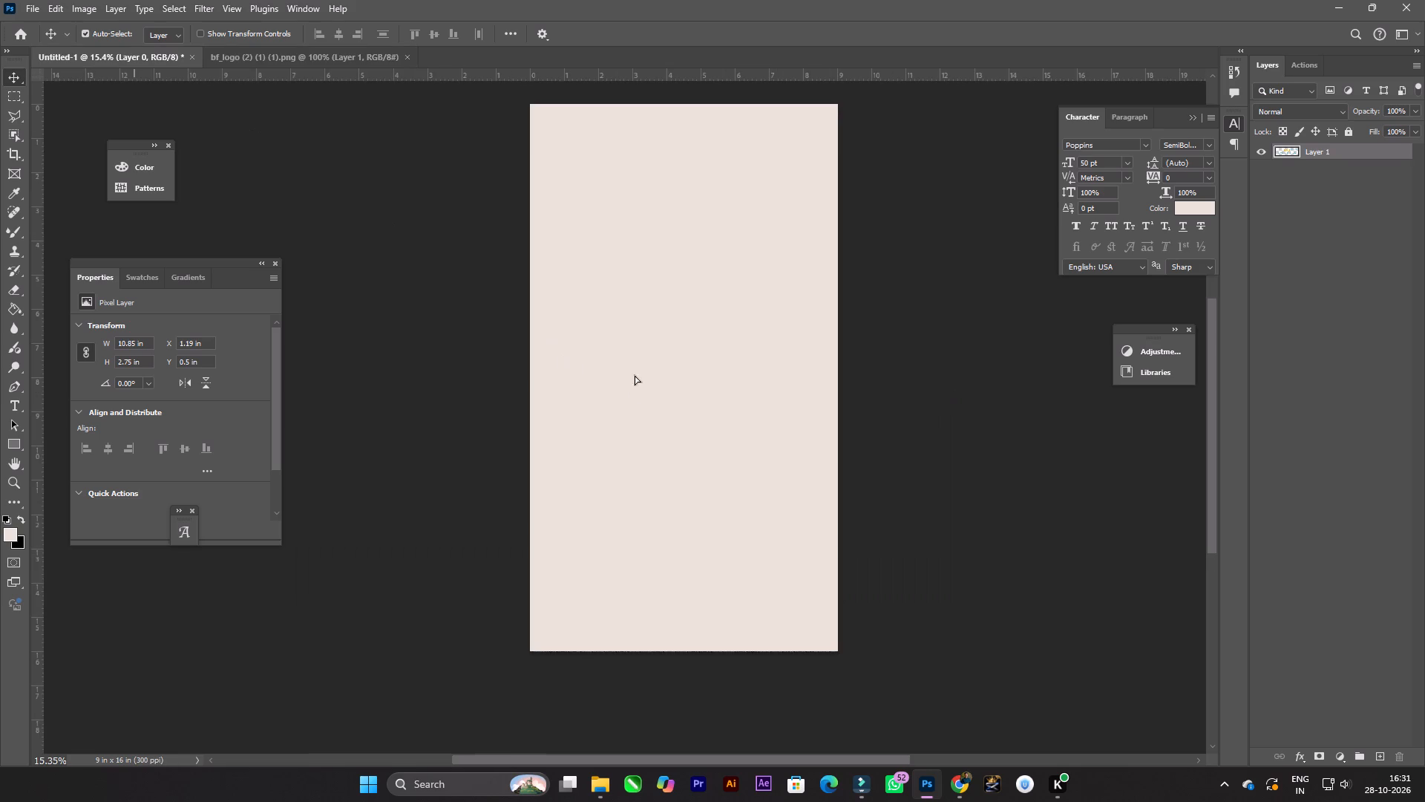
pyautogui.moveTo(635, 375); pyautogui.dragTo(632, 376)
pyautogui.hotkey('ctrl', 't')
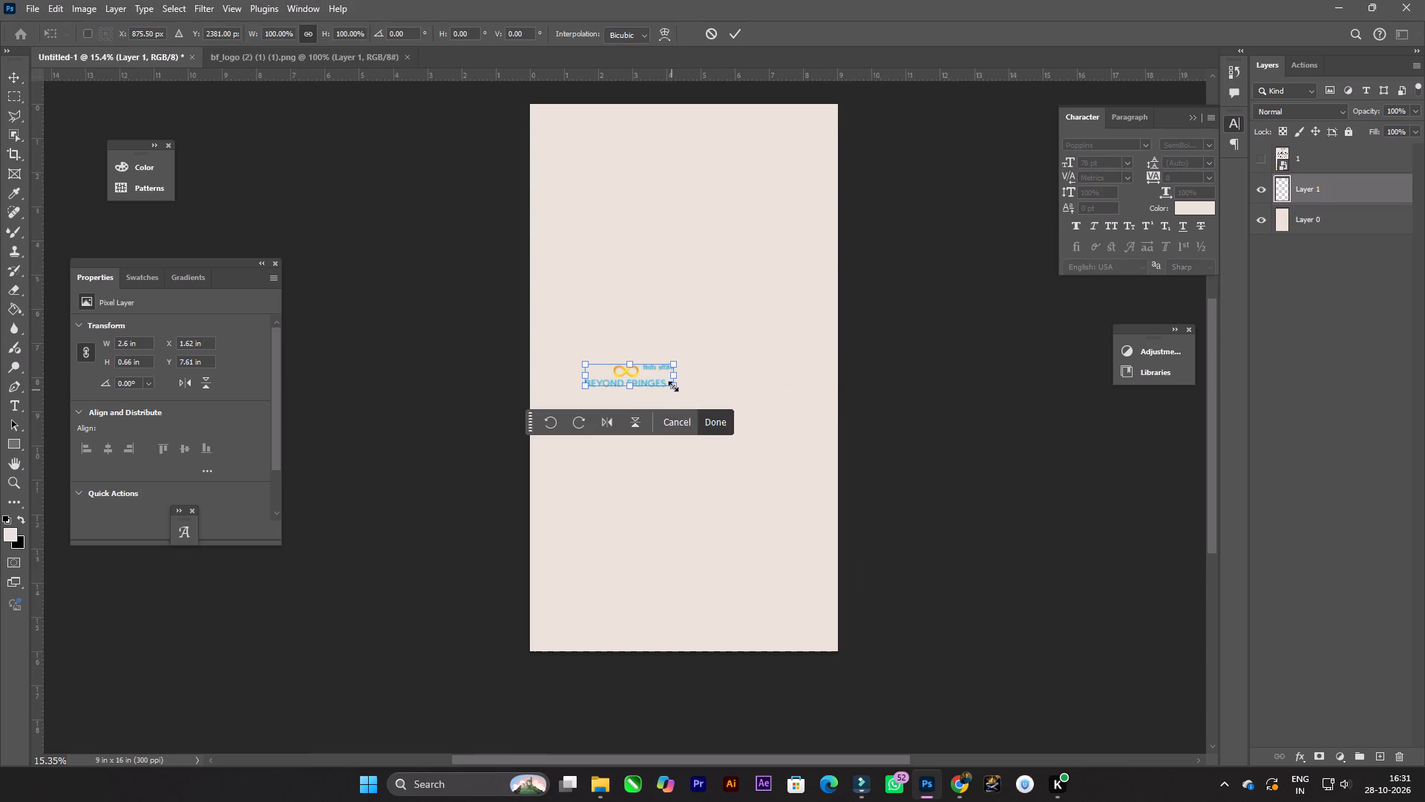
pyautogui.moveTo(674, 385); pyautogui.dragTo(798, 420)
pyautogui.doubleClick(695, 388)
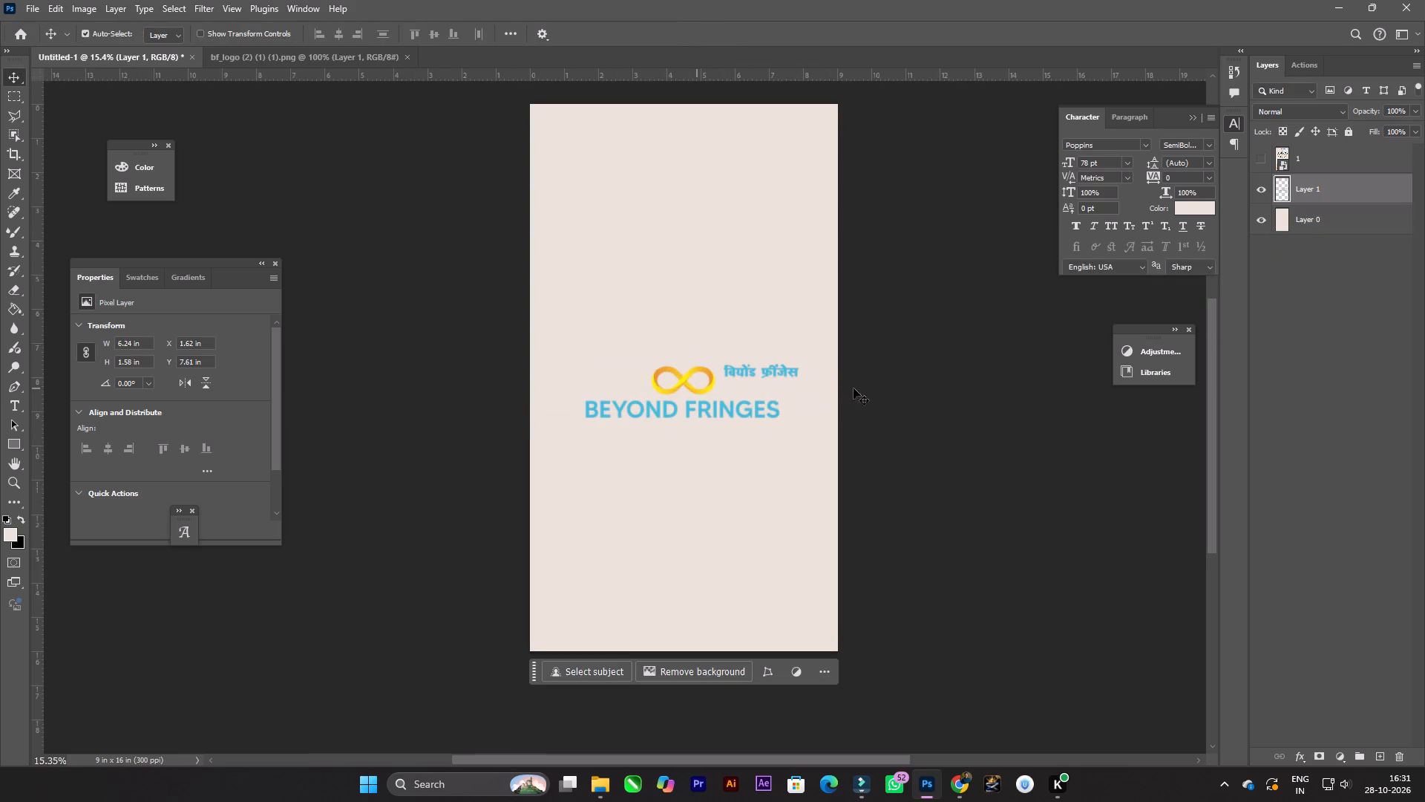
# Centre the logo horizontally and vertically on the cream background layer.
pyautogui.keyDown('ctrl'); pyautogui.click(1355, 226); pyautogui.keyUp('ctrl')
pyautogui.click(345, 31)
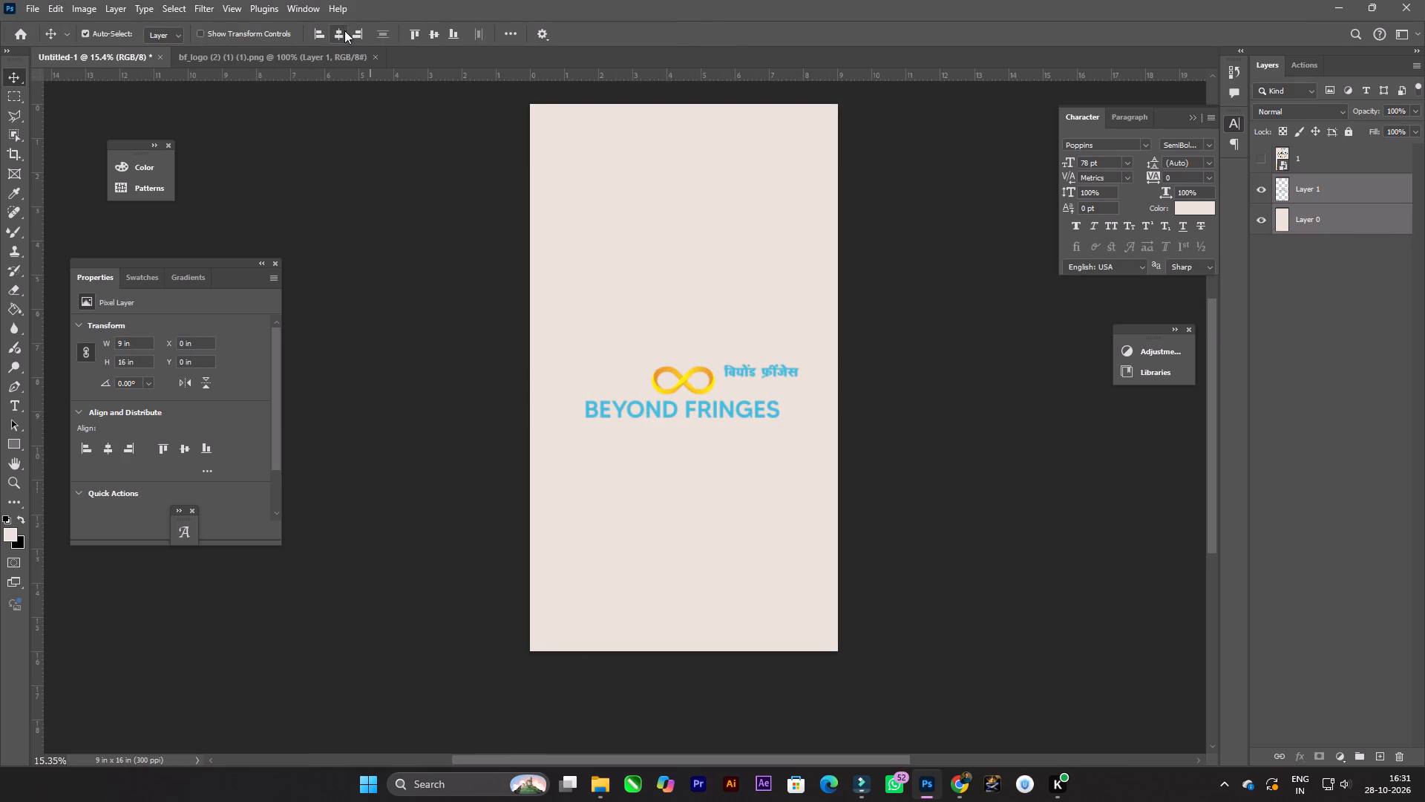
pyautogui.press('space')
pyautogui.press('space')
pyautogui.press('space')
pyautogui.press('space')
pyautogui.press('space')
pyautogui.press('space')
pyautogui.press('space')
pyautogui.press('space')
pyautogui.press('space')
pyautogui.moveTo(867, 261); pyautogui.dragTo(806, 290)
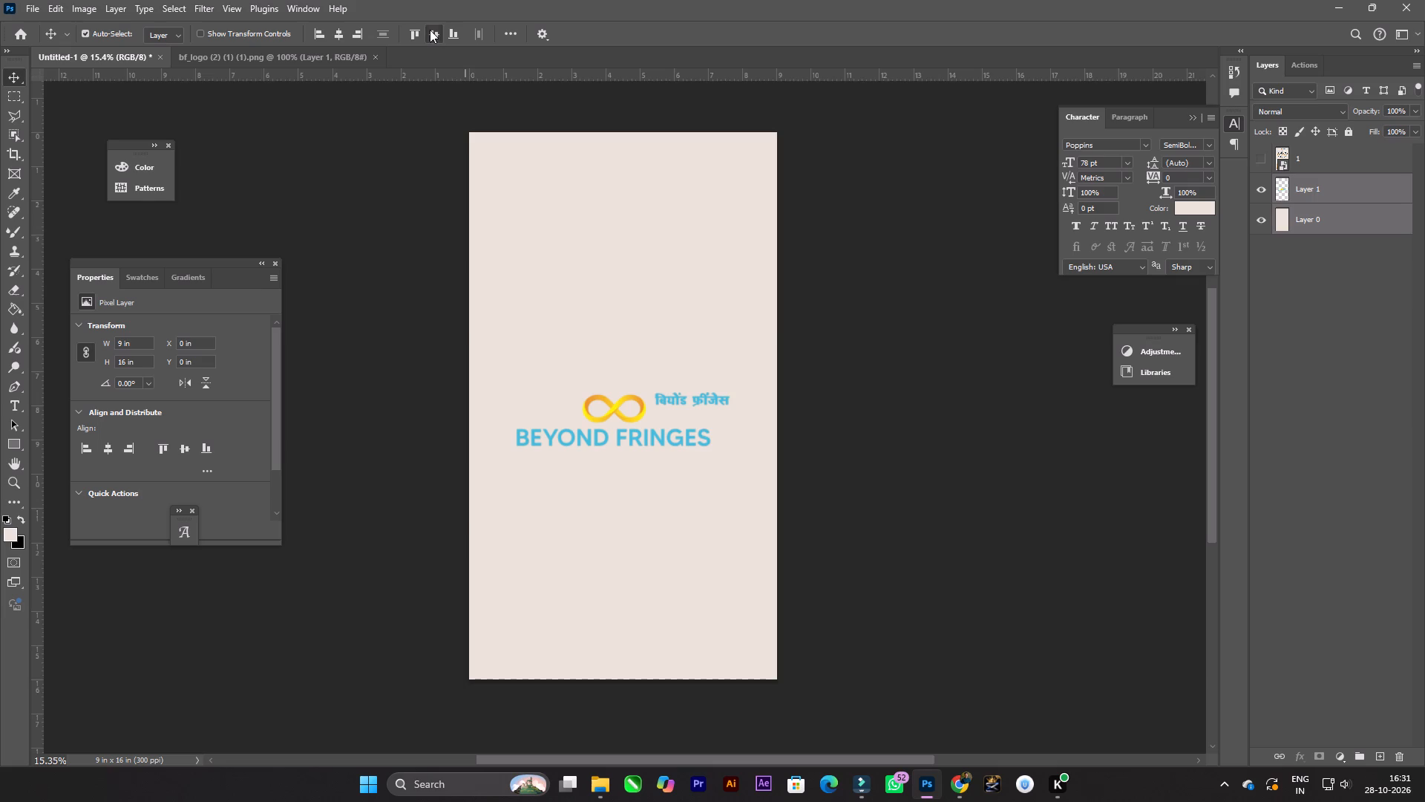
pyautogui.click(430, 30)
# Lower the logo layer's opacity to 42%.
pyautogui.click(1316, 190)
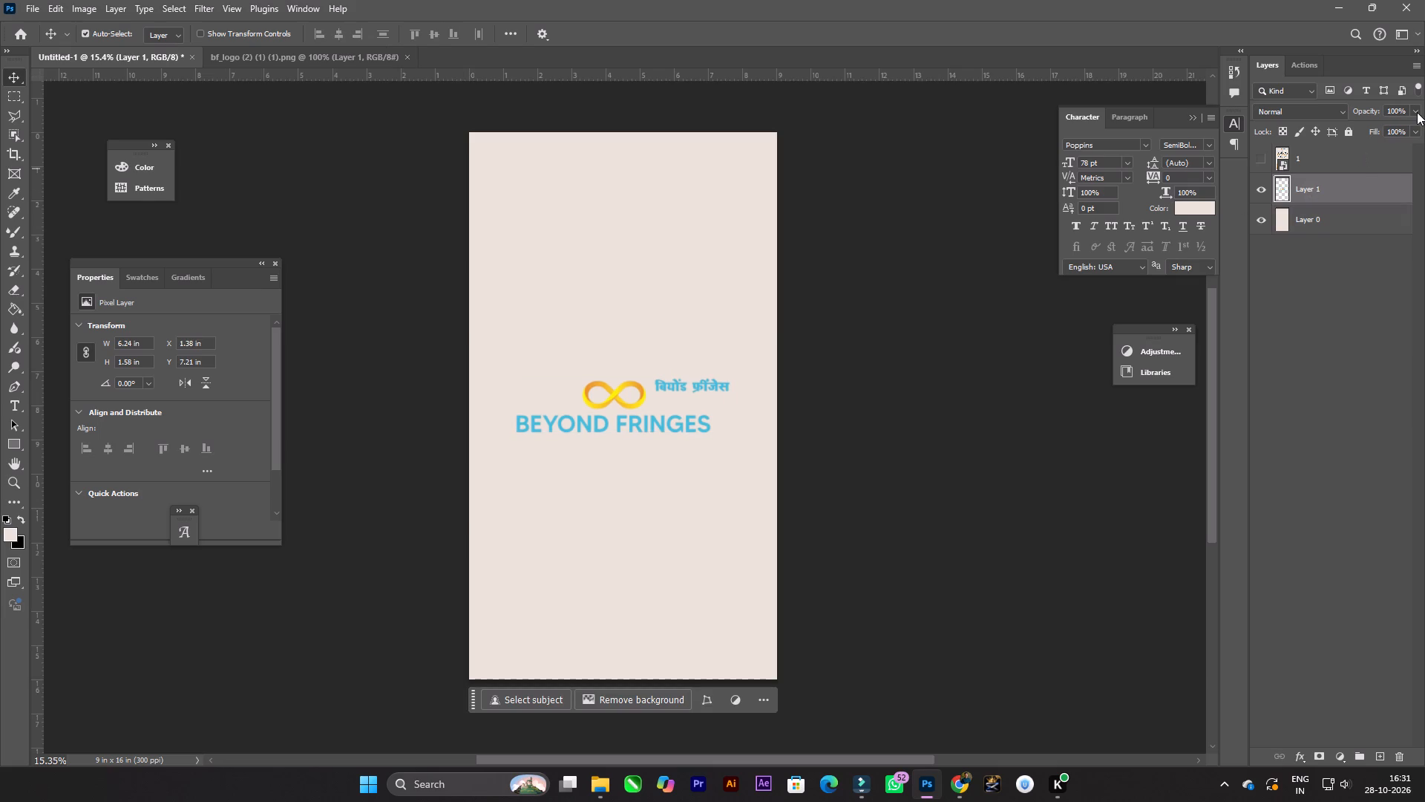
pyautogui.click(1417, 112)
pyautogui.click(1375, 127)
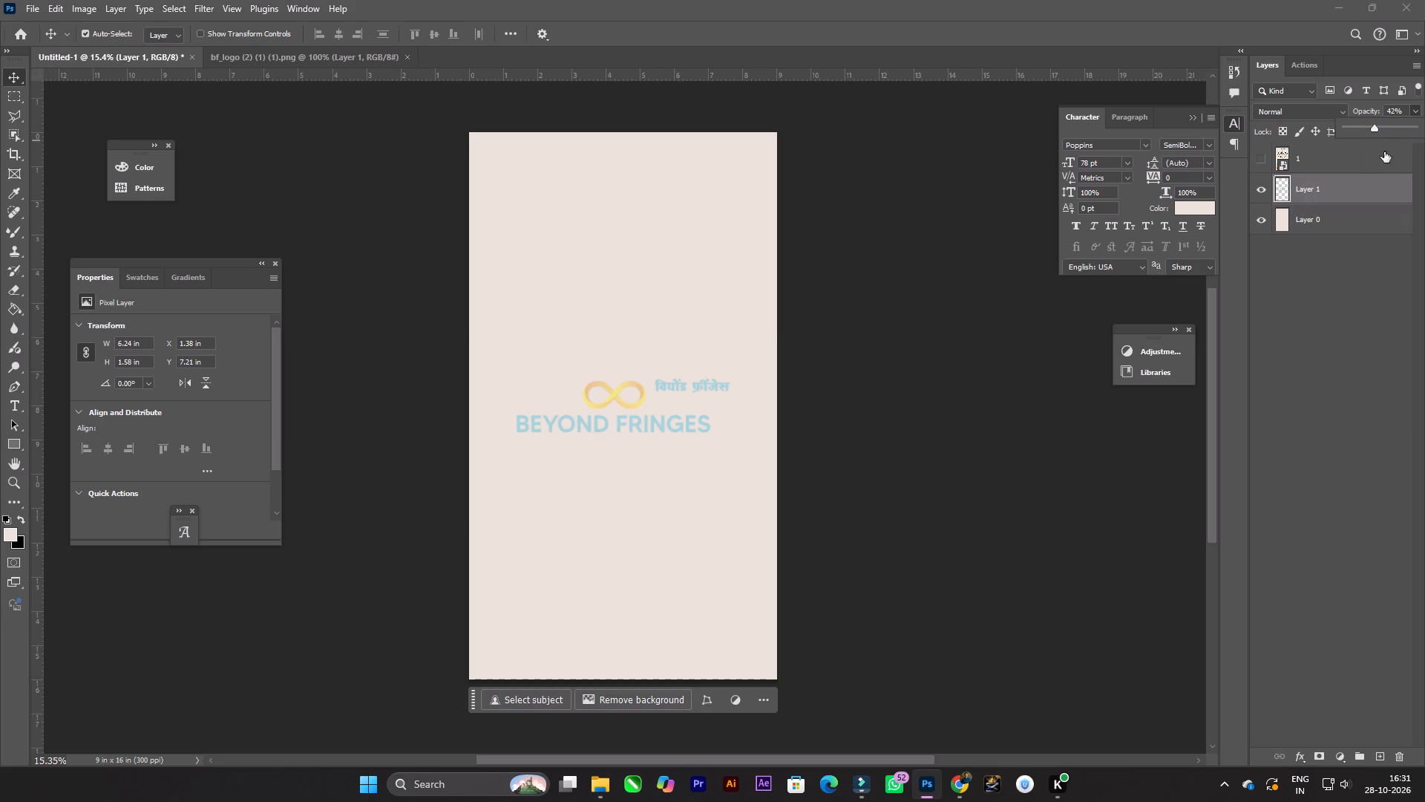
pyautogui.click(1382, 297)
# Enlarge the logo about its centre to about 7.53 in wide.
pyautogui.click(1325, 192)
pyautogui.hotkey('ctrl', 't')
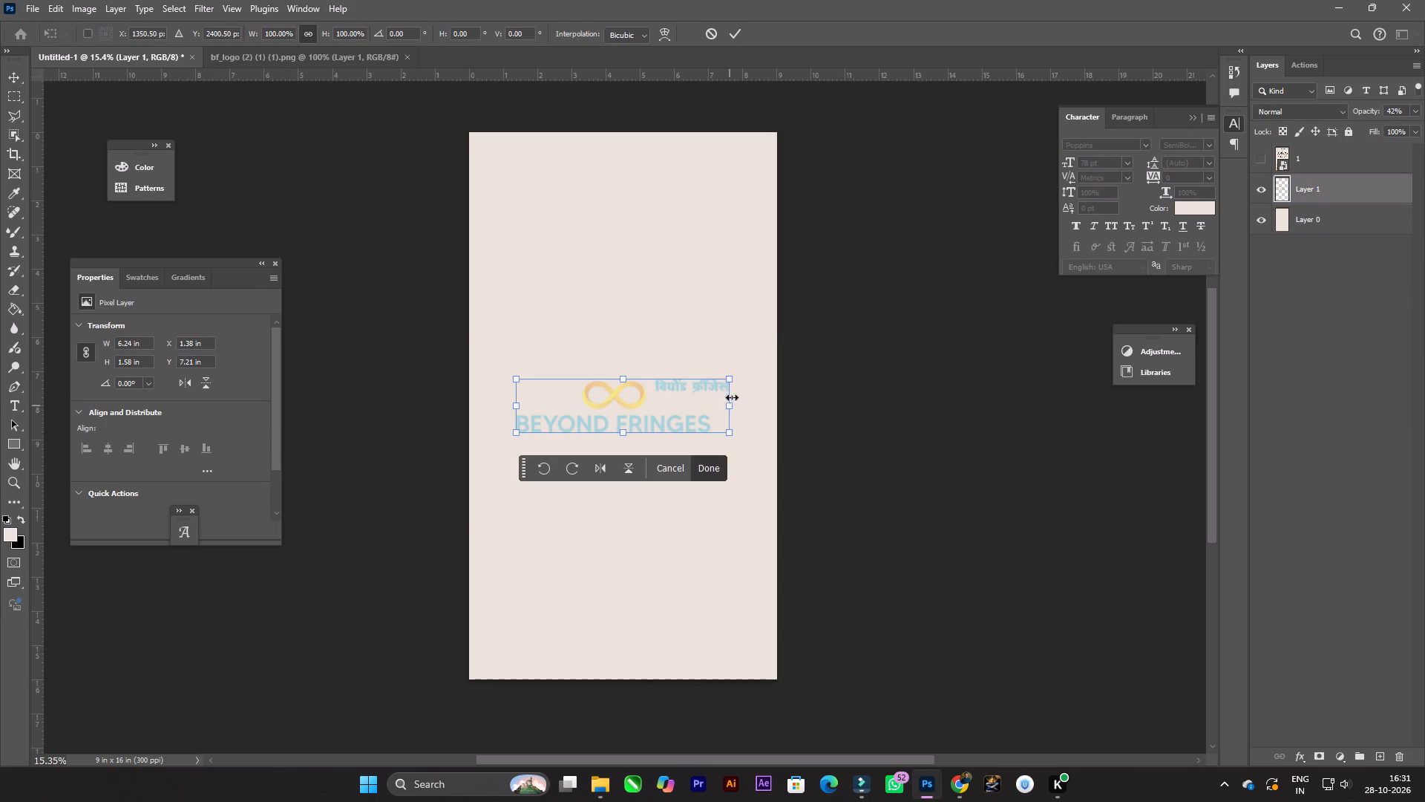
pyautogui.keyDown('alt'); pyautogui.moveTo(732, 382); pyautogui.dragTo(750, 373); pyautogui.keyUp('alt')
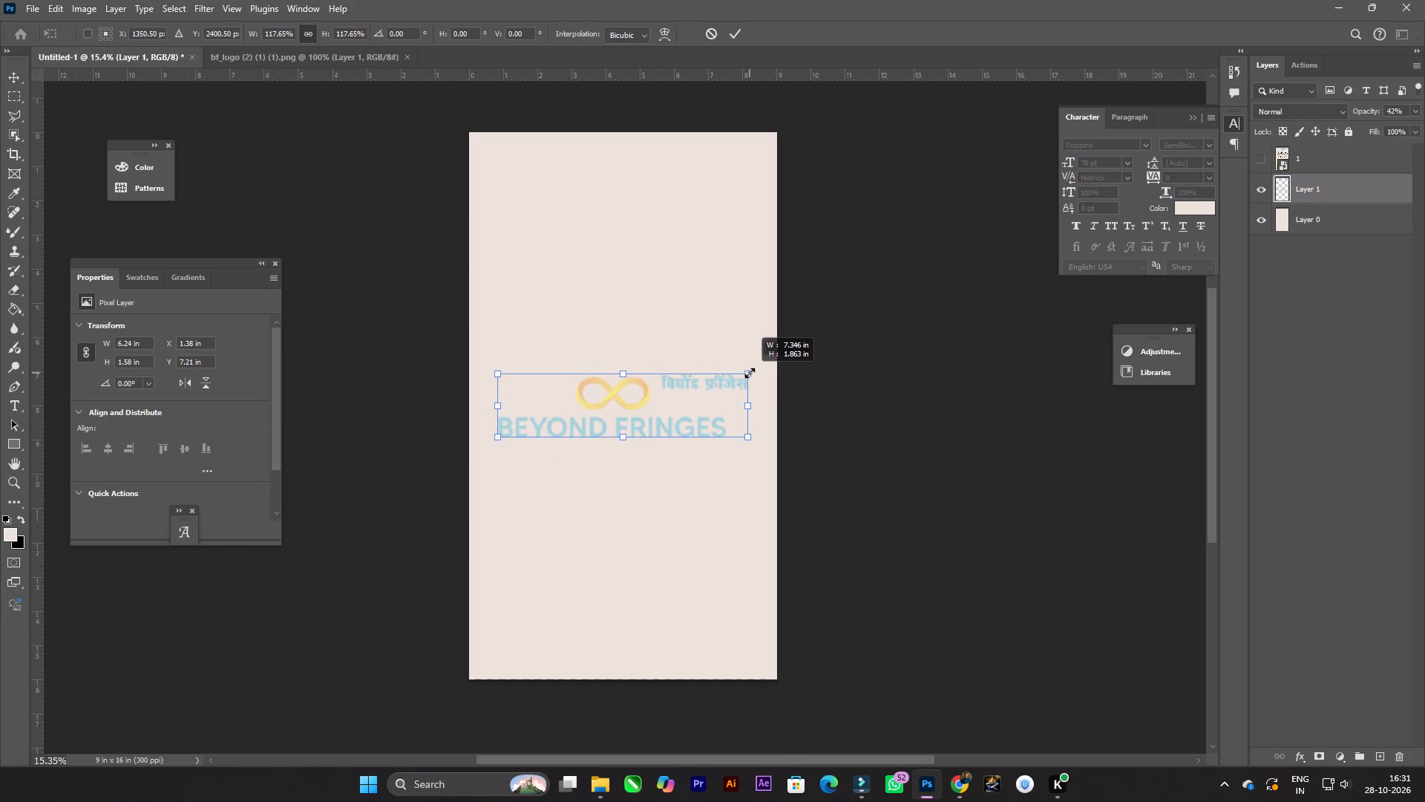
pyautogui.keyDown('alt'); pyautogui.moveTo(750, 373); pyautogui.dragTo(753, 371); pyautogui.keyUp('alt')
pyautogui.doubleClick(715, 385)
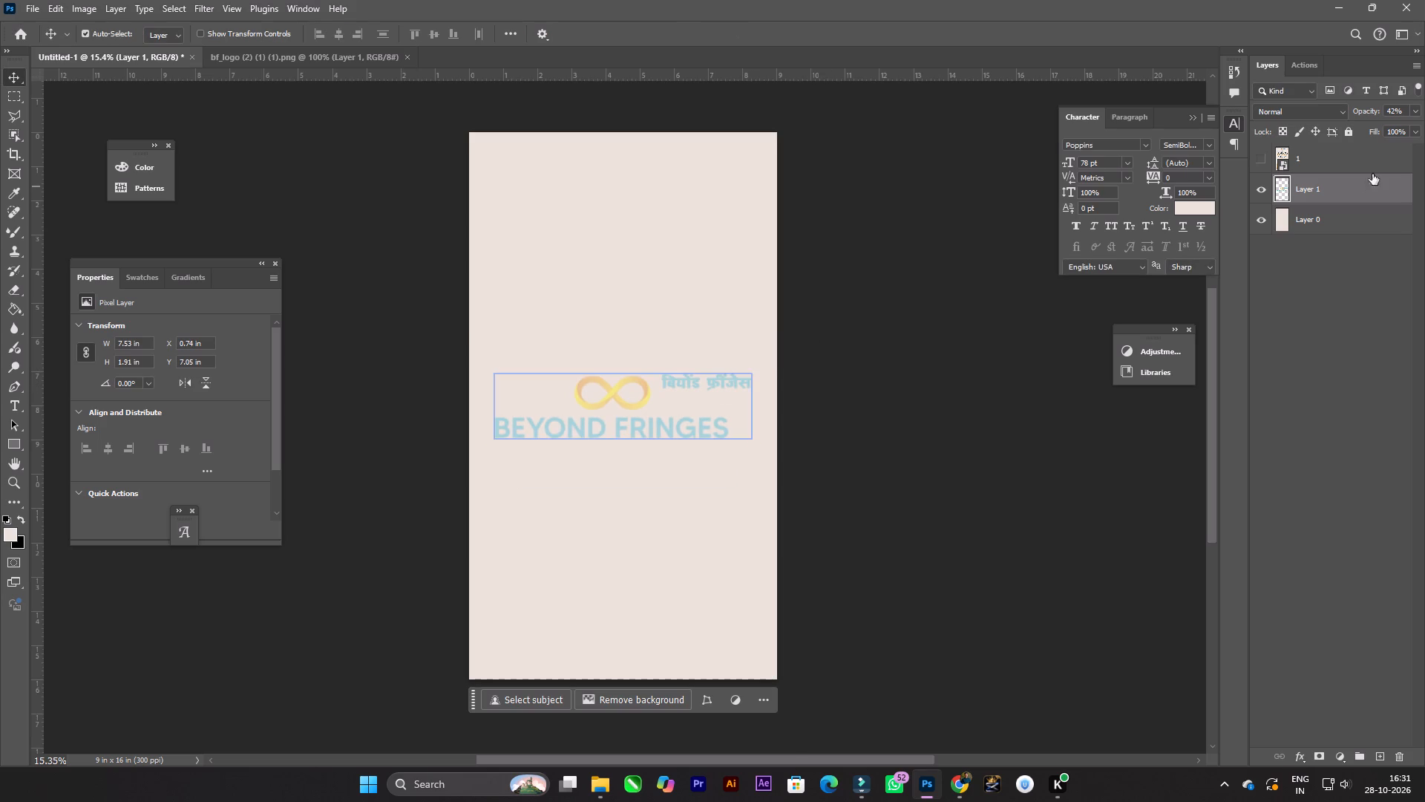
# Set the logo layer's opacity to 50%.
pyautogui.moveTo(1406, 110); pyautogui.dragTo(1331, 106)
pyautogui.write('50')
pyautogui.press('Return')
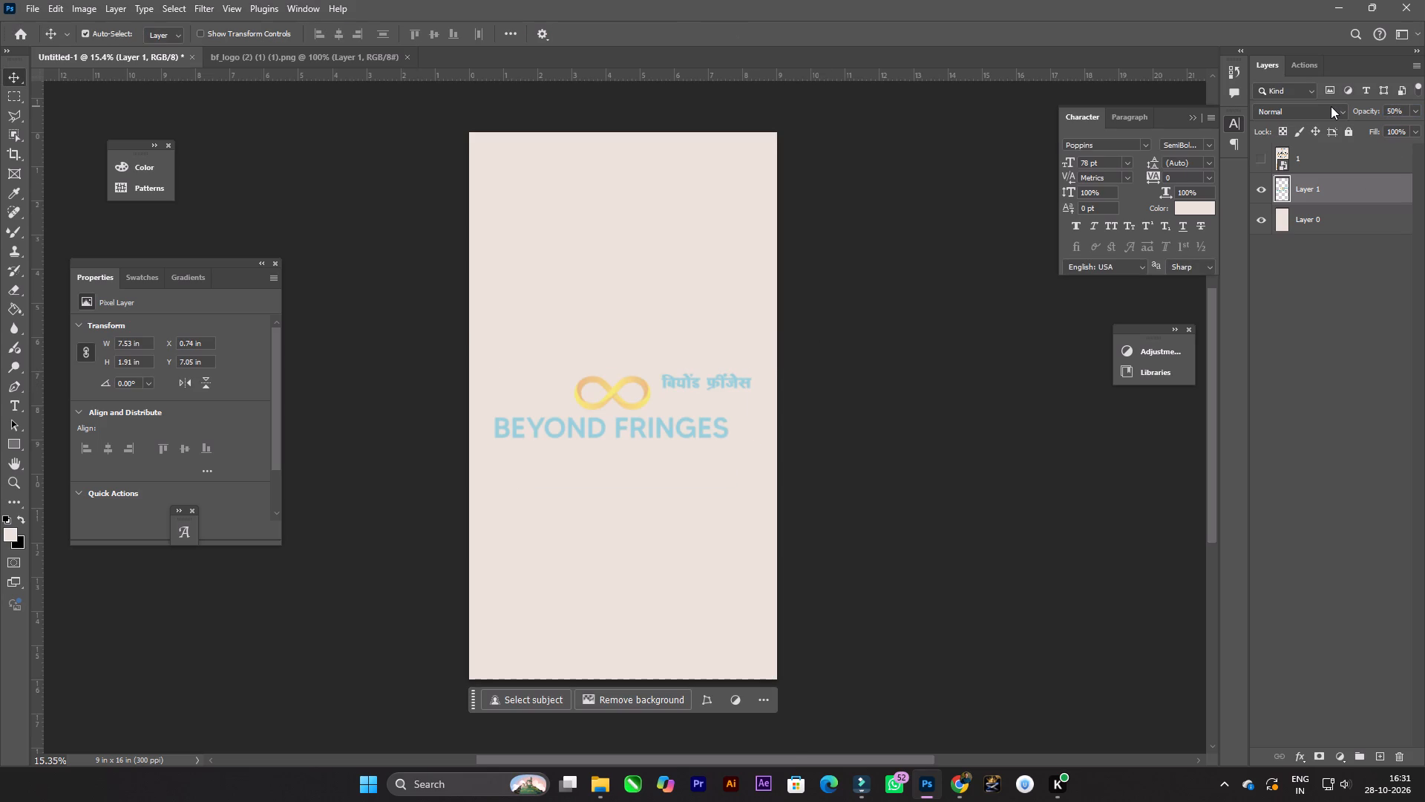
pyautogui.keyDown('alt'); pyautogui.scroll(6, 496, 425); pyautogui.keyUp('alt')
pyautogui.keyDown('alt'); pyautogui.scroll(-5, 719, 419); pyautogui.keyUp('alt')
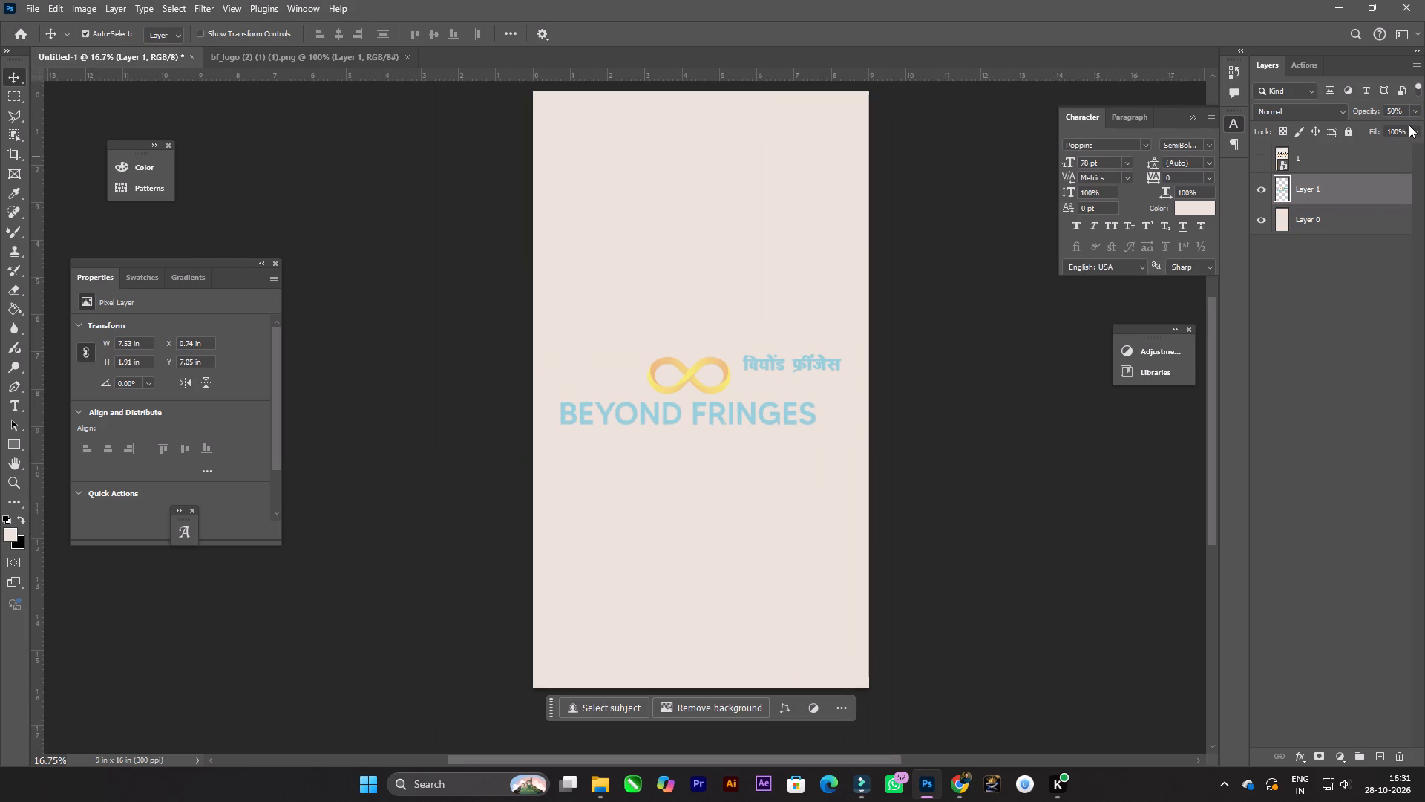
# Set the logo layer's opacity to 40%.
pyautogui.moveTo(1402, 102); pyautogui.dragTo(1344, 100)
pyautogui.moveTo(1406, 113); pyautogui.dragTo(1377, 108)
pyautogui.moveTo(1377, 108); pyautogui.dragTo(1376, 108)
pyautogui.press('4')
pyautogui.press('0')
pyautogui.press('Return')
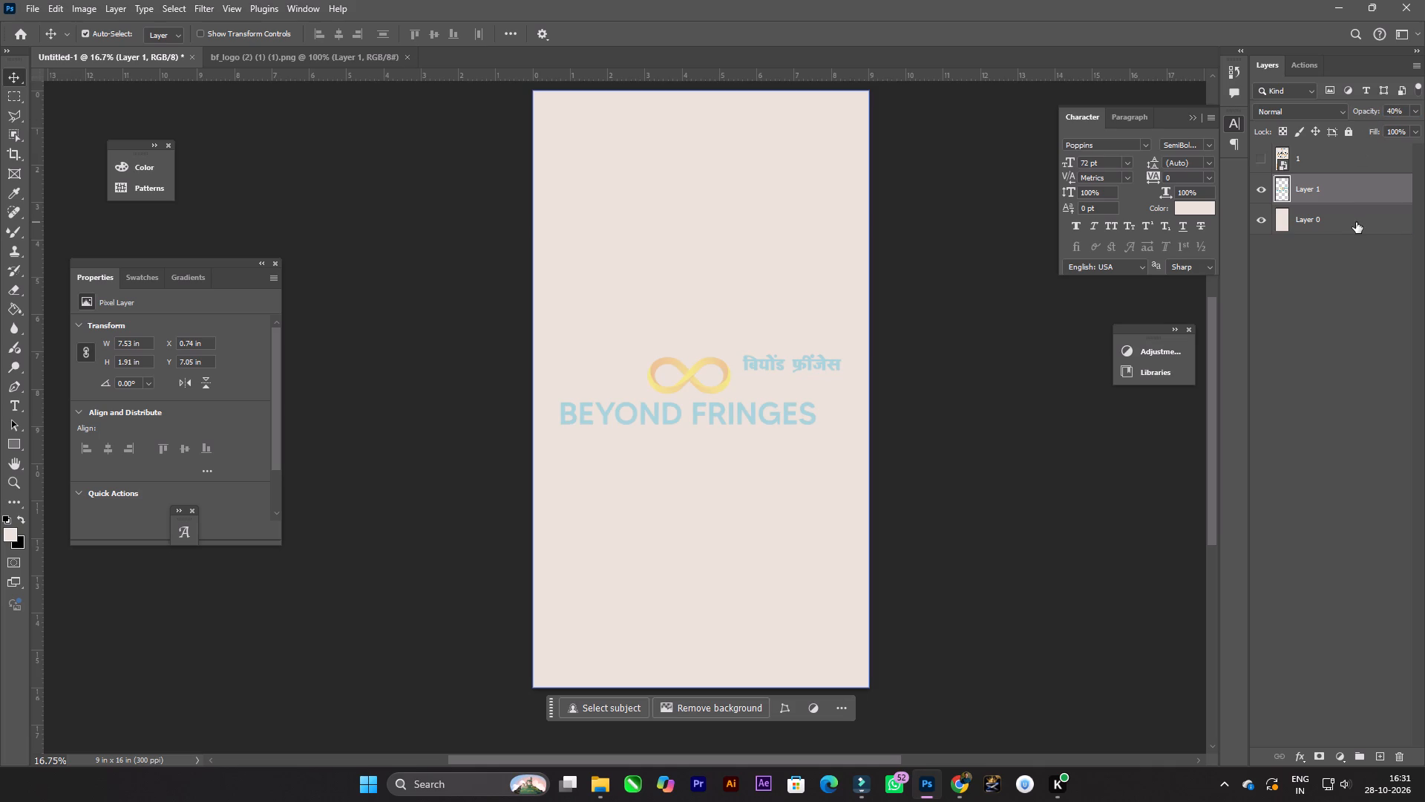
# Align the logo horizontally to the centre of the cream background layer.
pyautogui.keyDown('ctrl'); pyautogui.click(1356, 222); pyautogui.keyUp('ctrl')
pyautogui.click(339, 29)
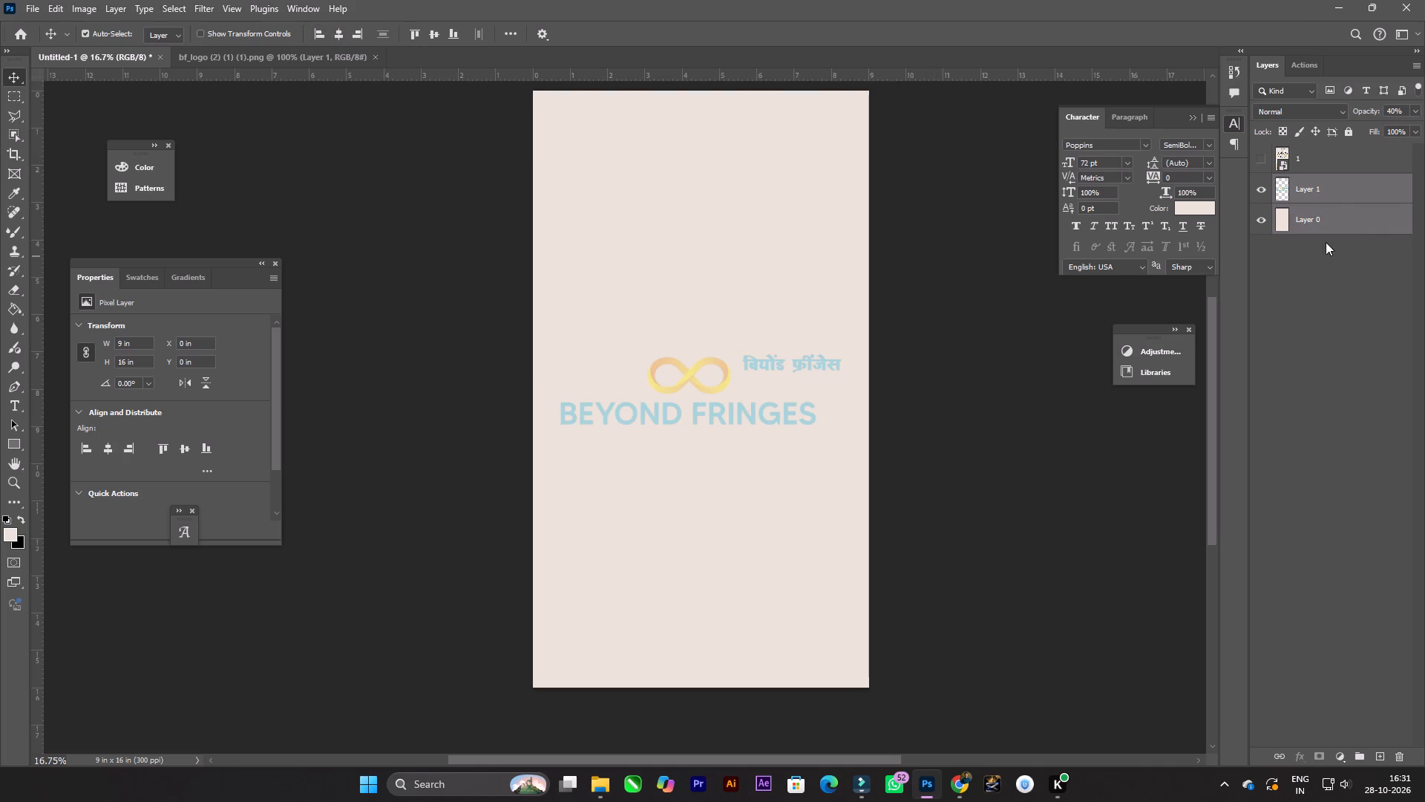
# Reduce the logo about its centre to about 7.2 in wide.
pyautogui.click(1334, 189)
pyautogui.hotkey('ctrl', 't')
pyautogui.keyDown('alt'); pyautogui.moveTo(842, 357); pyautogui.dragTo(836, 356); pyautogui.keyUp('alt')
pyautogui.doubleClick(757, 387)
pyautogui.keyDown('alt'); pyautogui.scroll(-6, 903, 342); pyautogui.keyUp('alt')
pyautogui.press('space')
pyautogui.moveTo(947, 351); pyautogui.dragTo(913, 359)
pyautogui.keyDown('alt'); pyautogui.scroll(3, 751, 353); pyautogui.keyUp('alt')
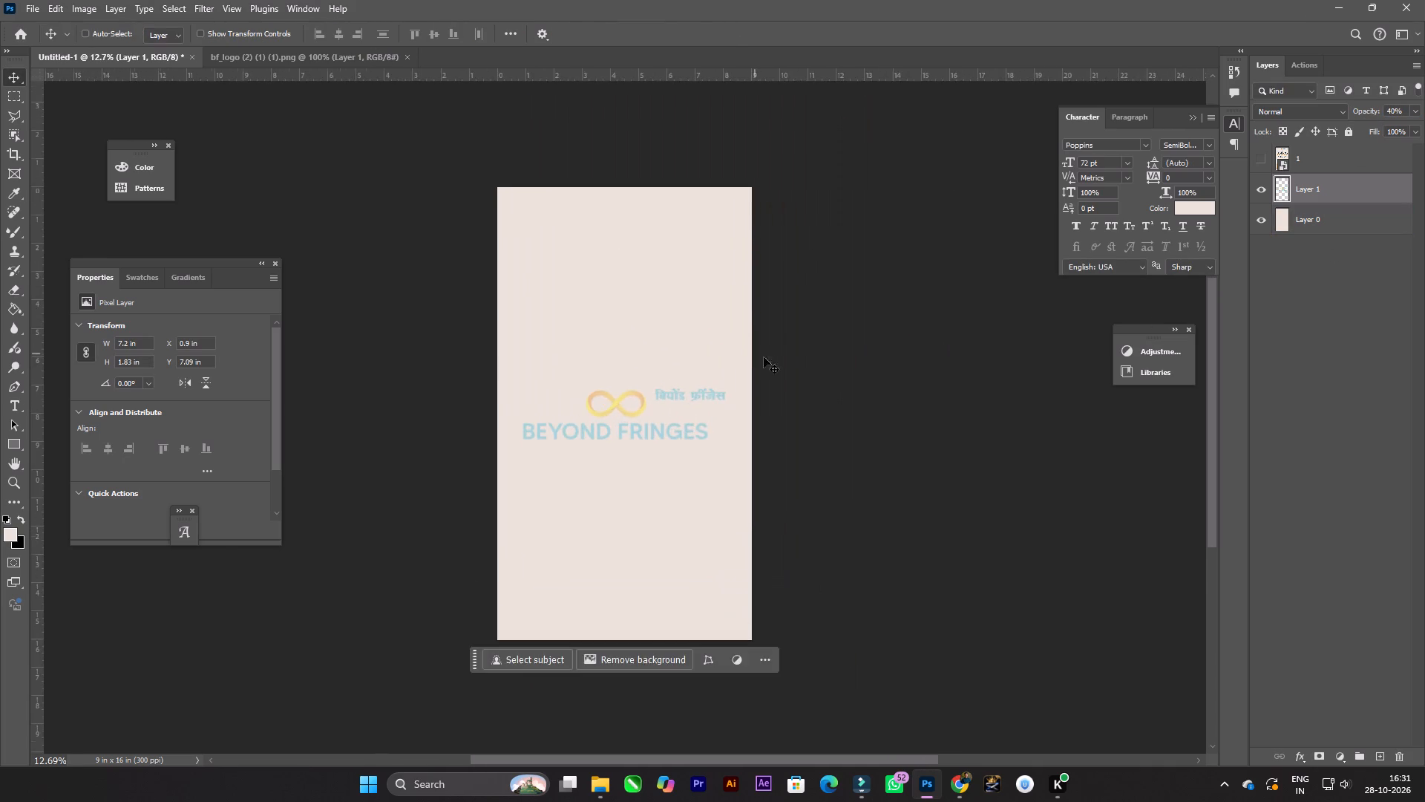
# Save the cream image with the faded logo as a JPEG named Untitled-2 in the beyond/28-10-2026/reel 1 folder.
pyautogui.hotkey('ctrl', 'shift', 's')
pyautogui.click(191, 594)
pyautogui.click(197, 518)
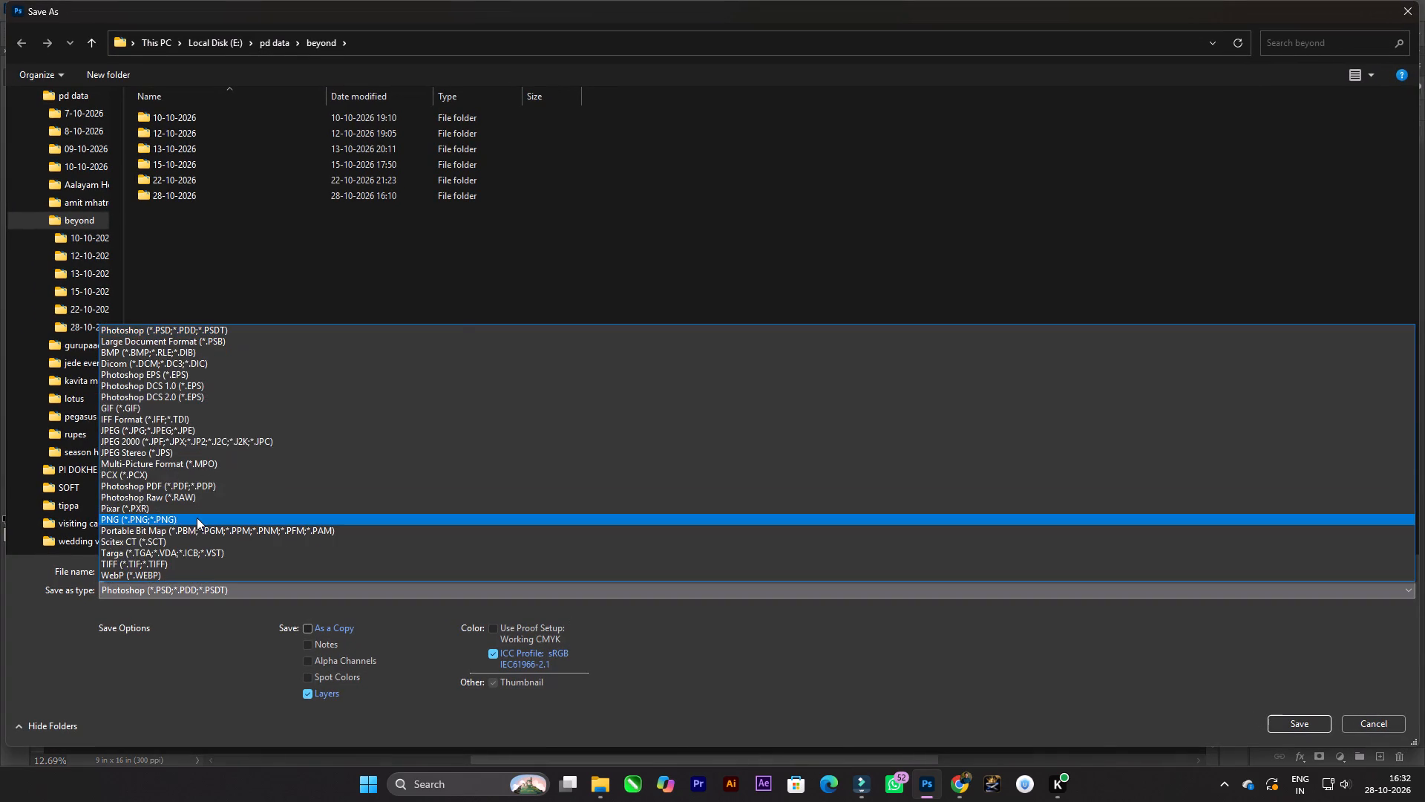
pyautogui.click(246, 599)
pyautogui.click(214, 593)
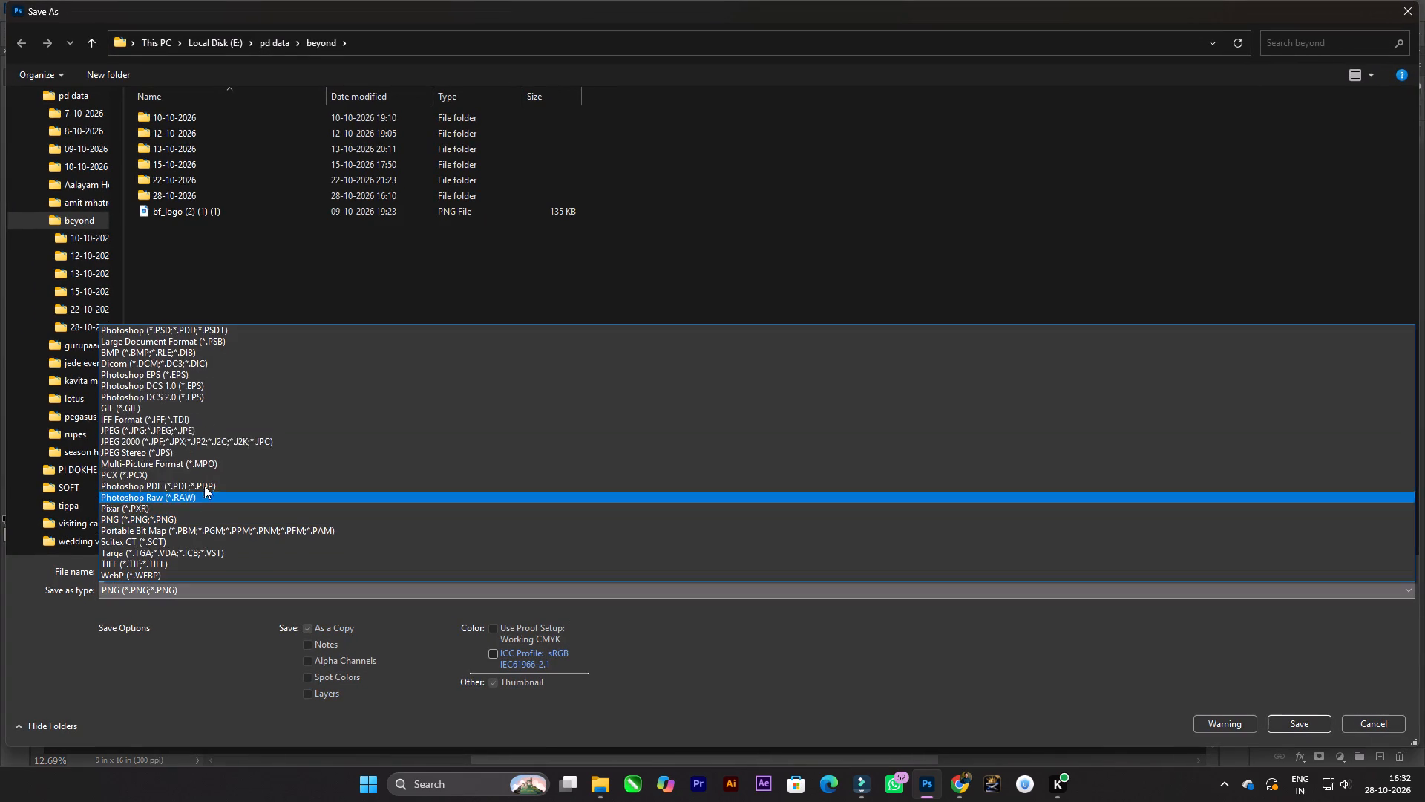
pyautogui.click(206, 435)
pyautogui.doubleClick(214, 197)
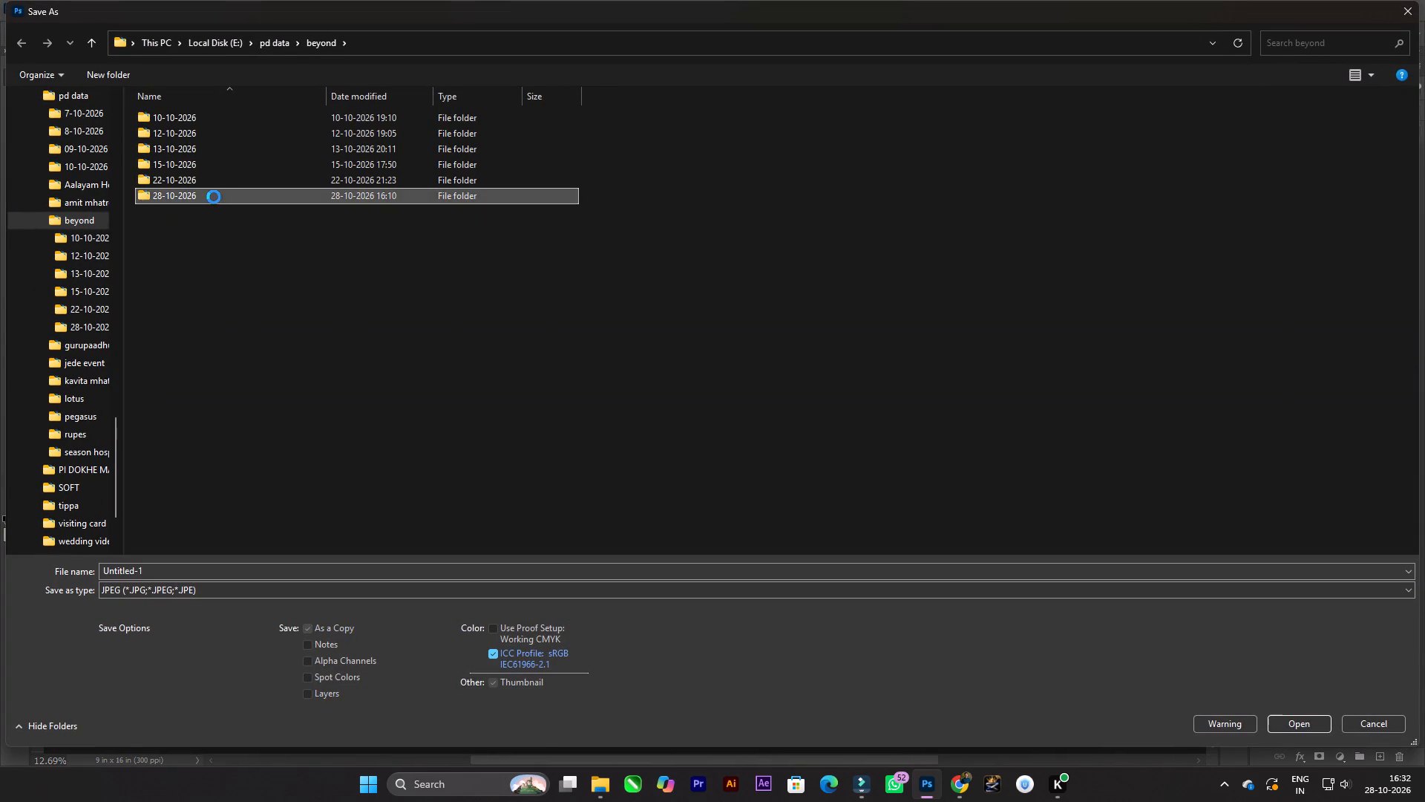
pyautogui.doubleClick(152, 94)
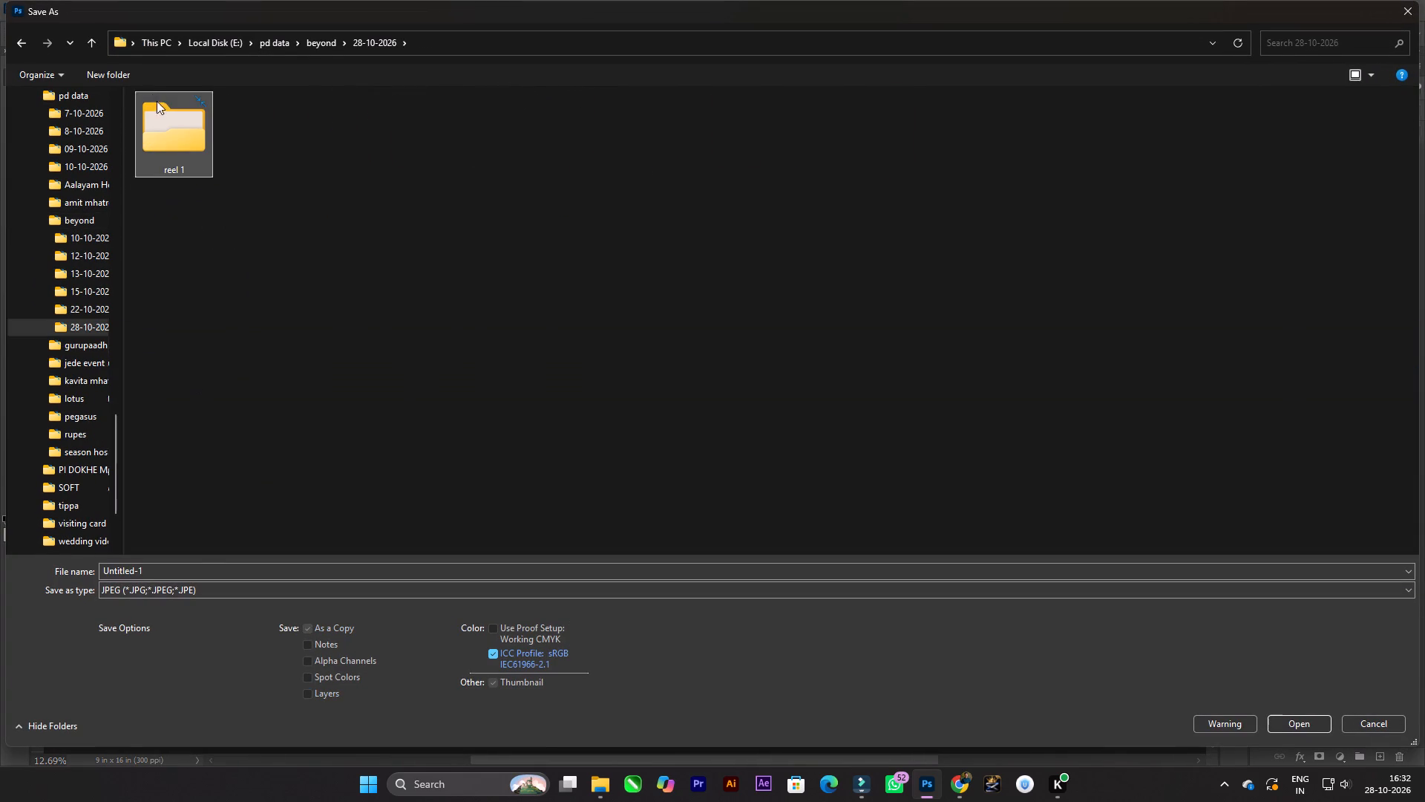
pyautogui.click(889, 128)
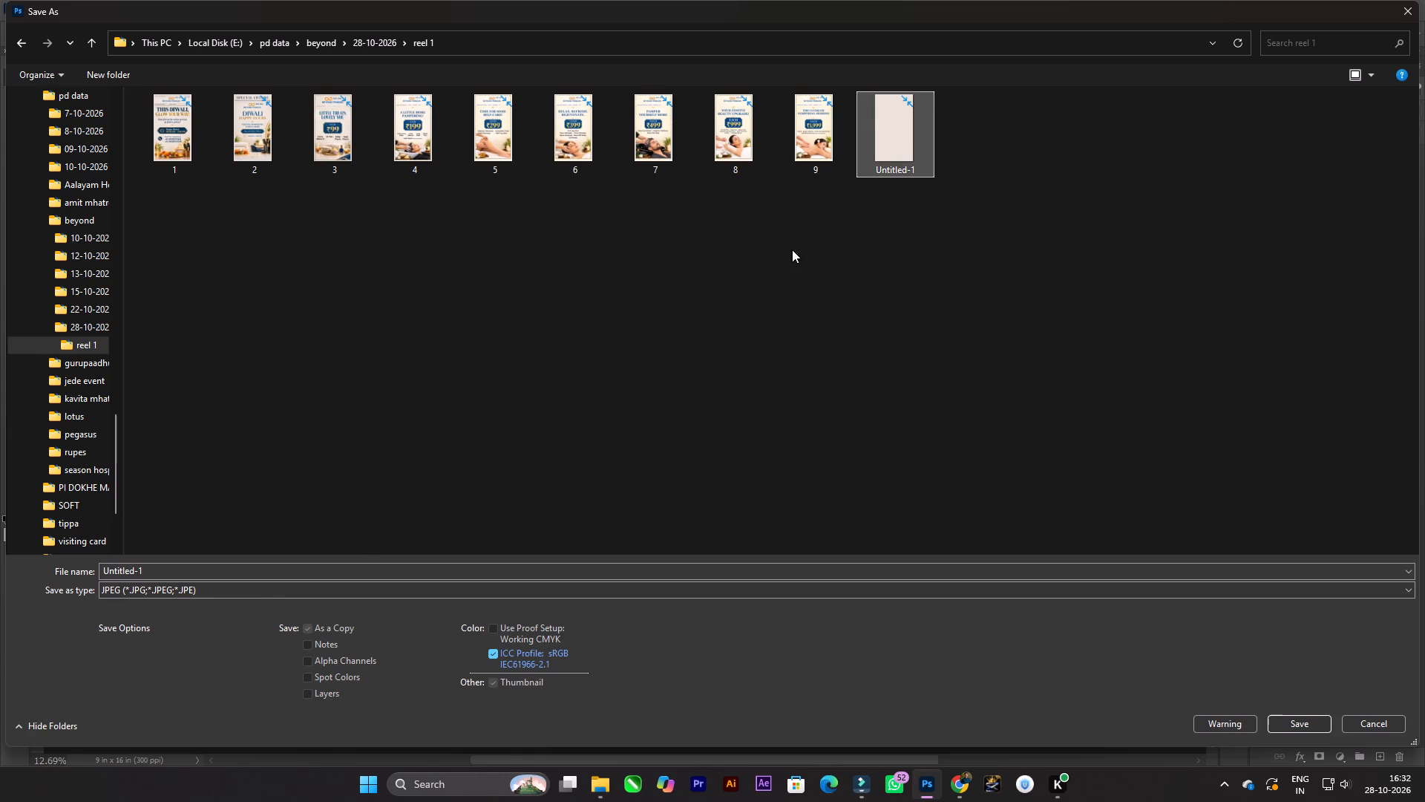
pyautogui.doubleClick(259, 574)
pyautogui.write('2')
pyautogui.press('space')
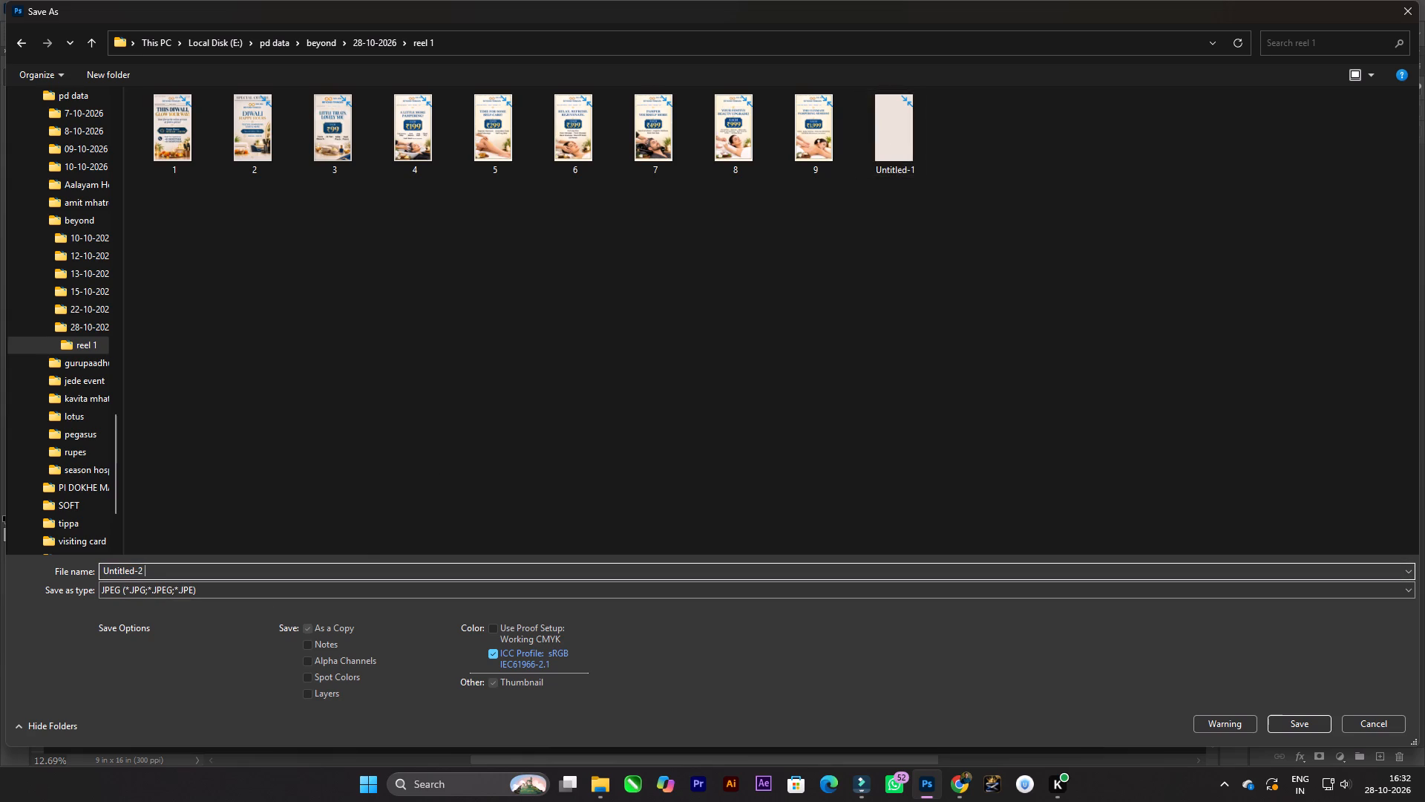
pyautogui.press('Return')
pyautogui.press('Return')
# List the JPEG files in the reel 1 folder and bring Untitled-2 into Filmora's project media.
pyautogui.hotkey('ctrl', 'shift', 's')
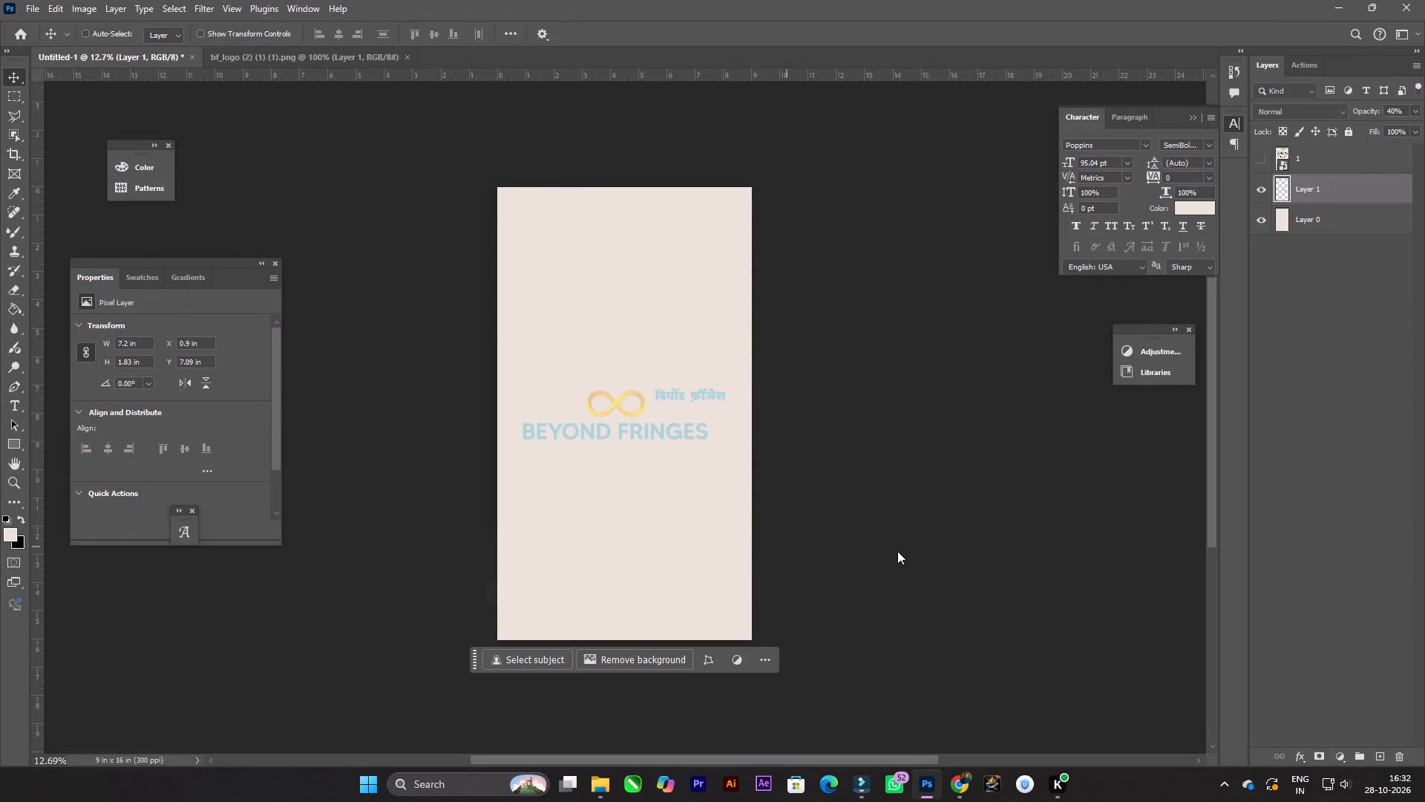
pyautogui.click(326, 599)
pyautogui.click(223, 593)
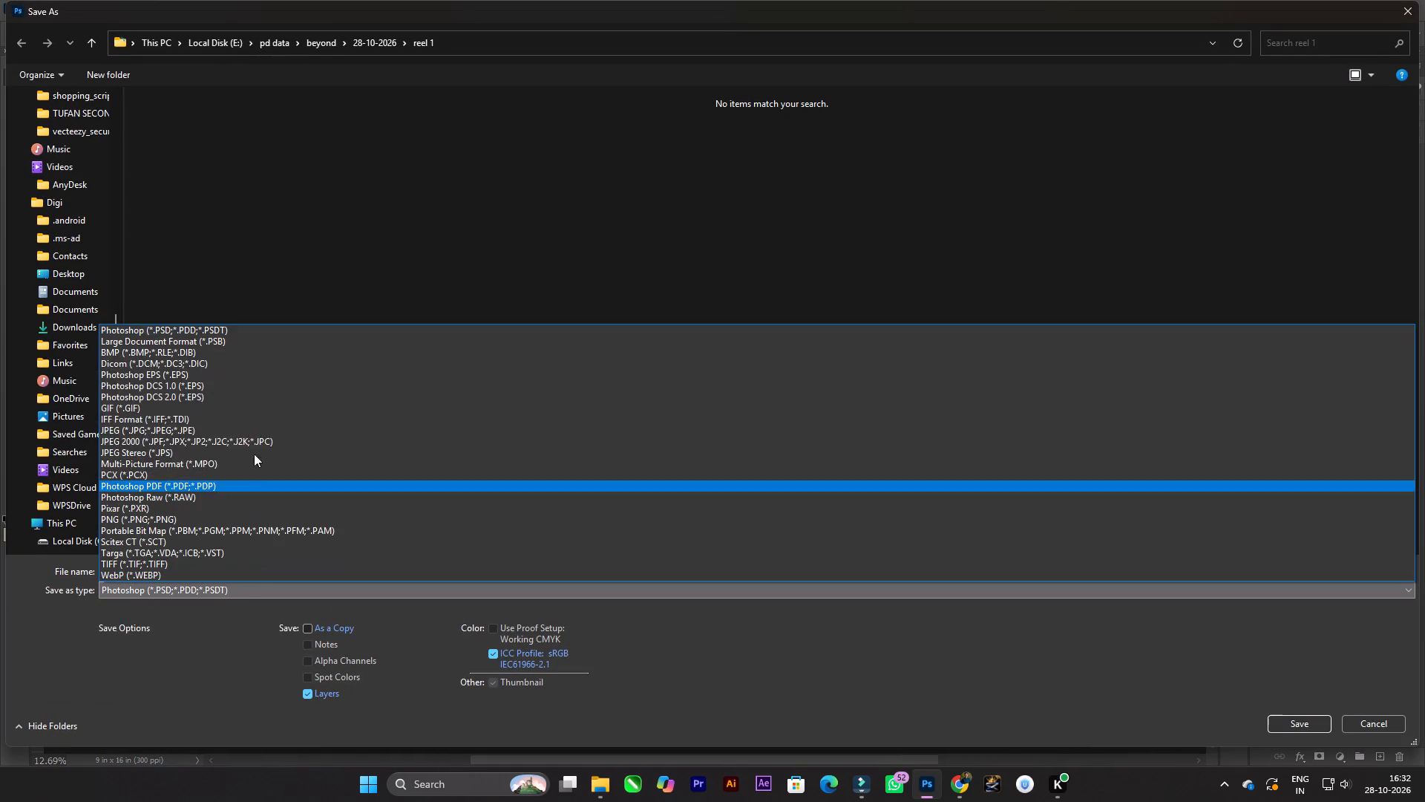
pyautogui.click(251, 431)
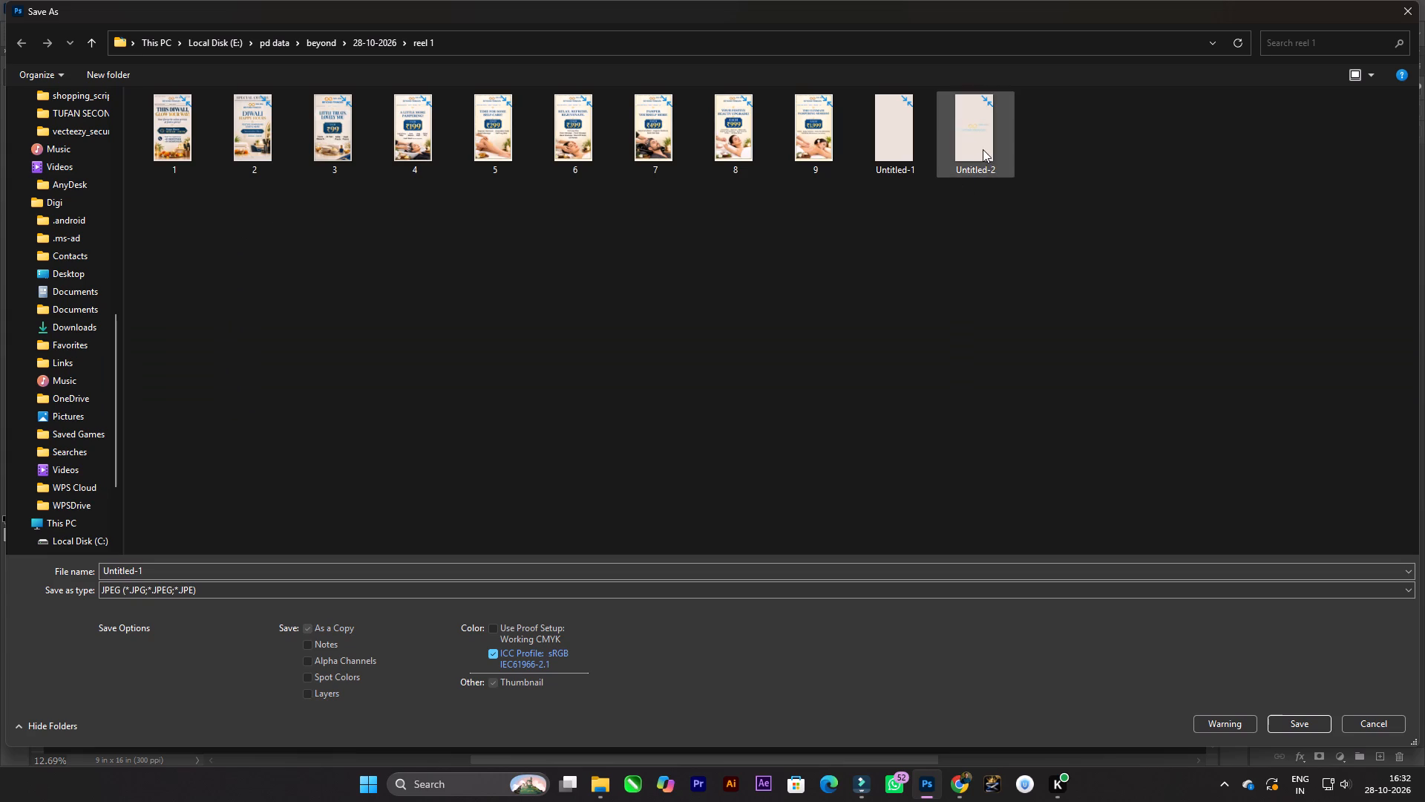
pyautogui.moveTo(980, 148); pyautogui.dragTo(845, 781)
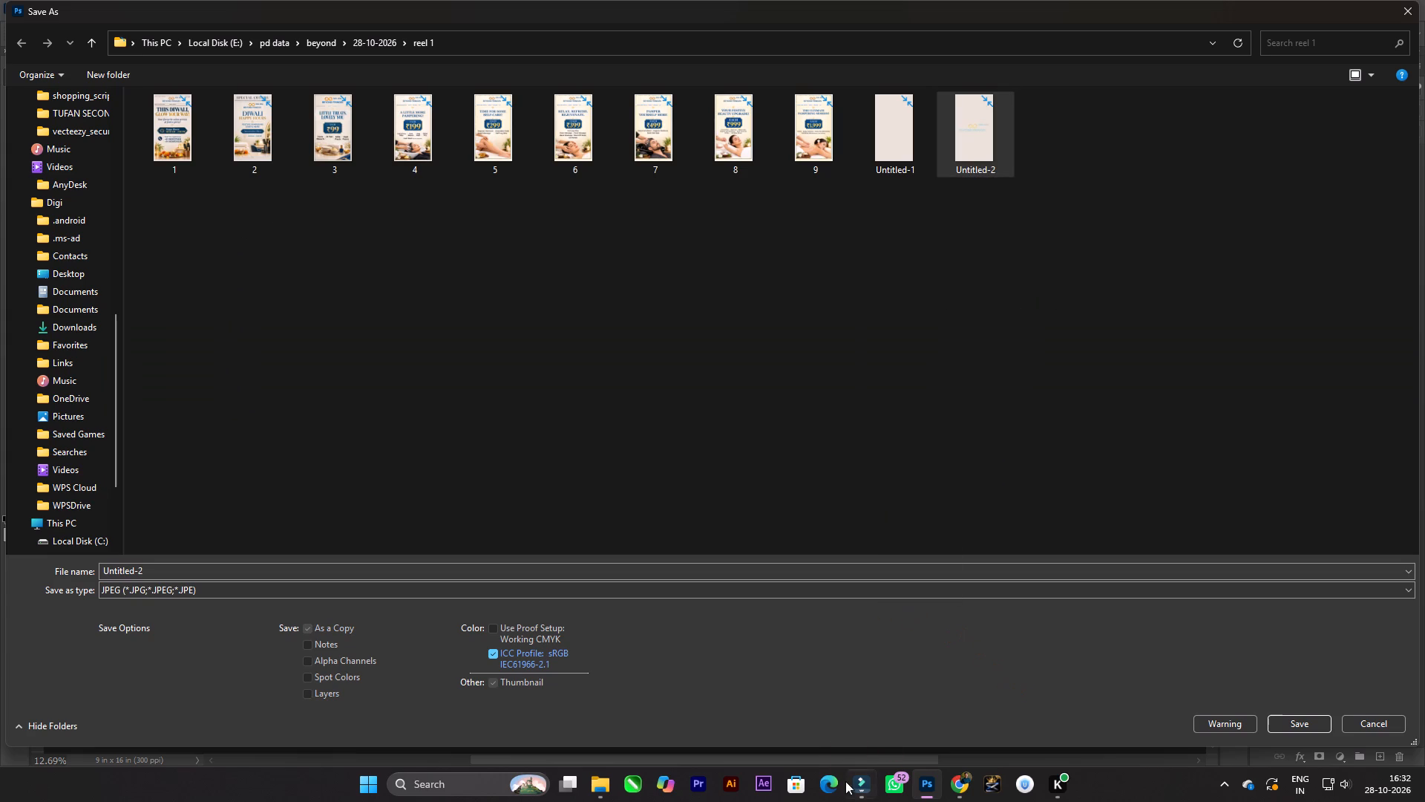
pyautogui.moveTo(845, 781); pyautogui.dragTo(675, 174)
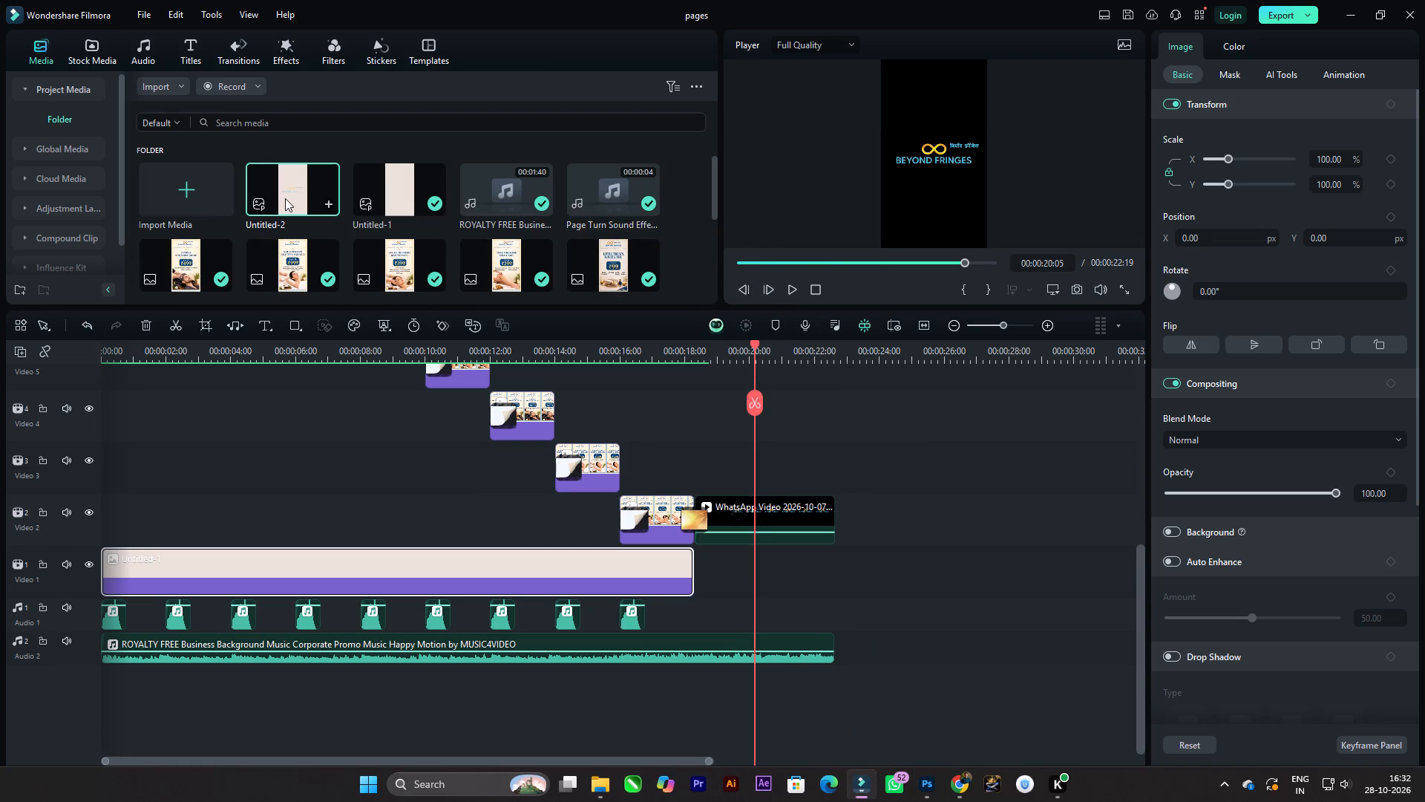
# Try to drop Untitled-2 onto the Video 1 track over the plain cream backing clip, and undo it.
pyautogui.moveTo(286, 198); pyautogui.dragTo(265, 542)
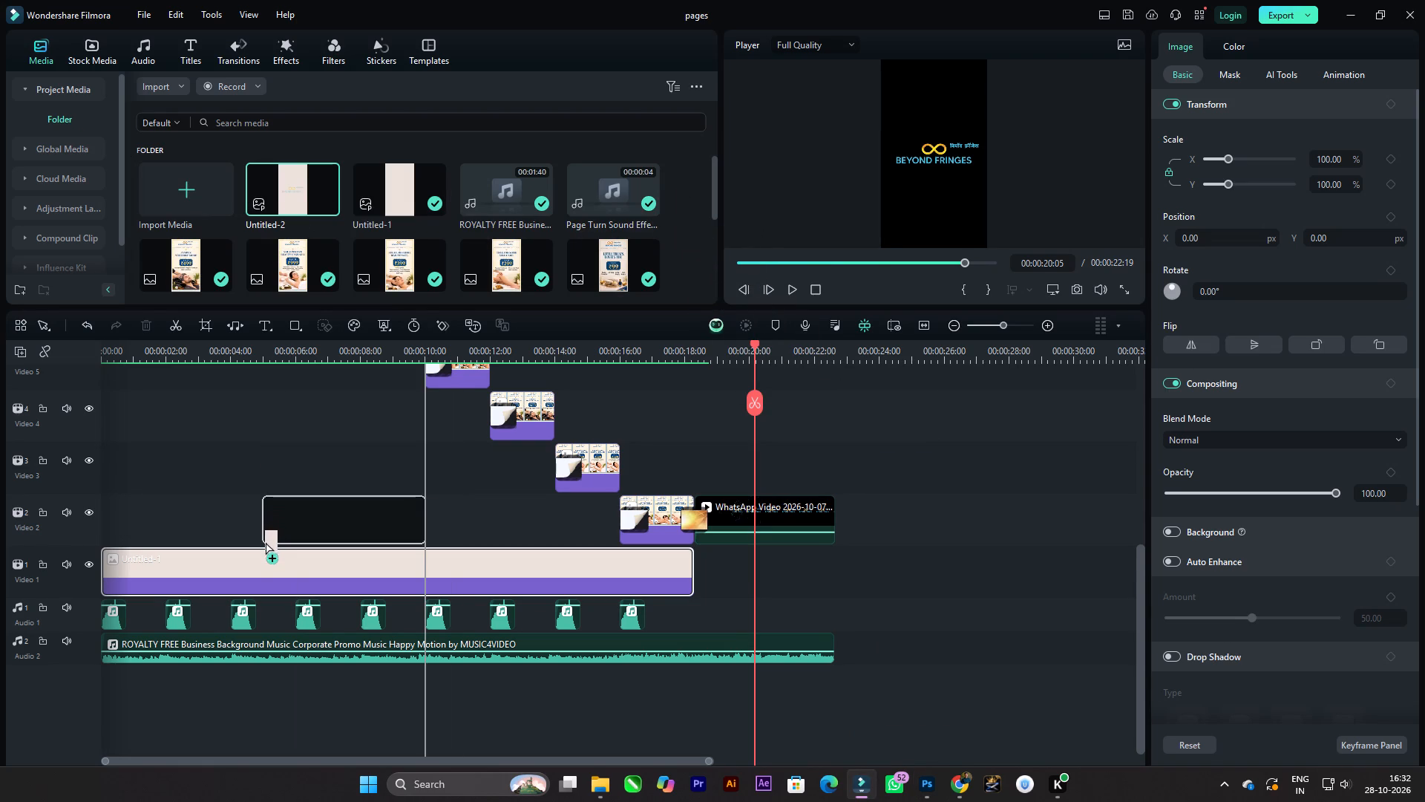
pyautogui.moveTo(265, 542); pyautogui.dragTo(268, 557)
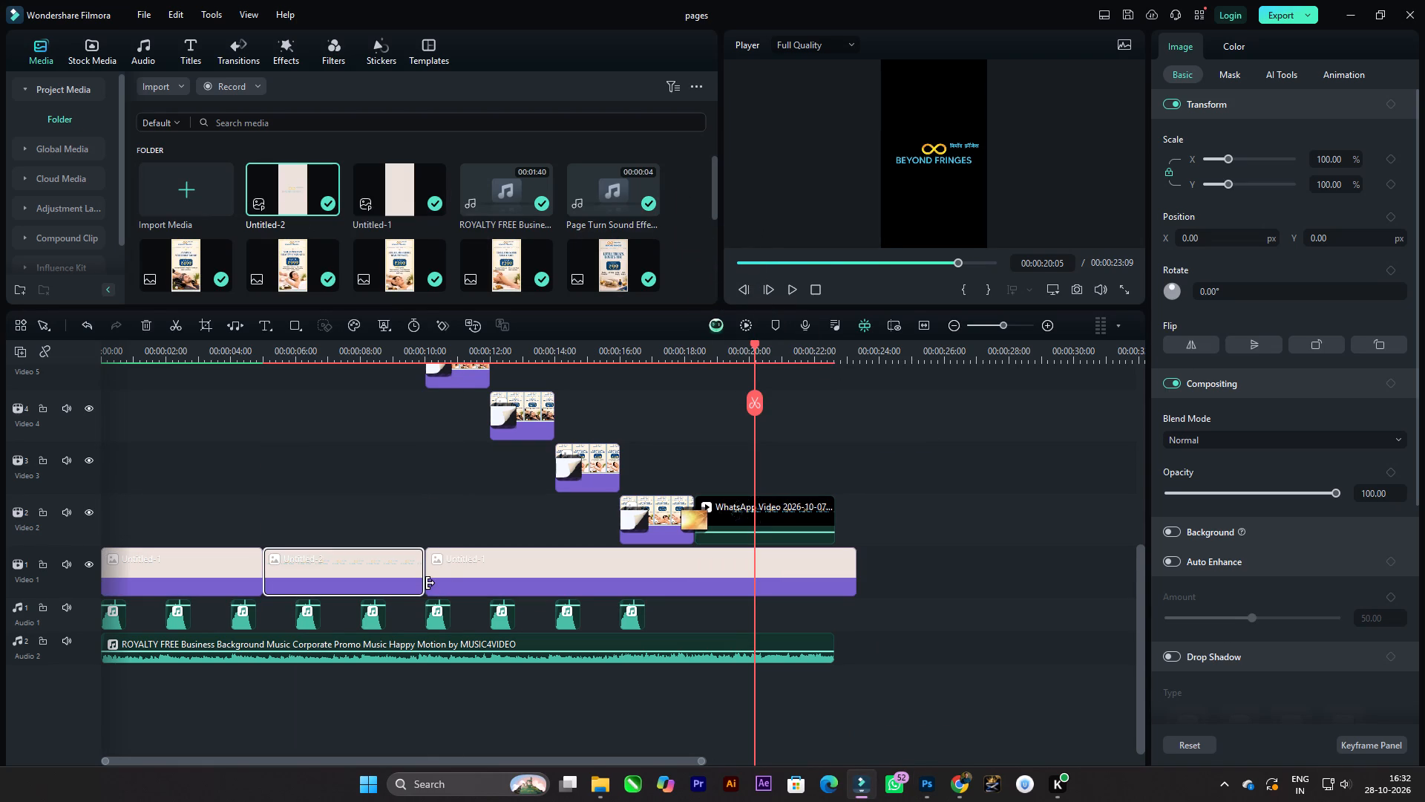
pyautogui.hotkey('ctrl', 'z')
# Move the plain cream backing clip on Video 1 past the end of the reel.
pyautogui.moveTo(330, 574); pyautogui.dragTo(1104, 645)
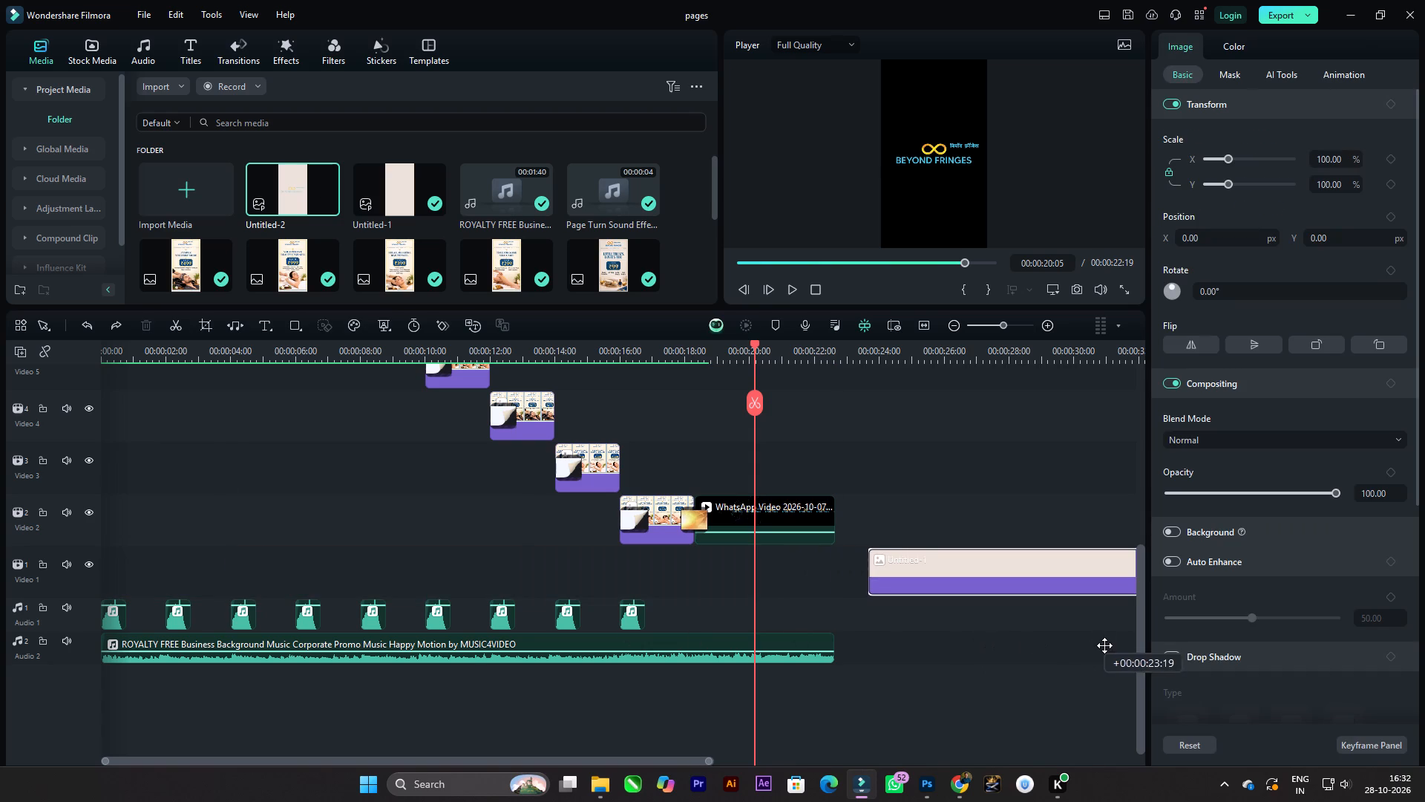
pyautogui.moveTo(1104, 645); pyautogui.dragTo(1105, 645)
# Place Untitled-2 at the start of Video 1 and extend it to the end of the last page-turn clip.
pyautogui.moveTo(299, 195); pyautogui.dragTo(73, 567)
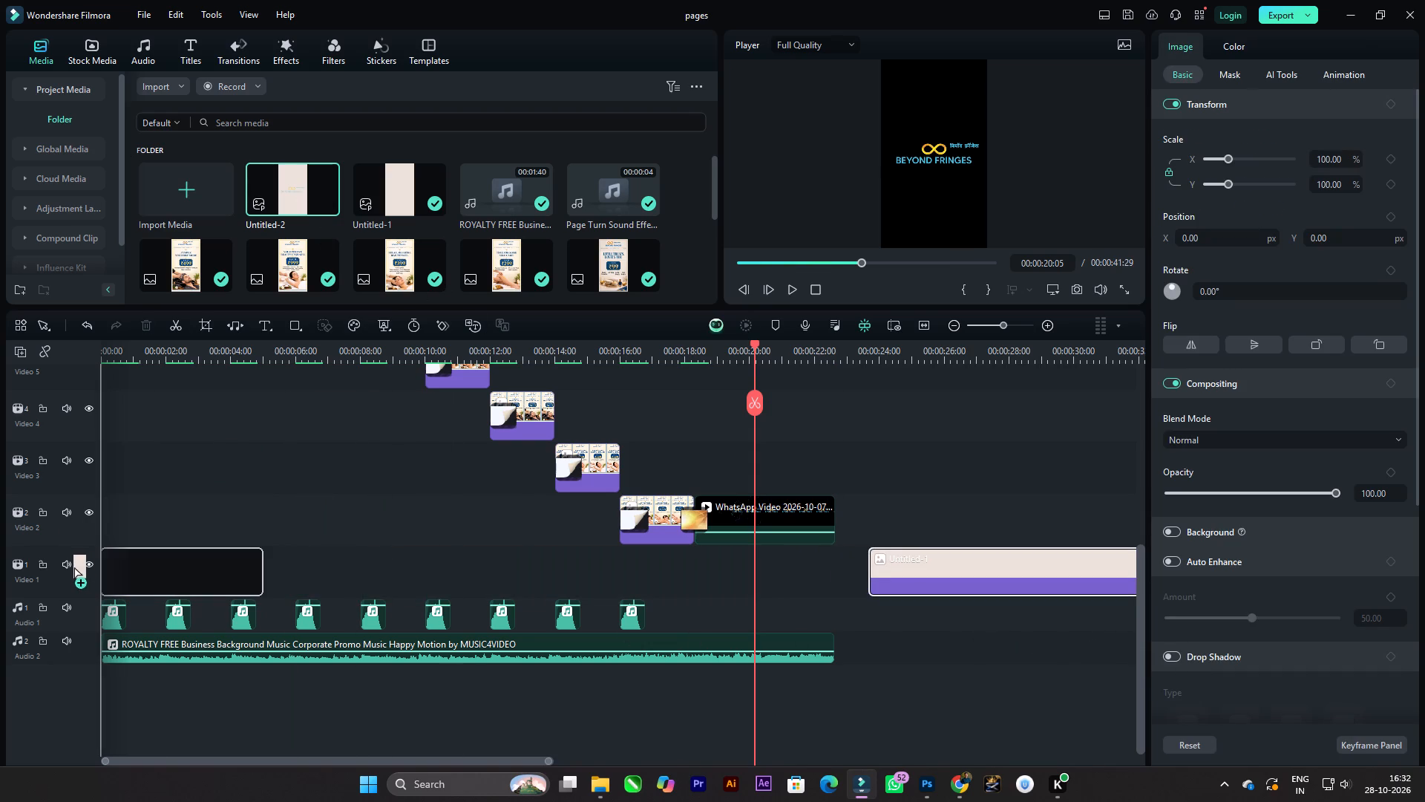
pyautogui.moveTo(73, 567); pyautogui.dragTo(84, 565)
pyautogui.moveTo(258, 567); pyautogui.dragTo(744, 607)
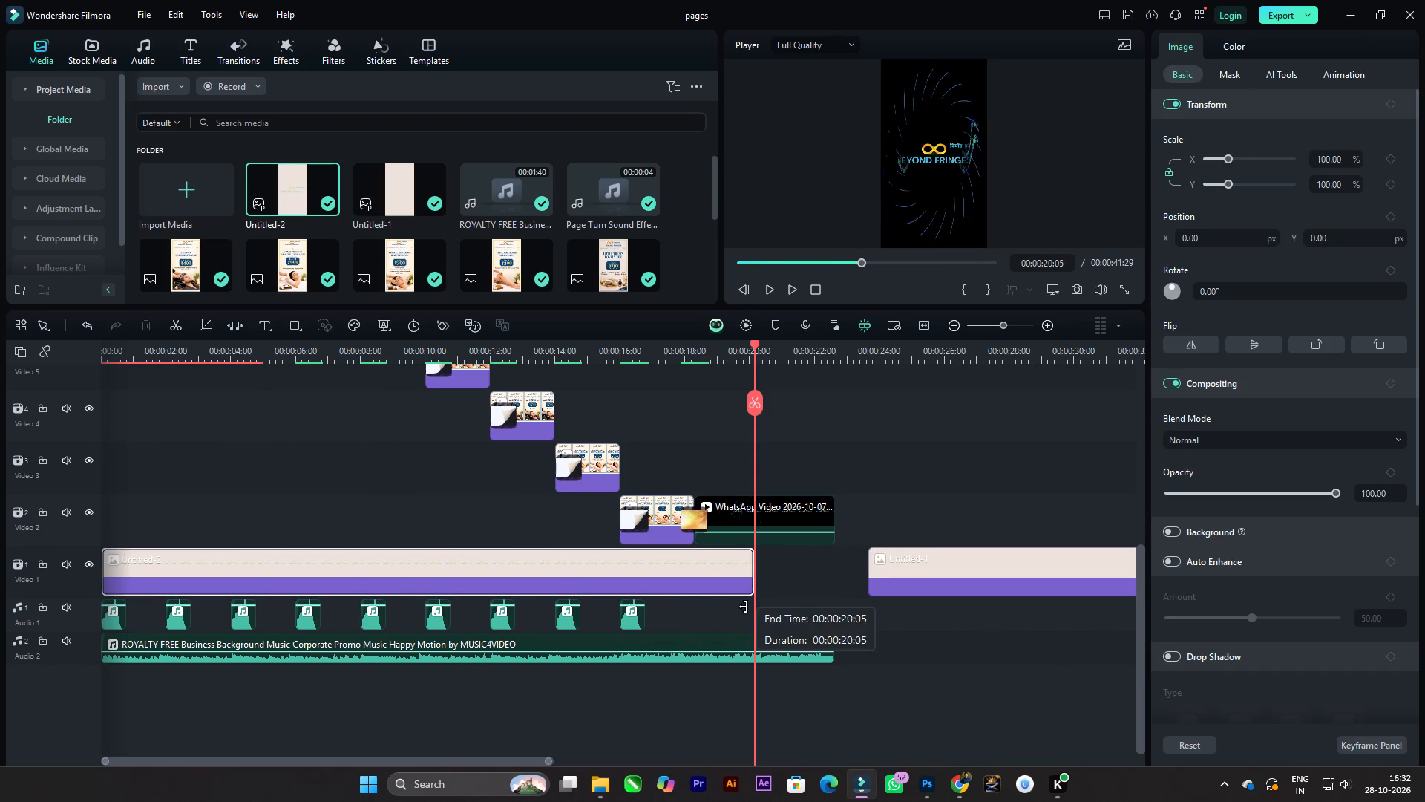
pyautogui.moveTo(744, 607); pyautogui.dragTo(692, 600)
# Play the reel full screen from the start to check the page turns over the logo backing.
pyautogui.moveTo(759, 350); pyautogui.dragTo(16, 316)
pyautogui.click(1132, 291)
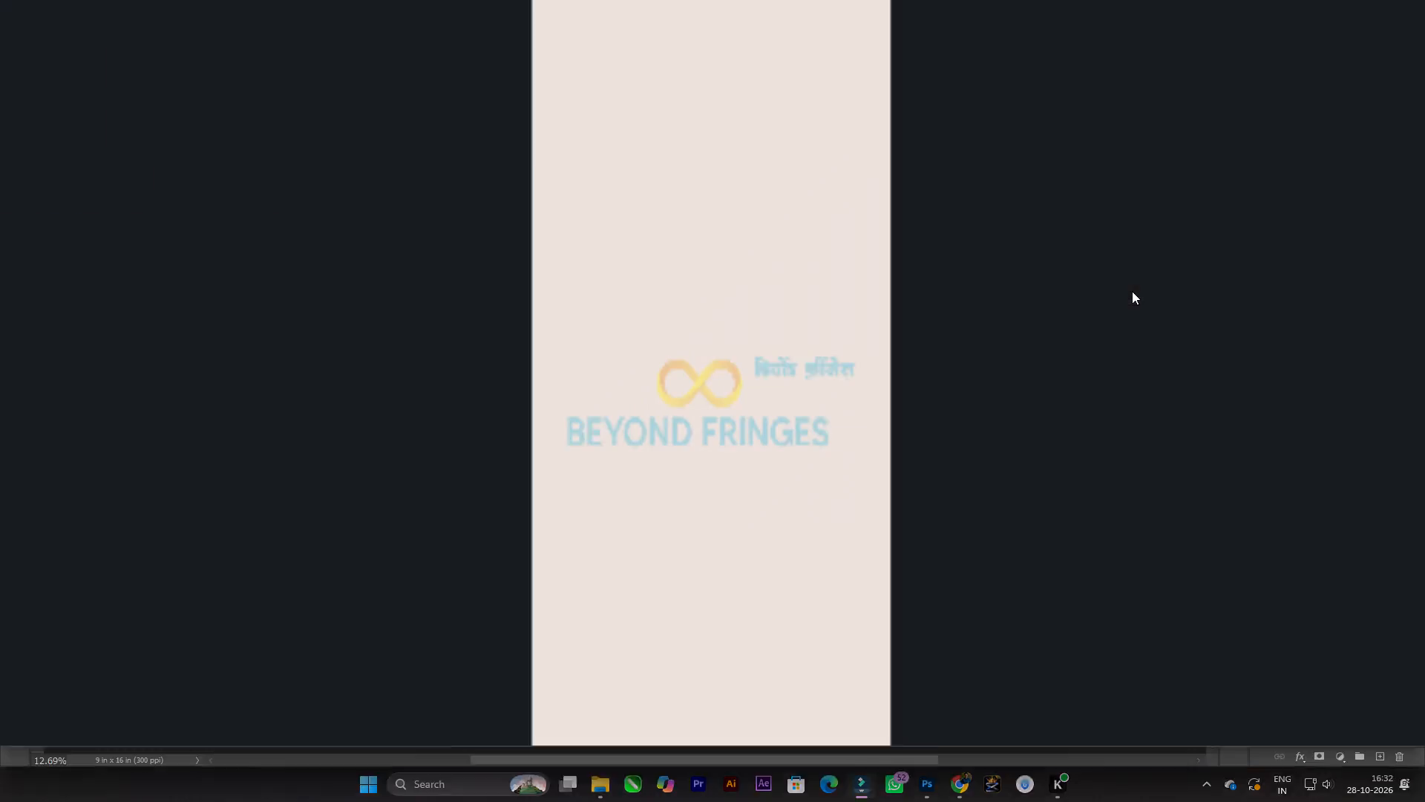
pyautogui.press('space')
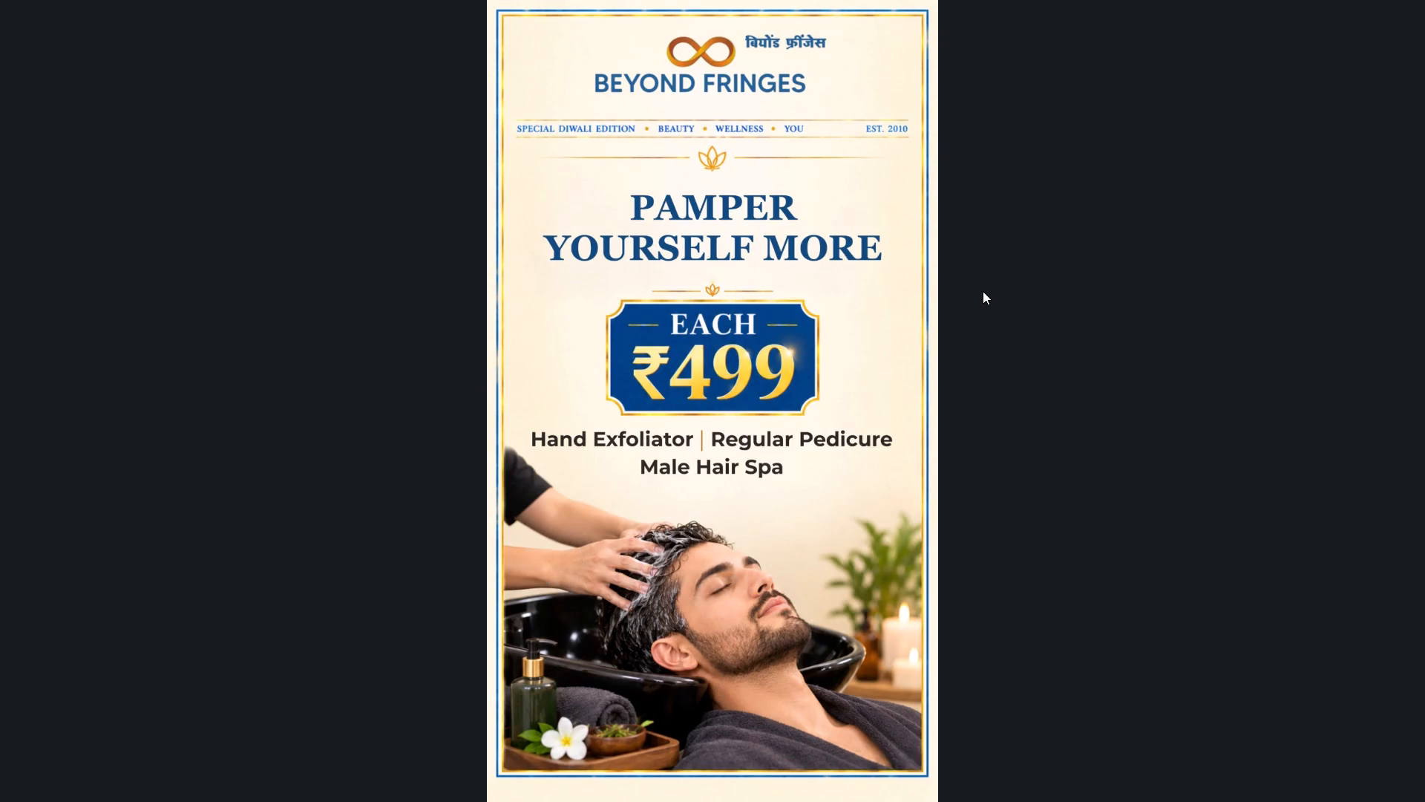
pyautogui.press('space')
pyautogui.press('Escape')
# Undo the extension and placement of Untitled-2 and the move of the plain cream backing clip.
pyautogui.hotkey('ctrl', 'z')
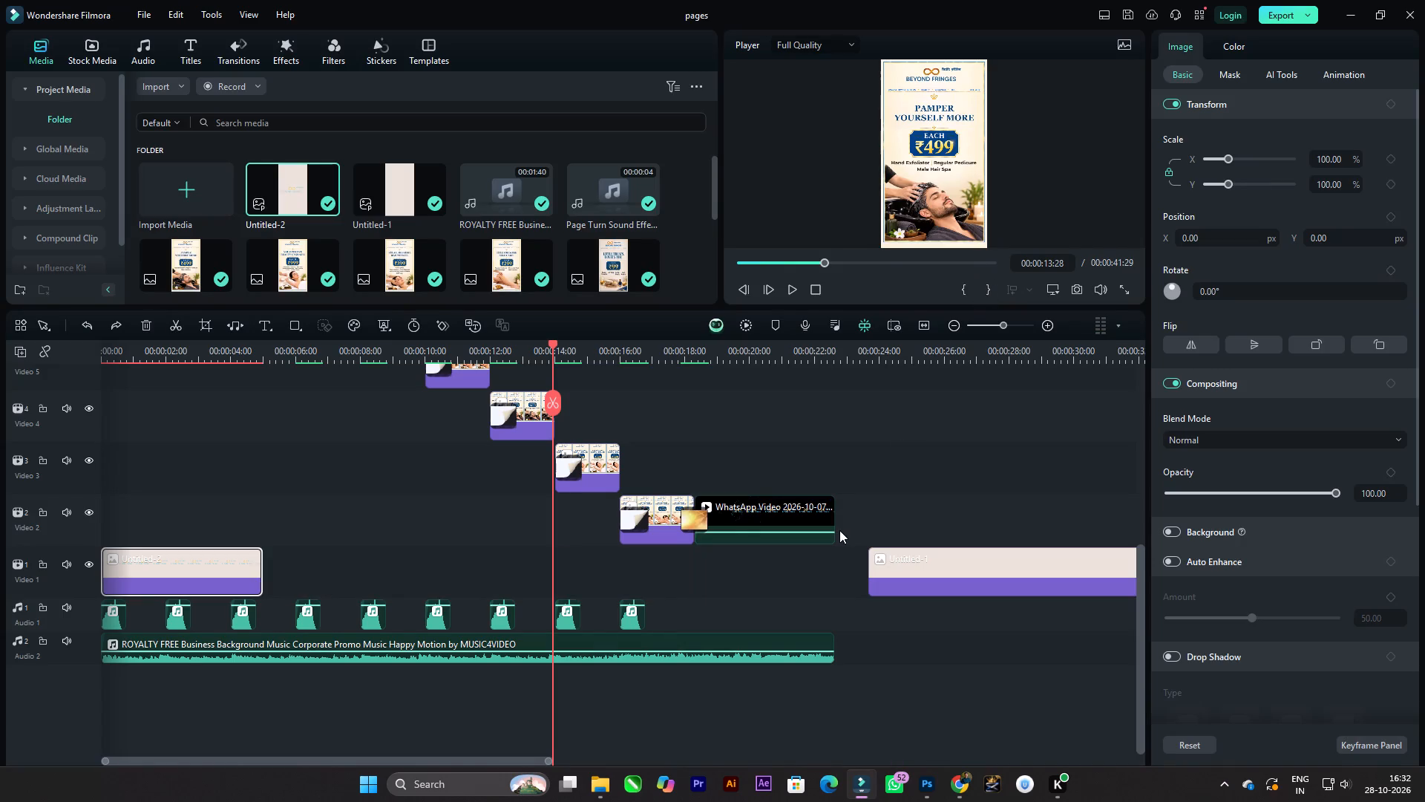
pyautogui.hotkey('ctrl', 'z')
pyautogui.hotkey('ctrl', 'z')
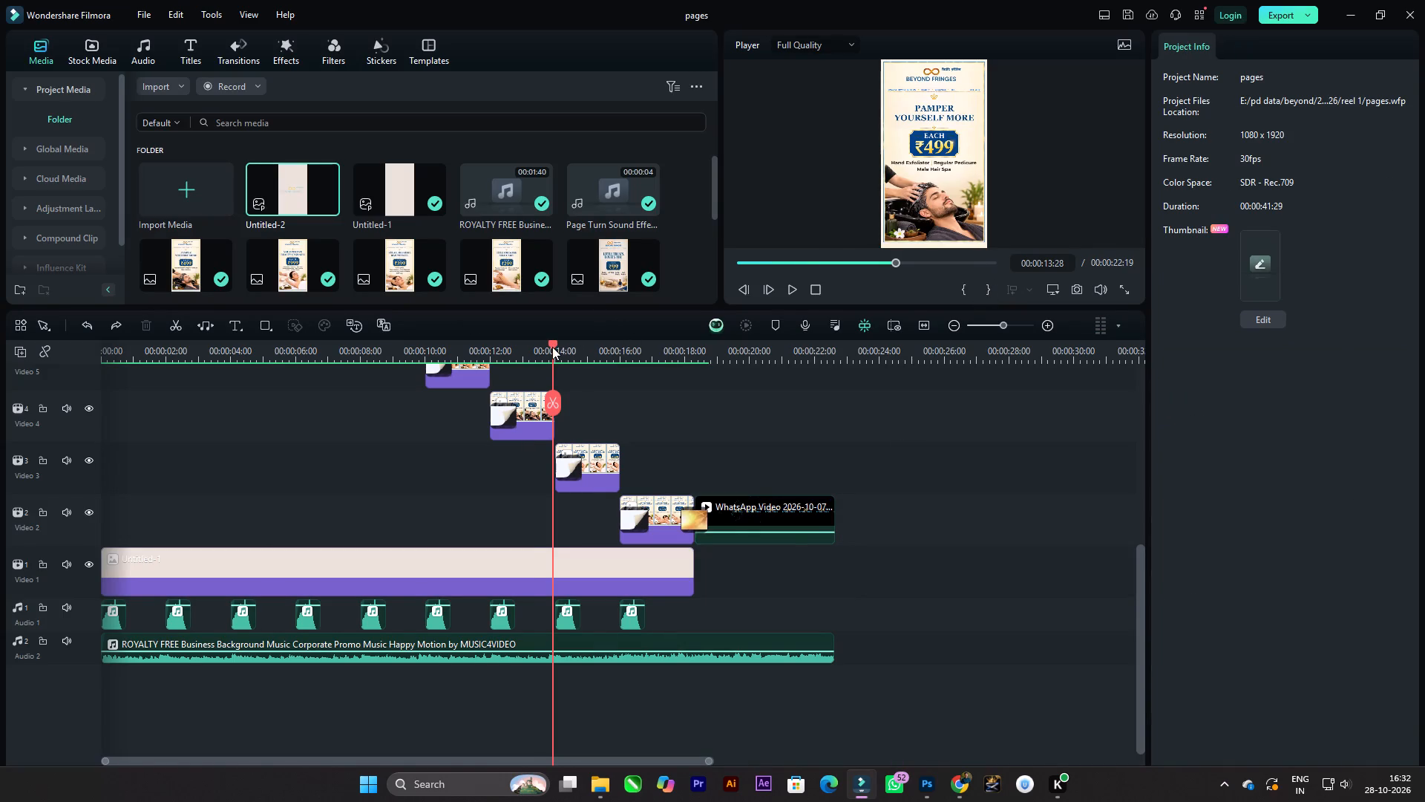
# Play the reel from the start, full screen and in the player, to review it with the plain cream backing.
pyautogui.moveTo(551, 347); pyautogui.dragTo(1, 283)
pyautogui.click(1121, 290)
pyautogui.press('space')
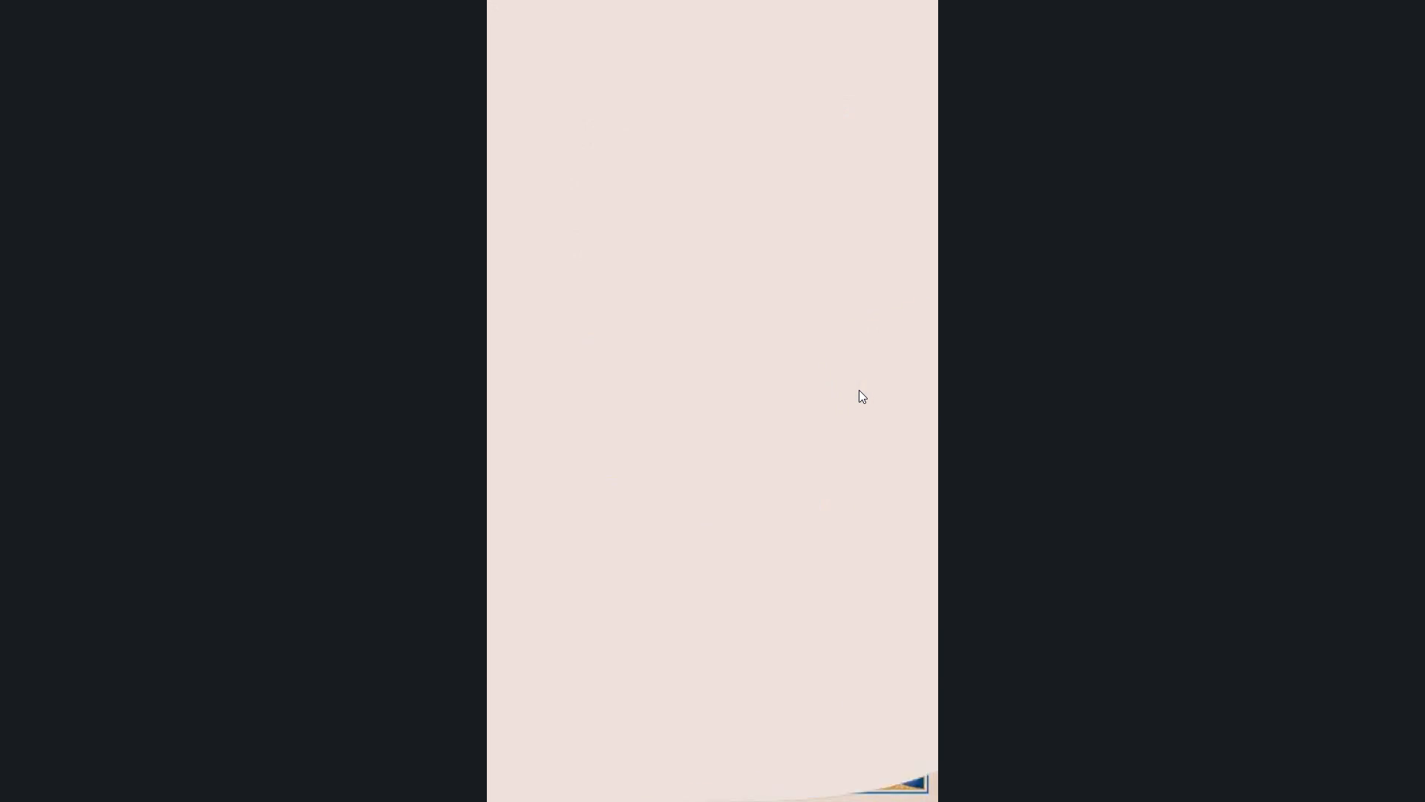
pyautogui.press('Escape')
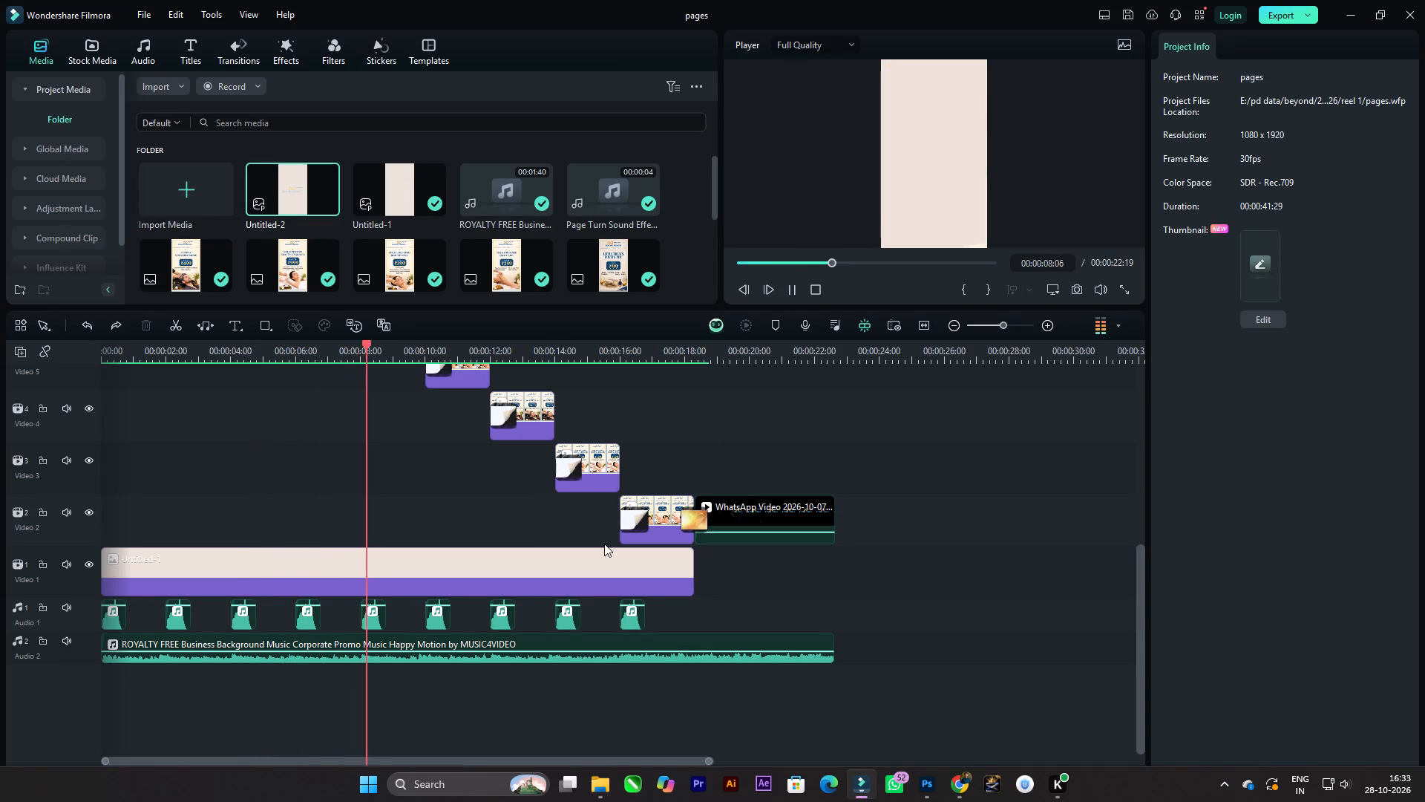
pyautogui.click(1119, 289)
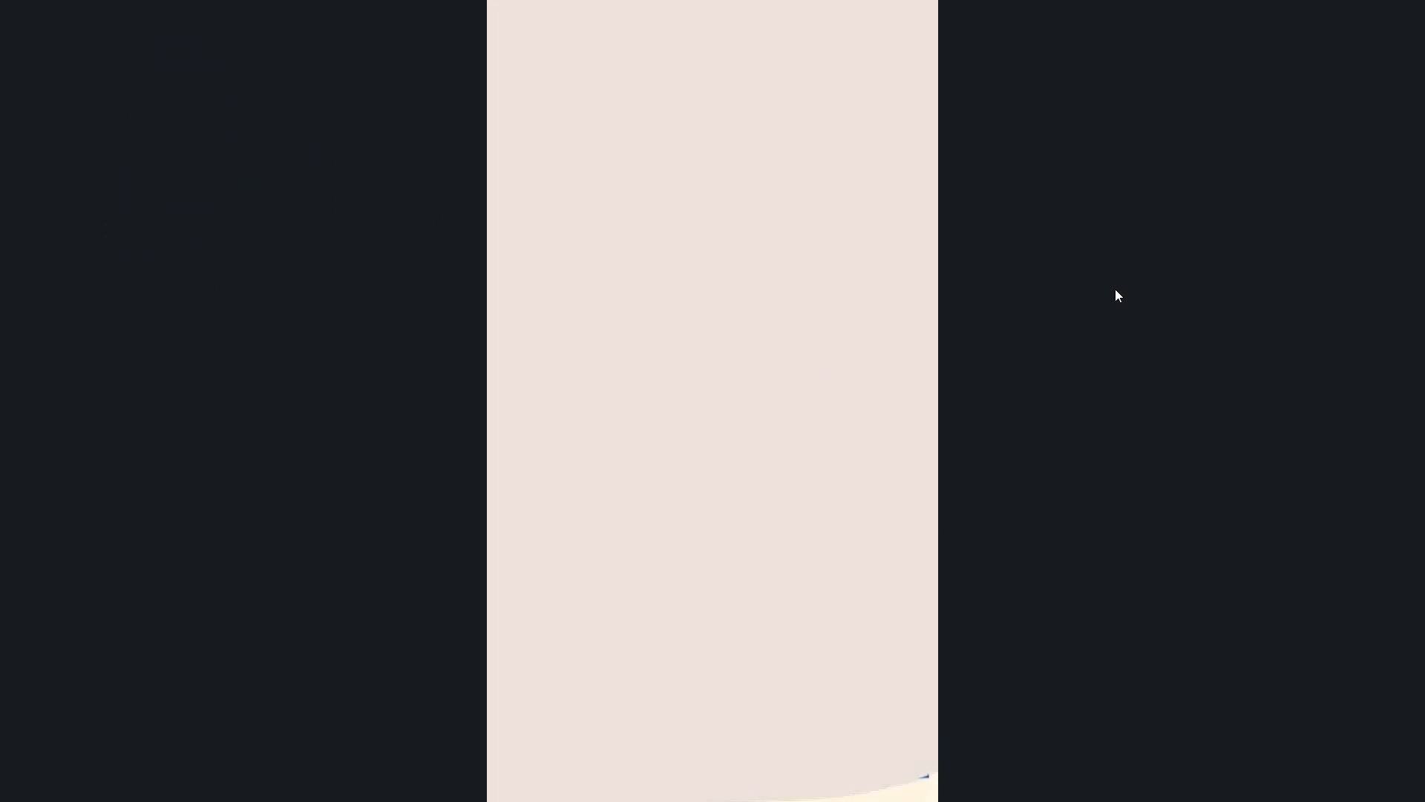
pyautogui.press('space')
pyautogui.press('space')
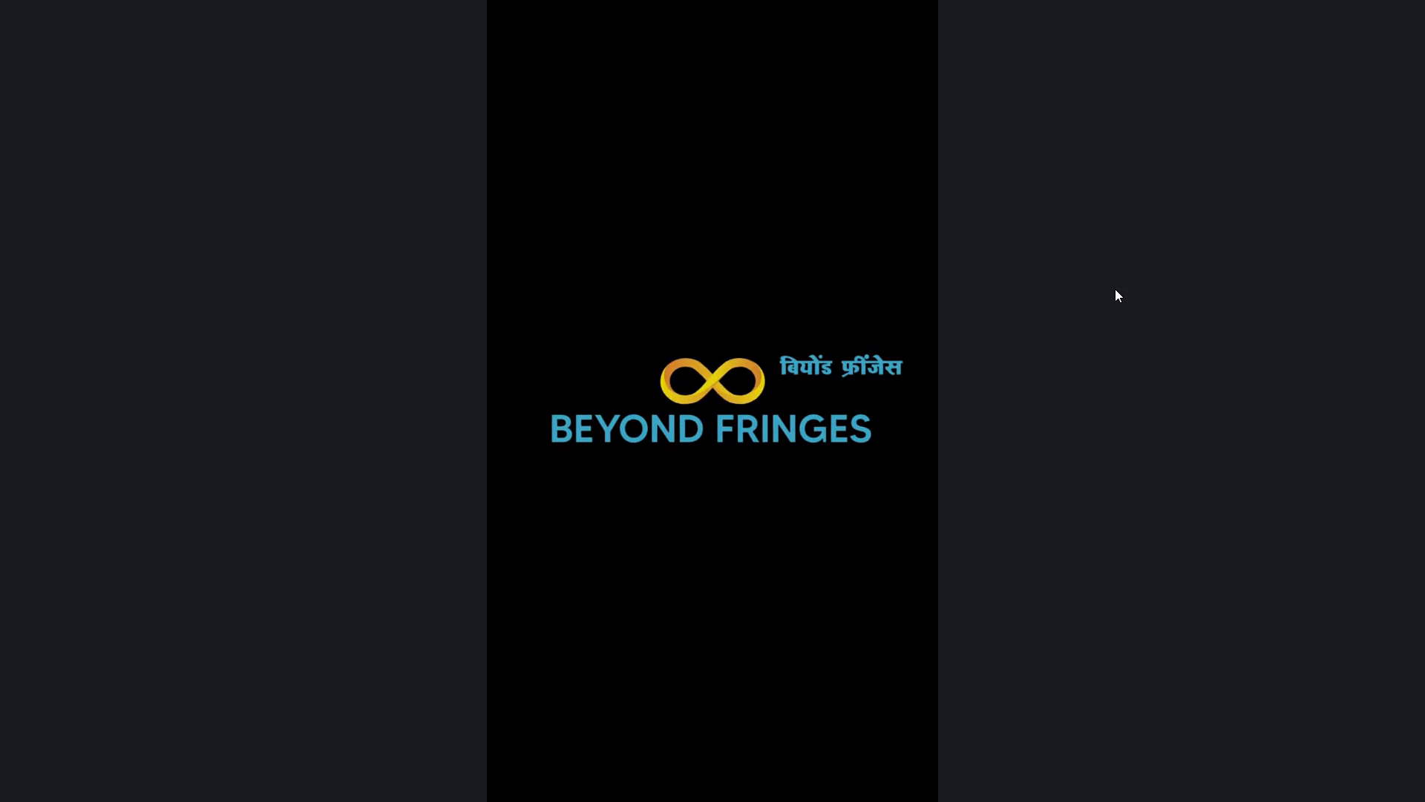
pyautogui.press('Escape')
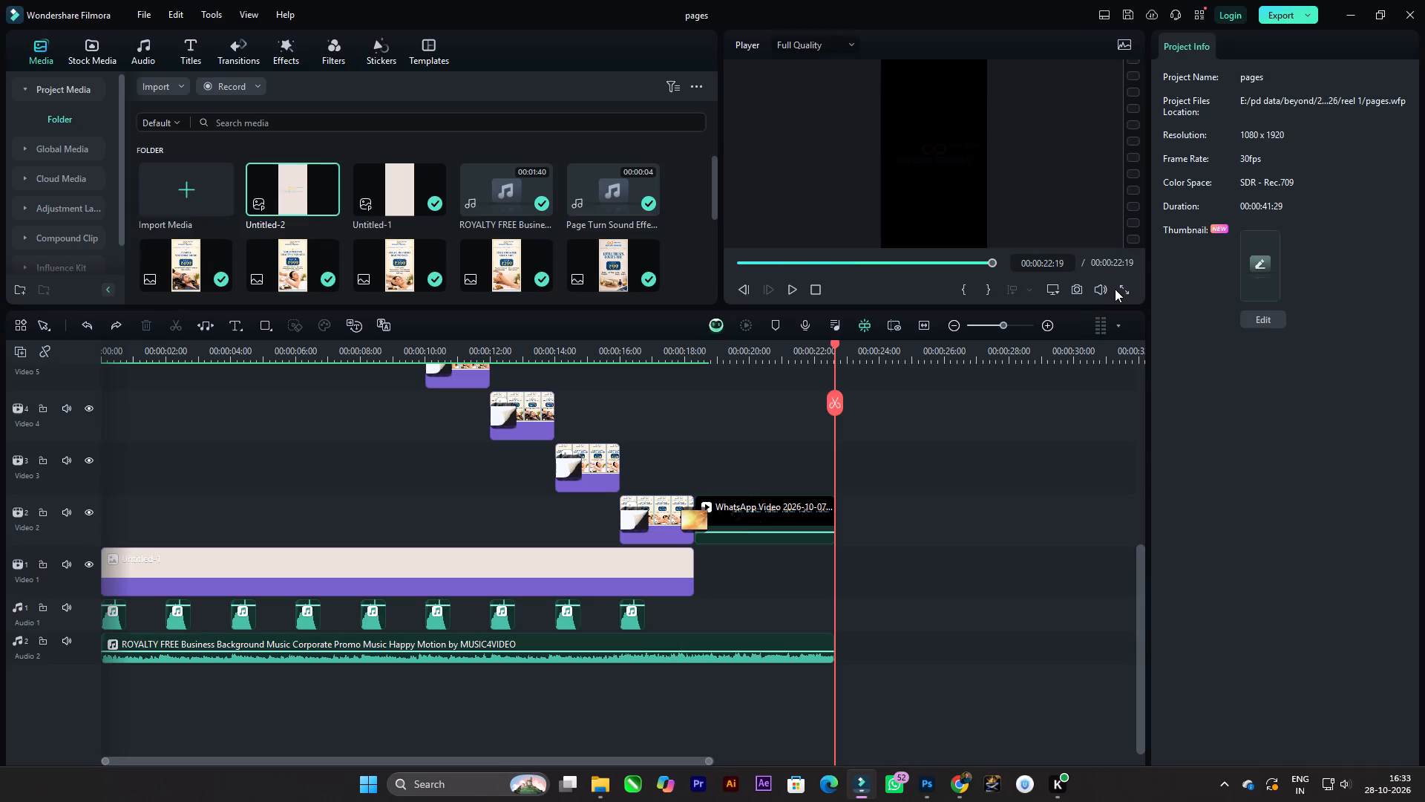
pyautogui.press('space')
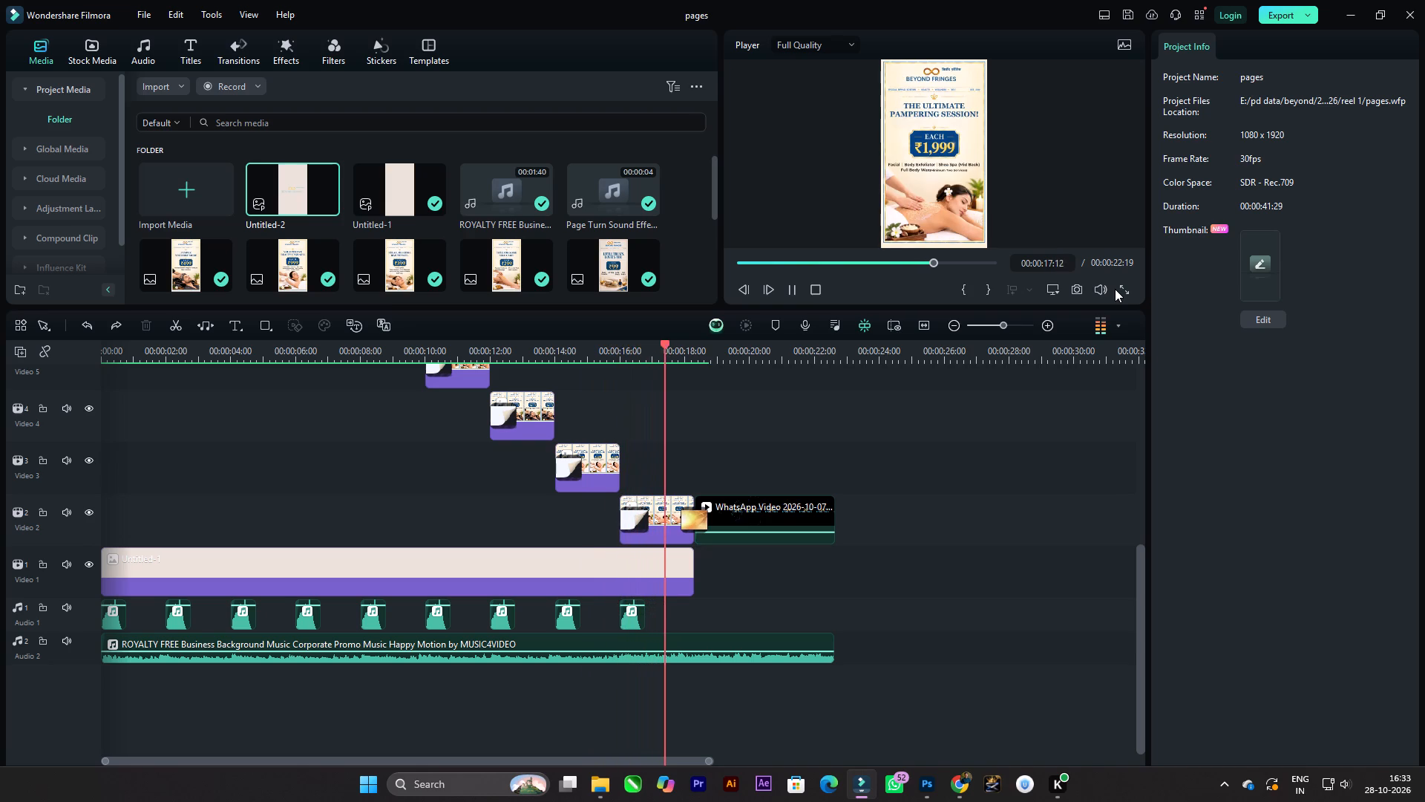
pyautogui.press('space')
# Save the pages project.
pyautogui.hotkey('ctrl', 's')
pyautogui.hotkey('ctrl', 's')
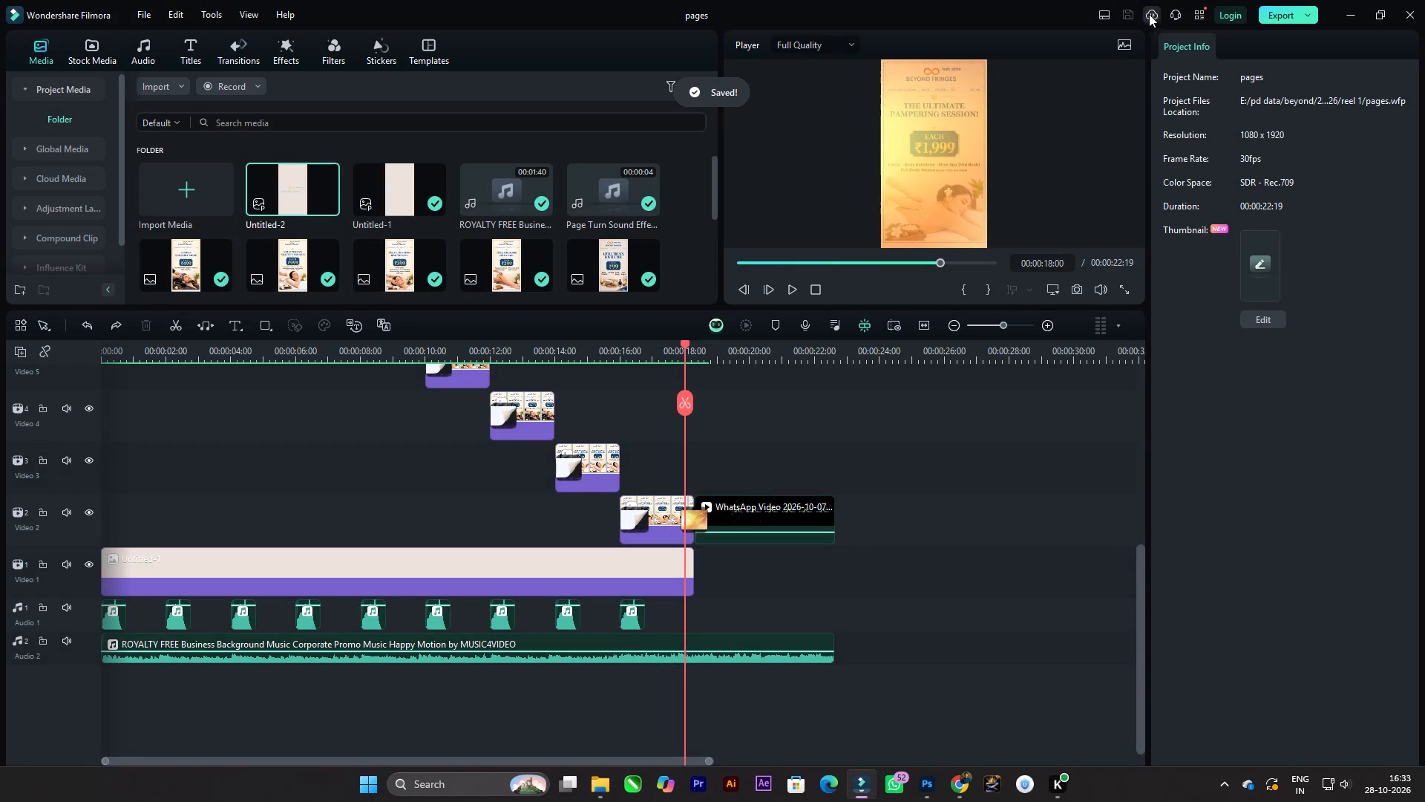
# Set the export destination of the reel to the pd data/beyond/28-10-2026/reel 1 folder.
pyautogui.click(1285, 16)
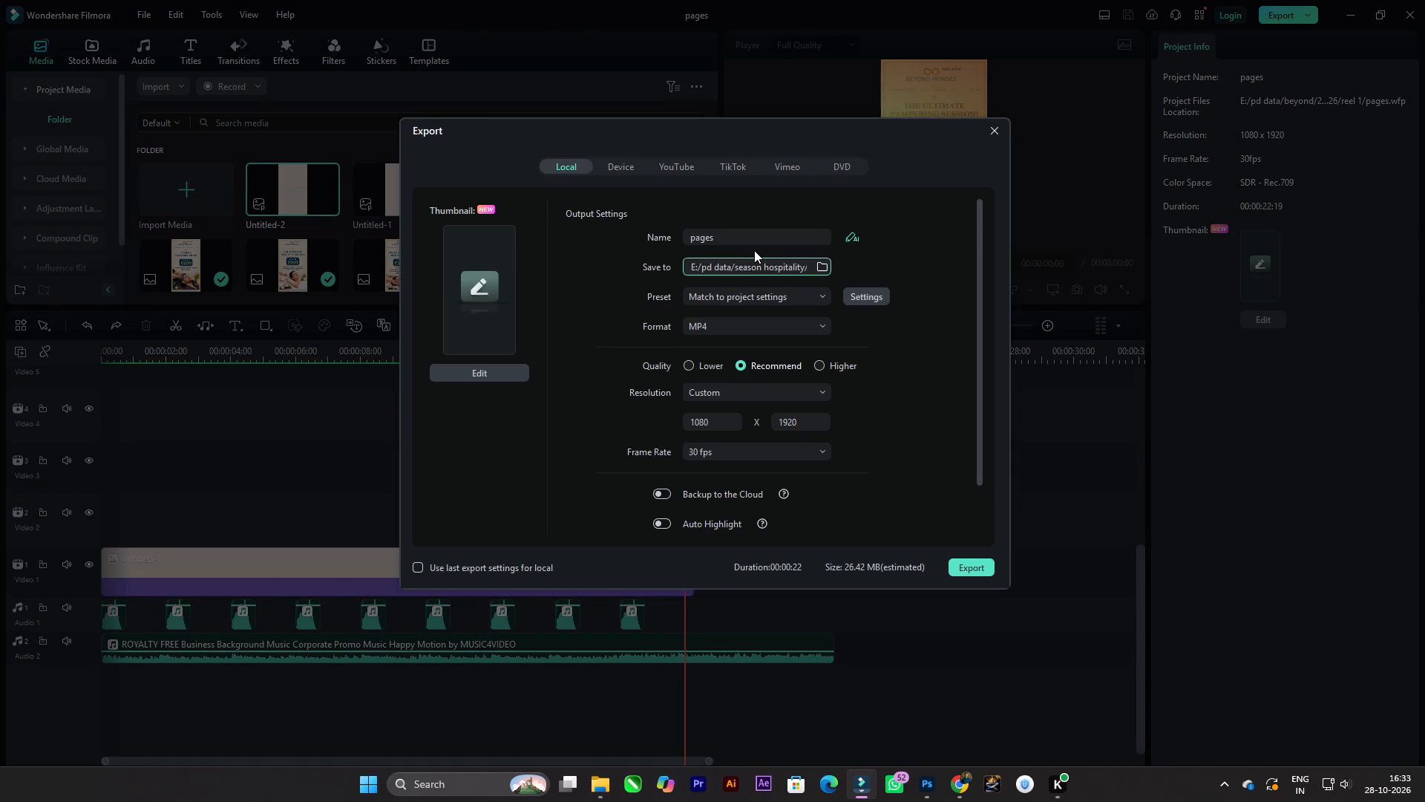
pyautogui.click(818, 268)
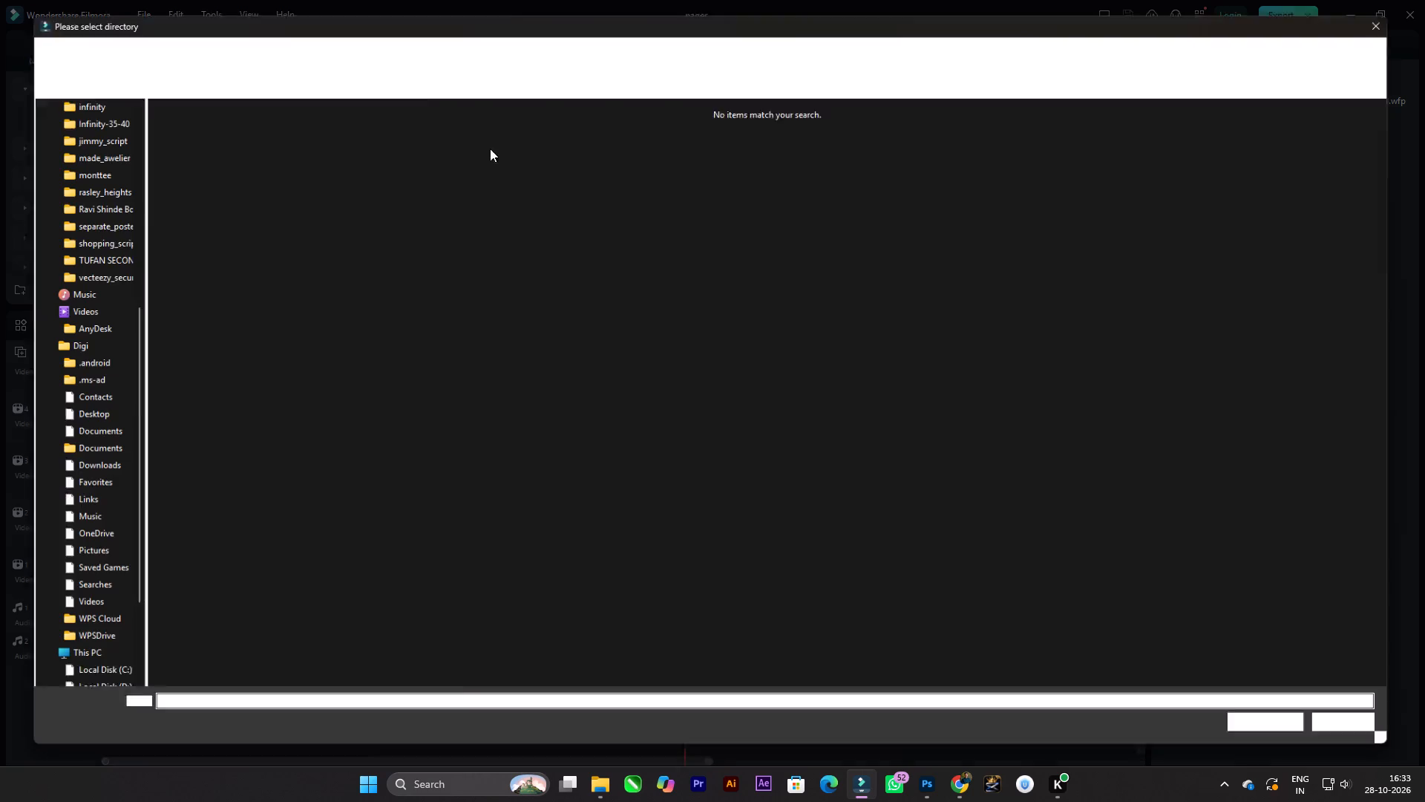
pyautogui.click(272, 36)
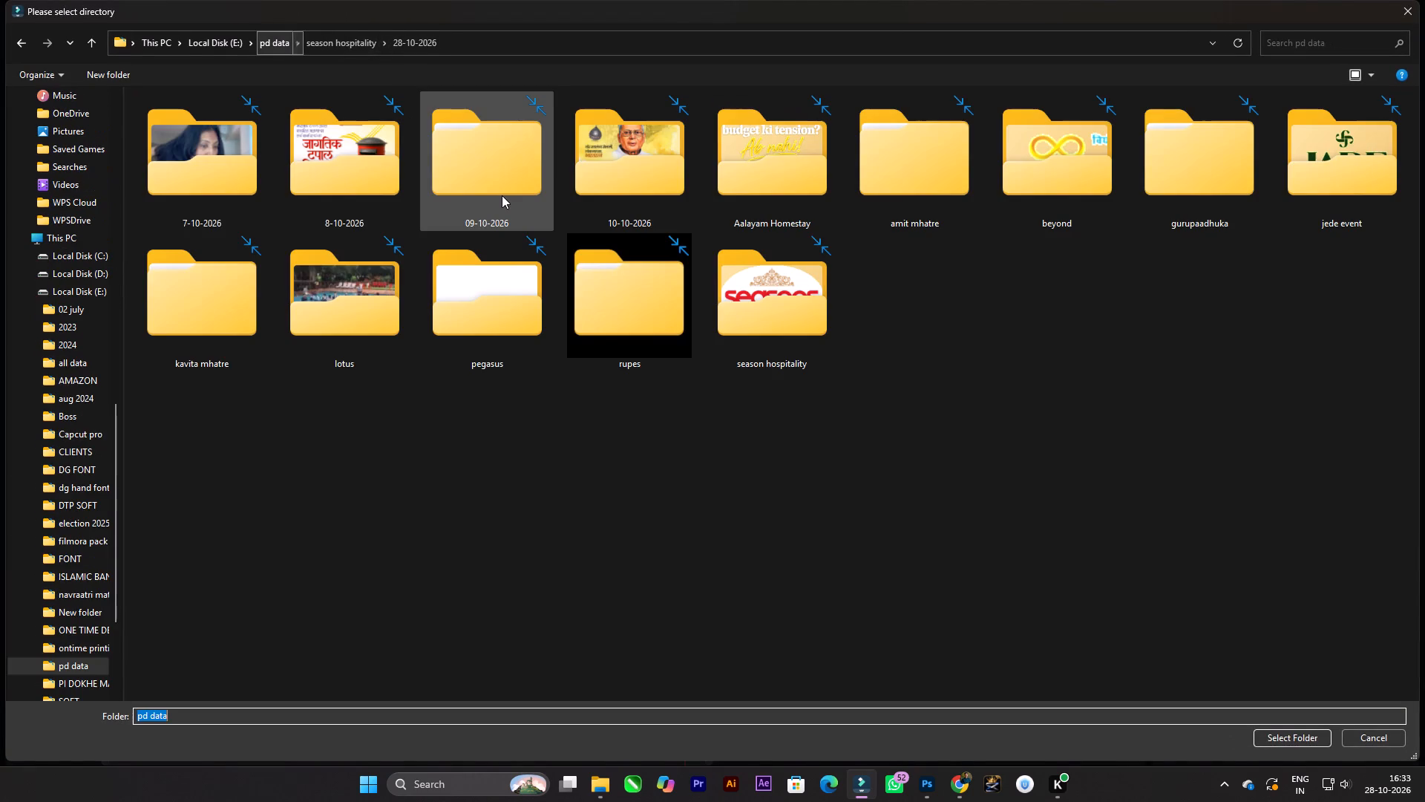
pyautogui.click(502, 195)
pyautogui.press('b')
pyautogui.doubleClick(1075, 192)
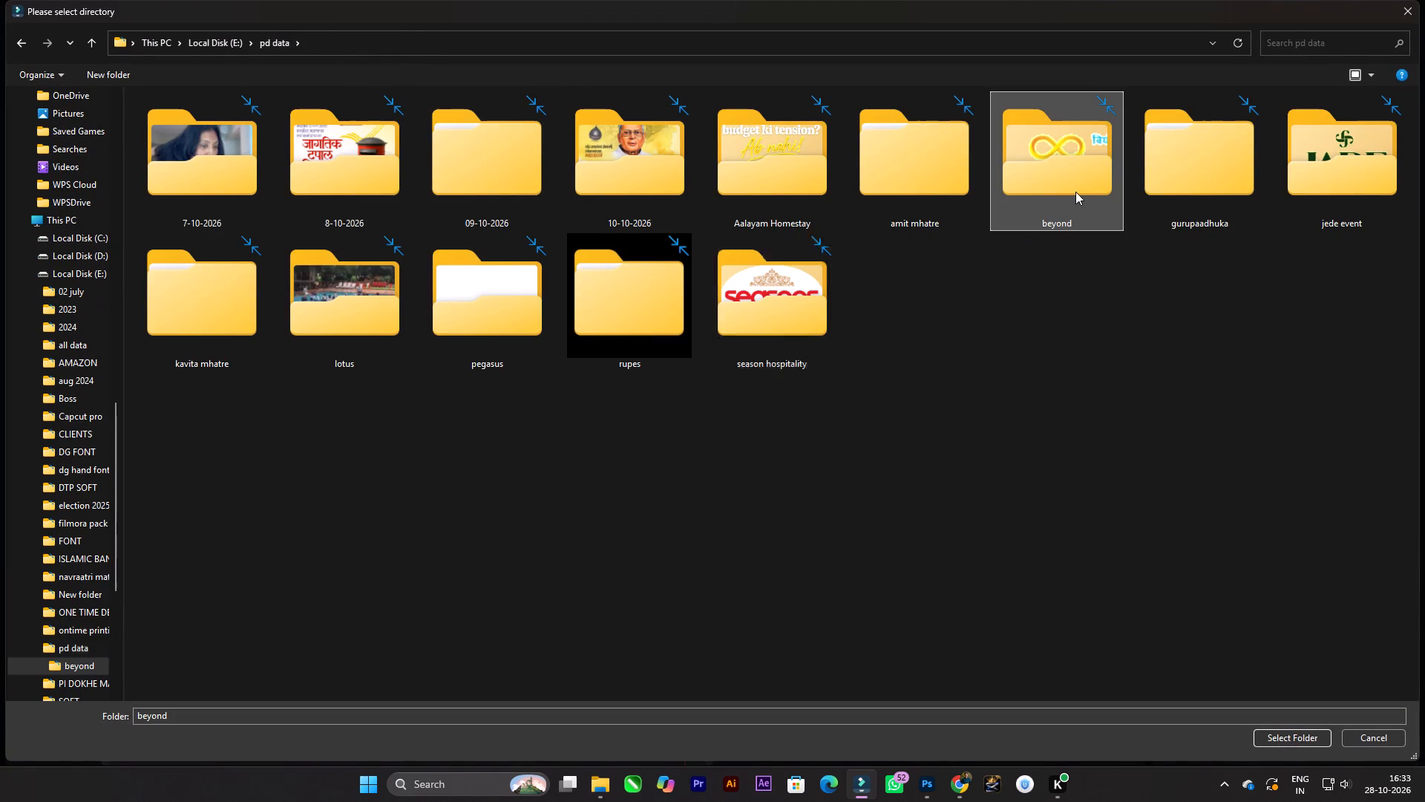
pyautogui.click(318, 183)
pyautogui.doubleClick(299, 197)
pyautogui.doubleClick(180, 125)
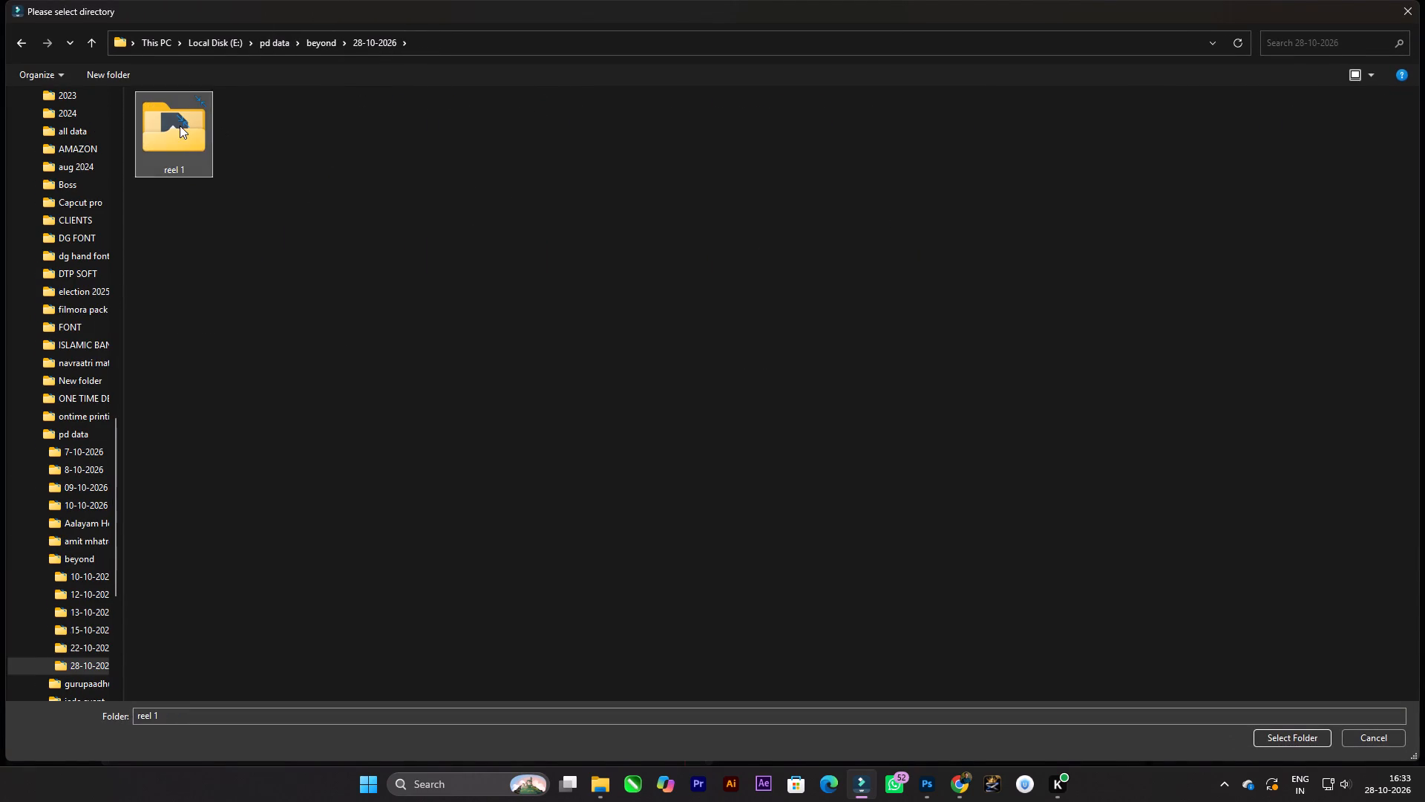
pyautogui.click(1300, 743)
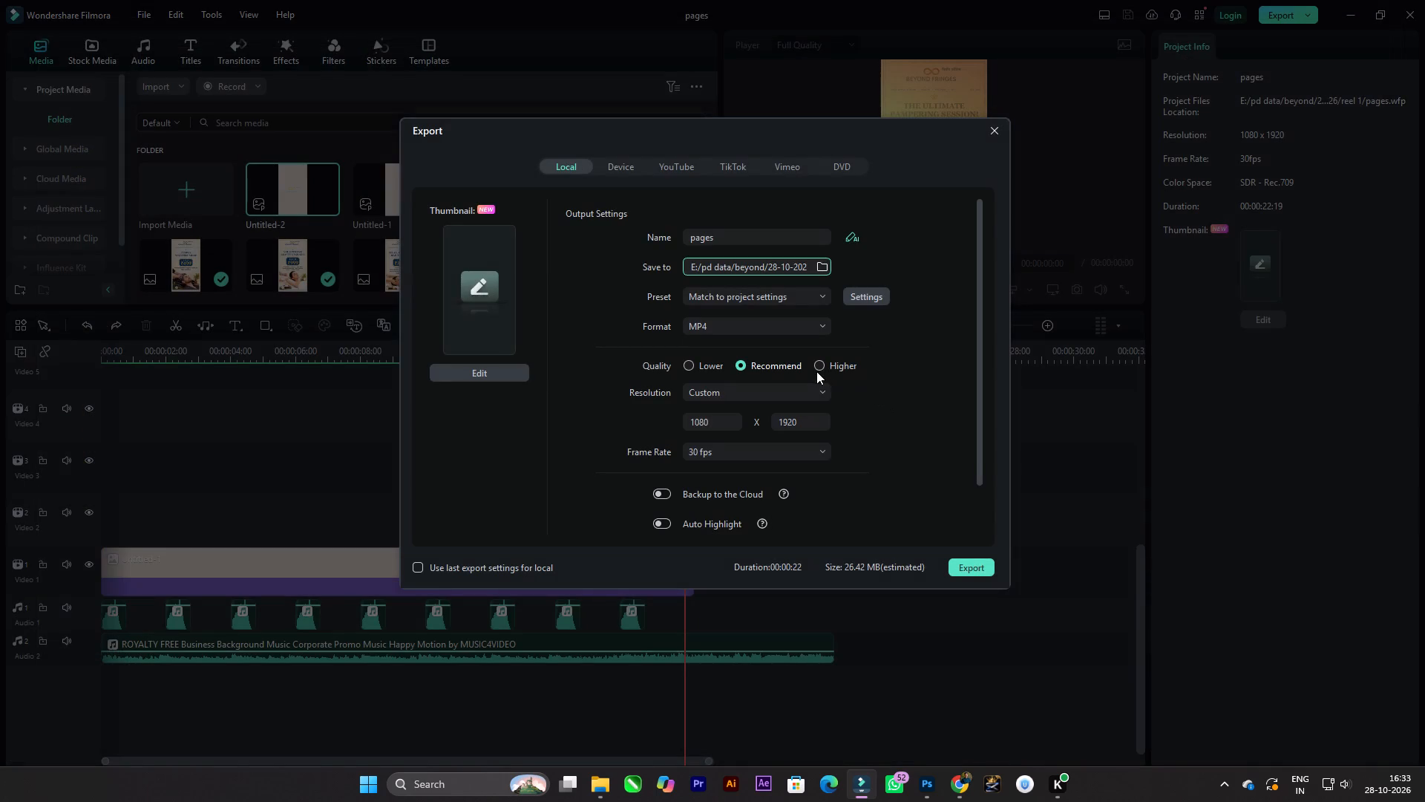
# Choose Higher export quality, keep 30 fps, and export the reel as the MP4 file pages.
pyautogui.click(816, 371)
pyautogui.click(822, 365)
pyautogui.doubleClick(750, 455)
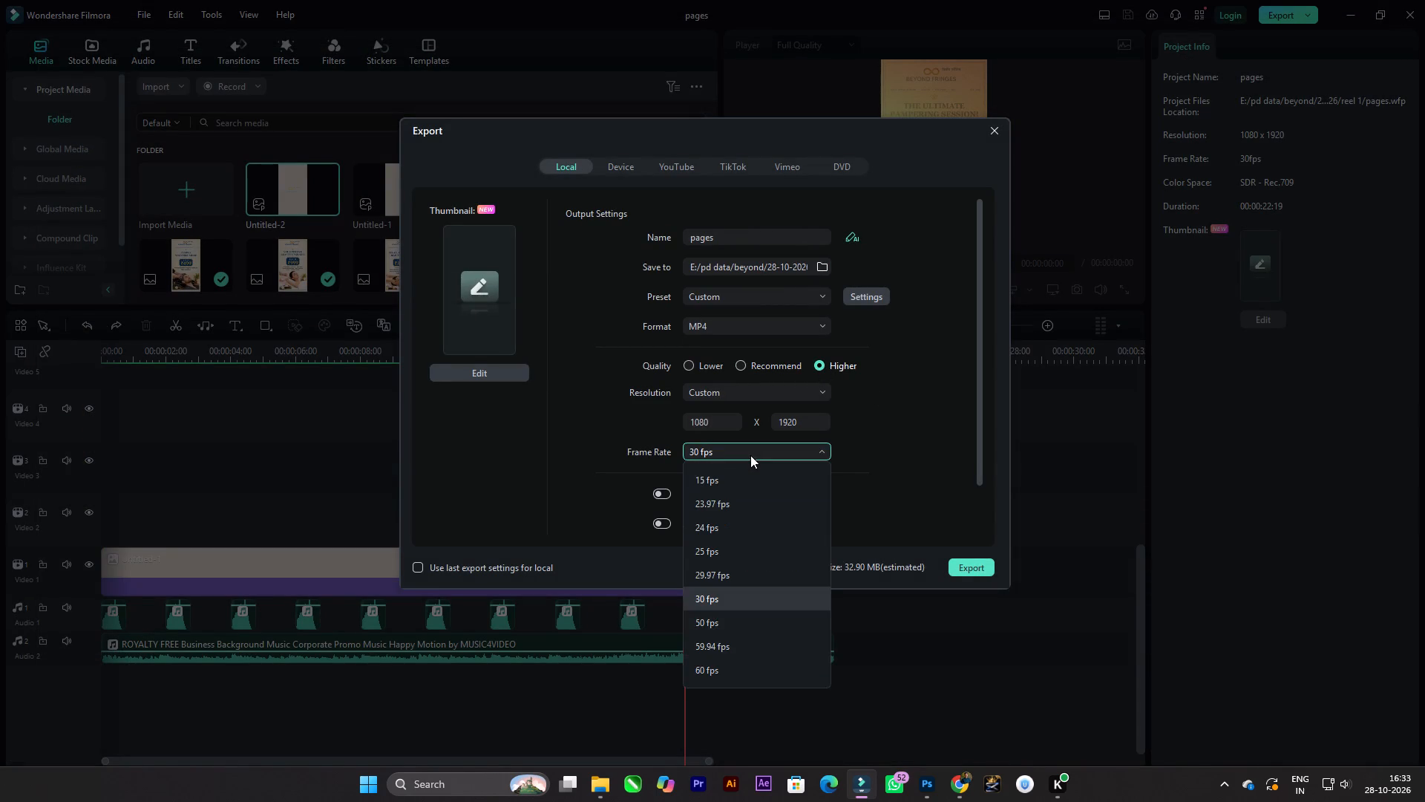
pyautogui.click(969, 570)
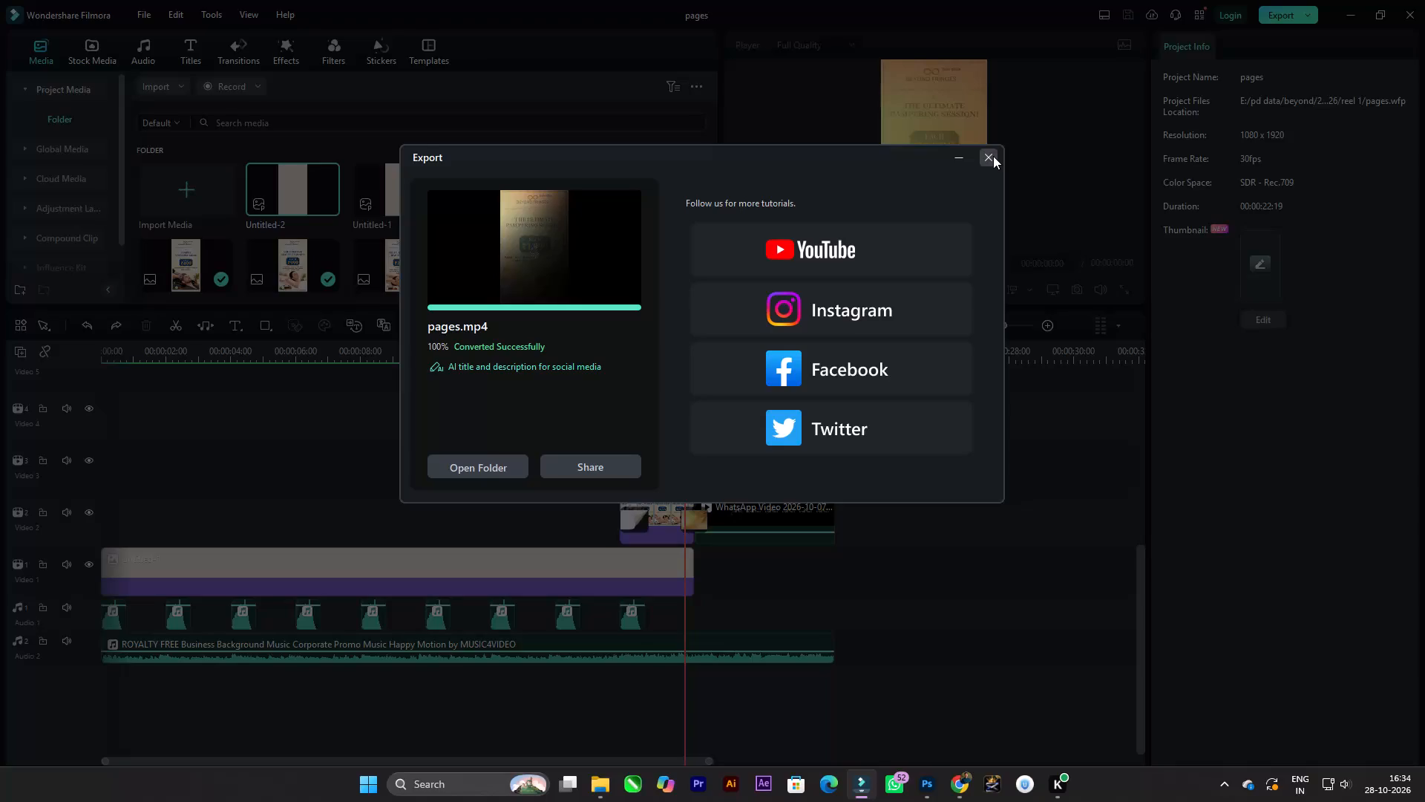
# Close the finished export and replay the reel's ending from about 16 seconds, followed by a replay from the start.
pyautogui.click(993, 156)
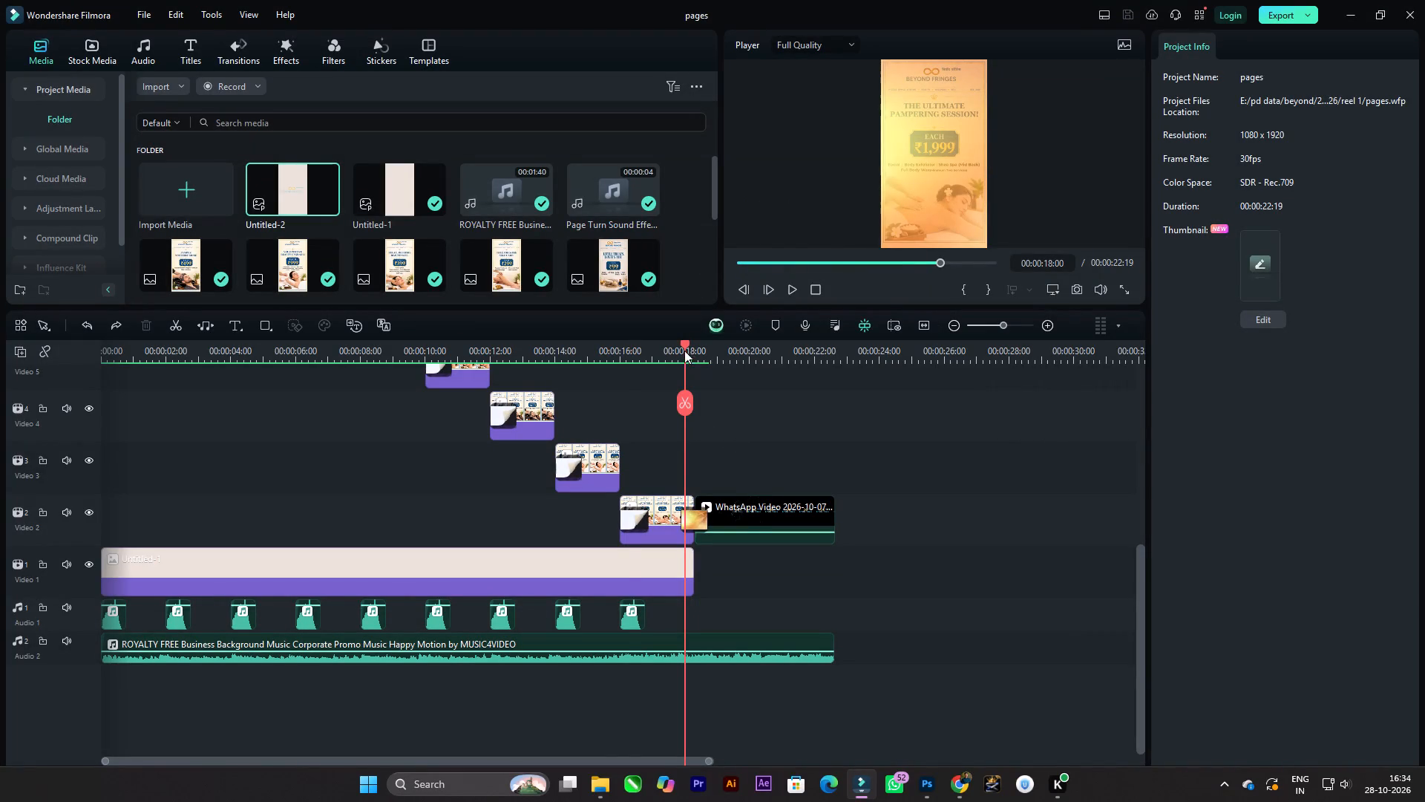
pyautogui.moveTo(687, 347); pyautogui.dragTo(624, 340)
pyautogui.press('space')
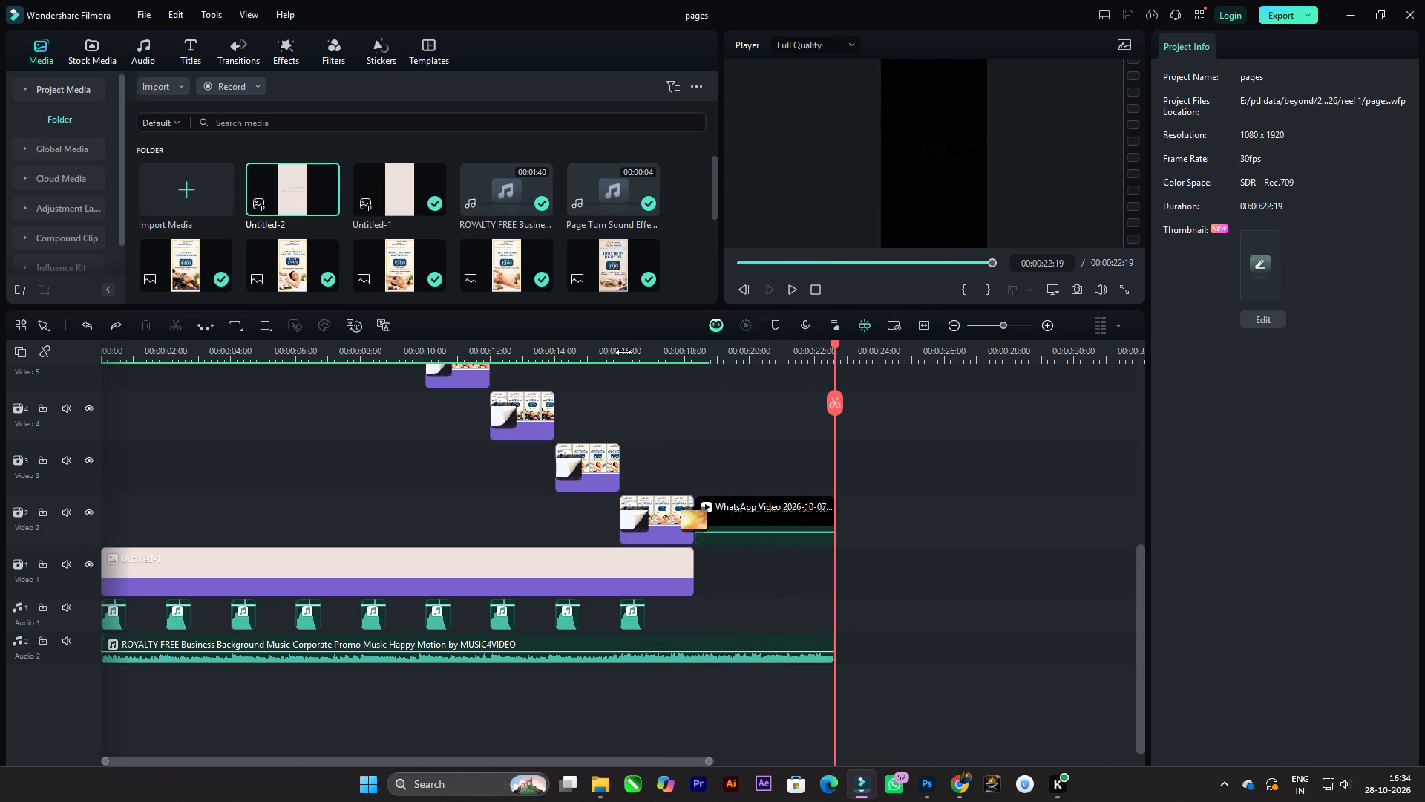
pyautogui.press('space')
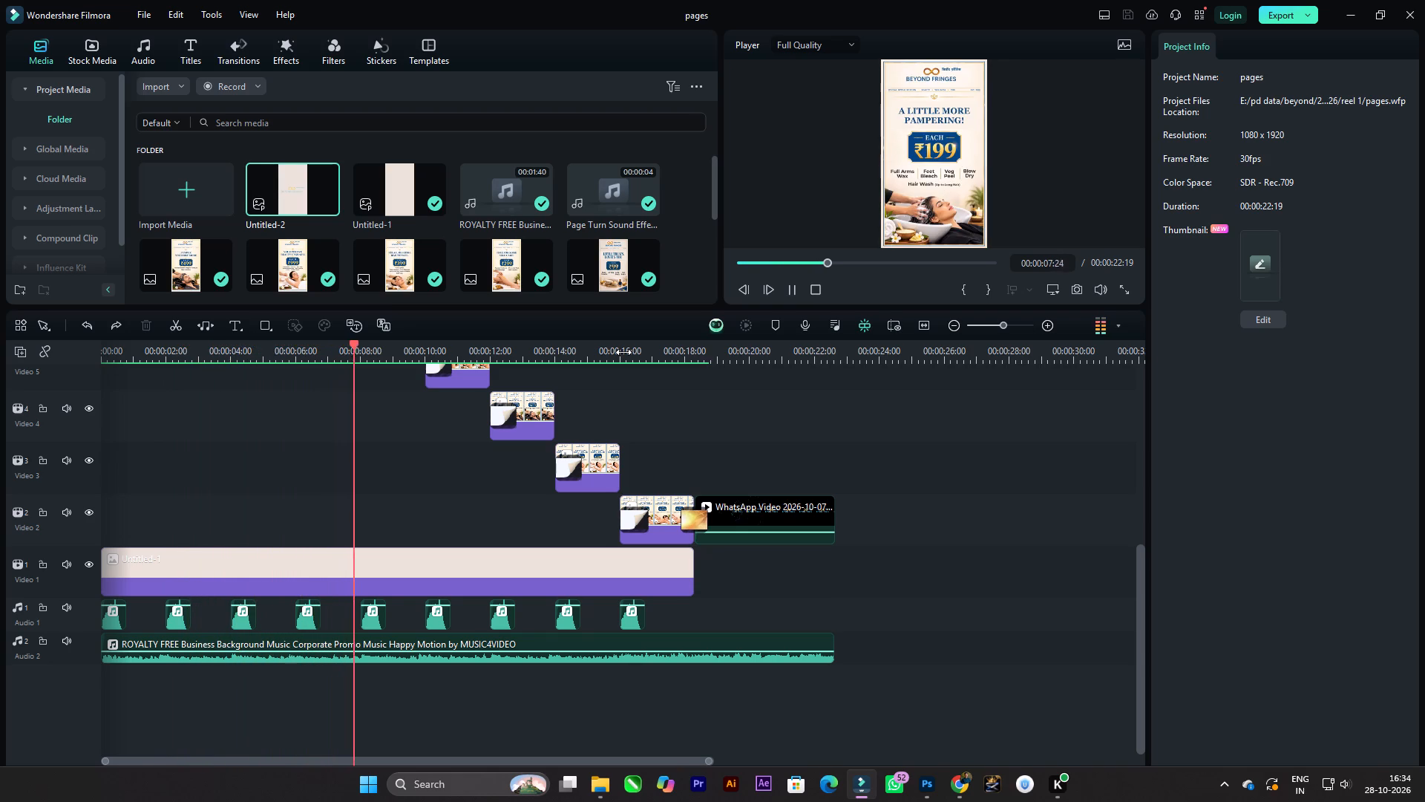
# Save the pages project, stop the playback and close the project.
pyautogui.hotkey('ctrl', 's')
pyautogui.hotkey('ctrl', 's')
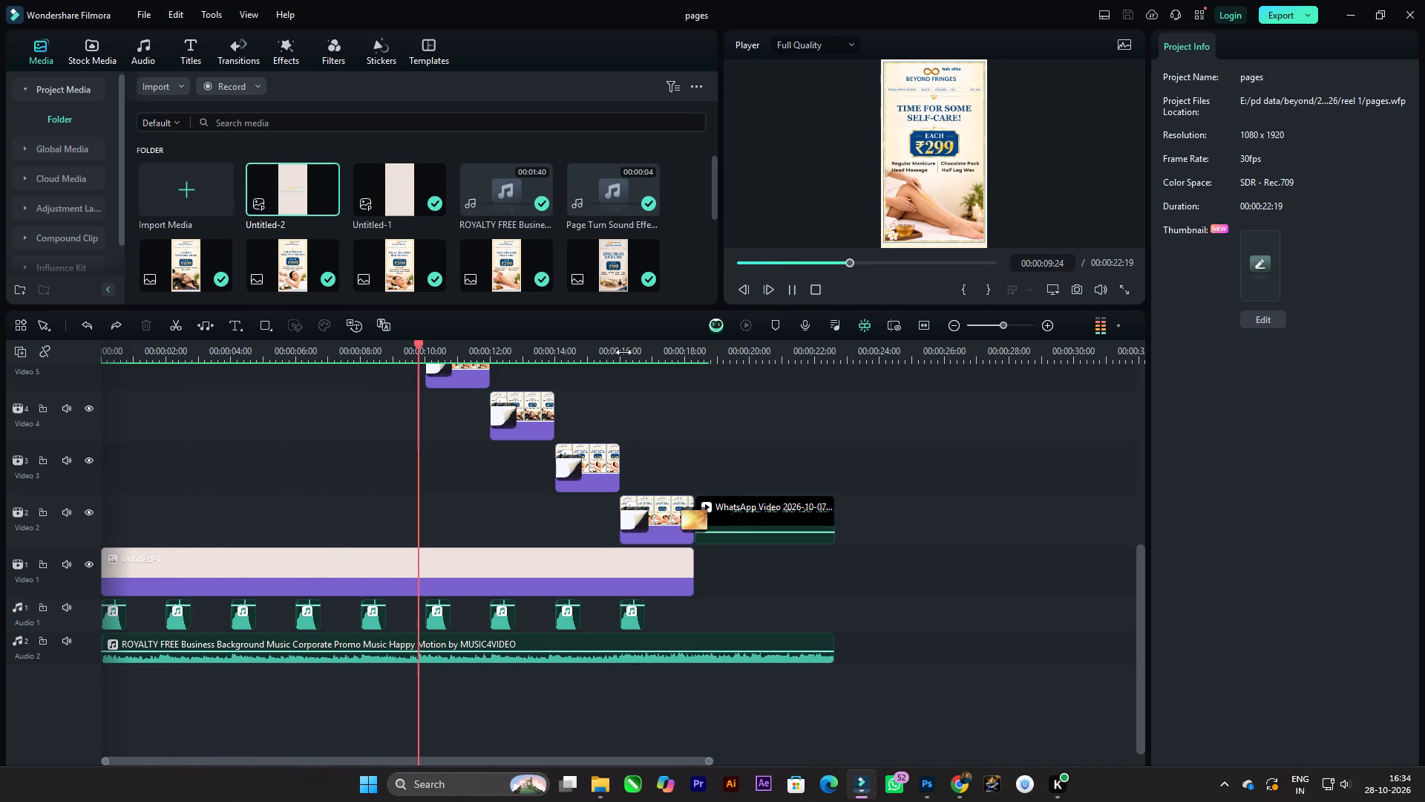
pyautogui.hotkey('ctrl', 's')
pyautogui.hotkey('ctrl', 's')
pyautogui.hotkey('ctrl', 's')
pyautogui.press('space')
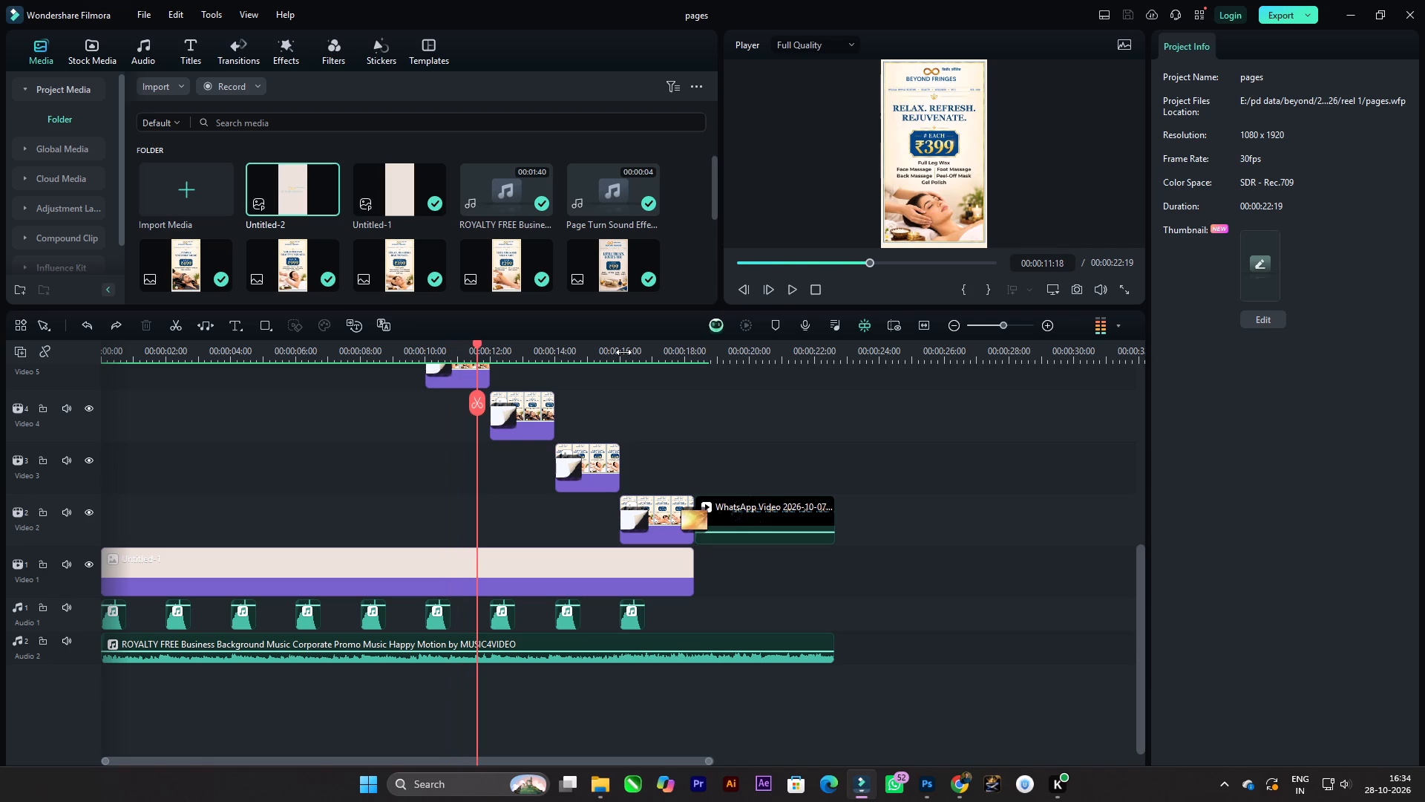
pyautogui.click(1412, 19)
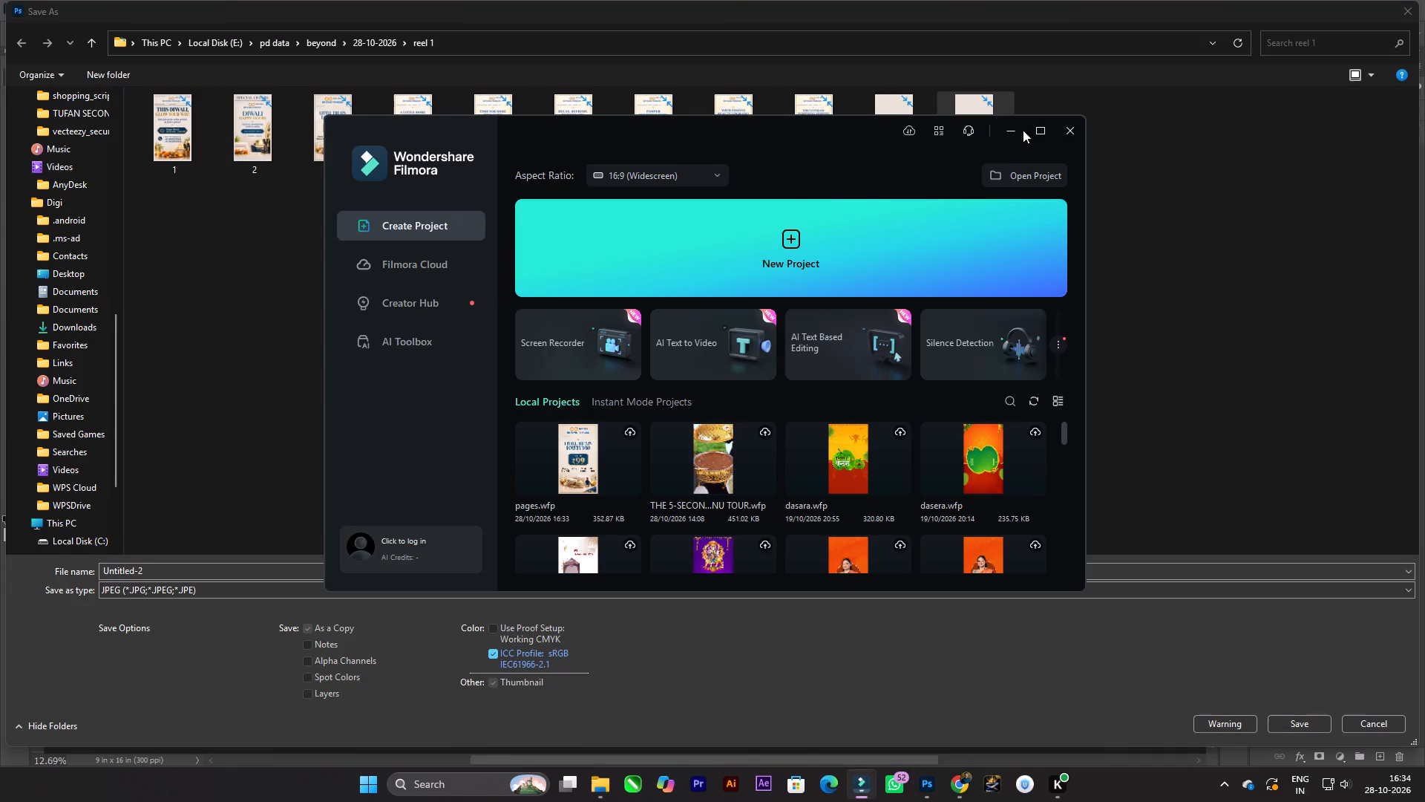
# Minimize the project start window, switch to Photoshop and cancel the open Save As for Untitled-2.
pyautogui.click(1015, 130)
pyautogui.click(1413, 6)
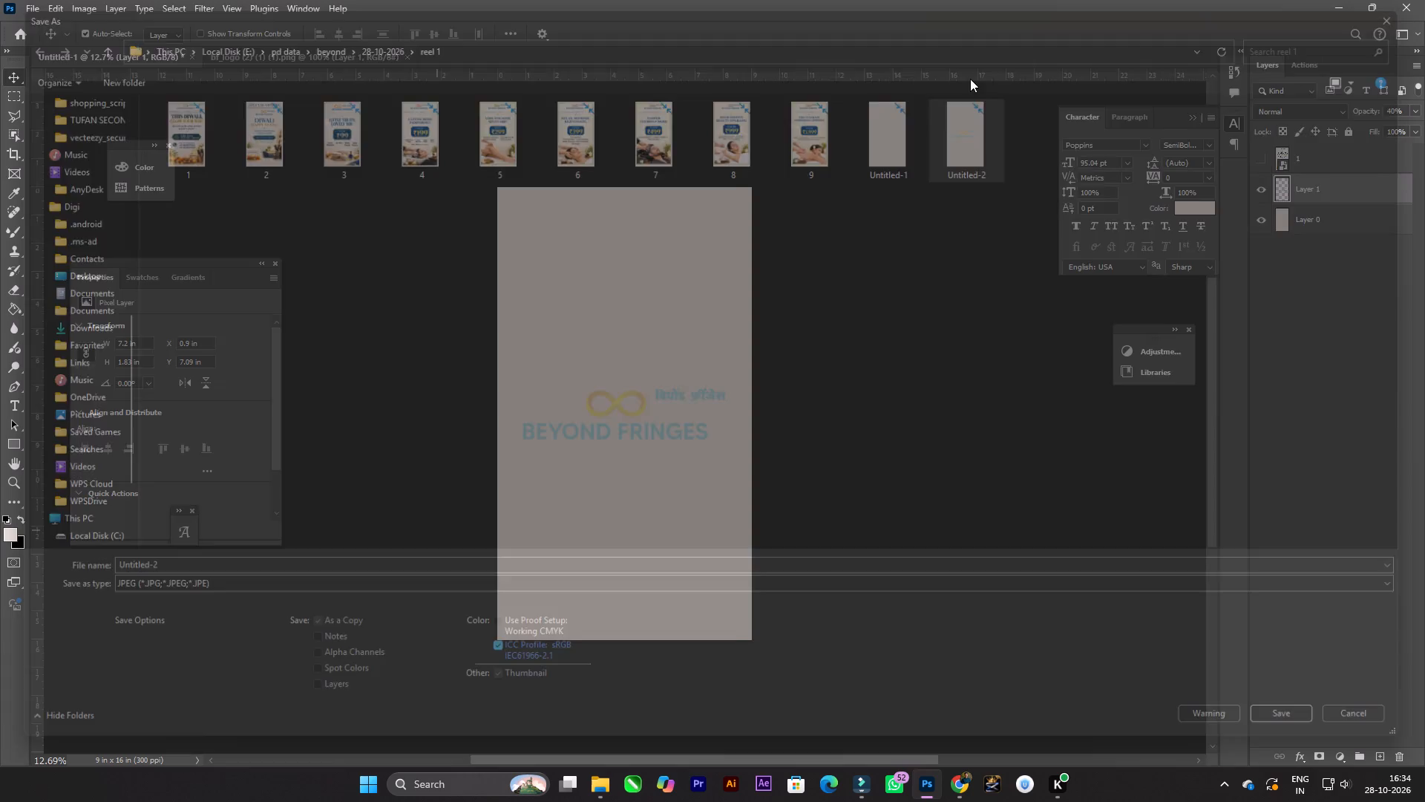
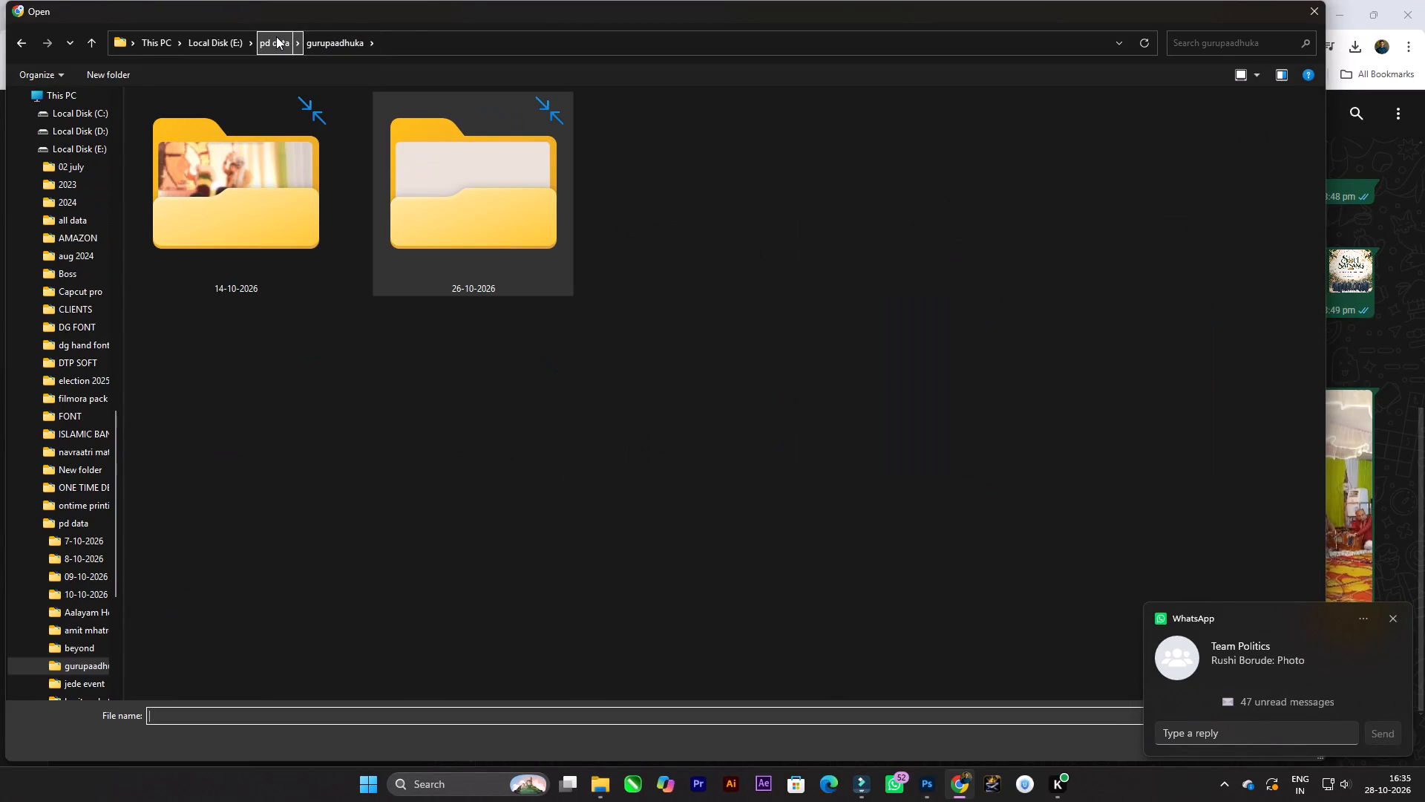
# In the file picker for the chat attachment, go to the folder pd data > beyond > 28-10-2026 > reel 1.
pyautogui.click(275, 36)
pyautogui.click(525, 176)
pyautogui.press('b')
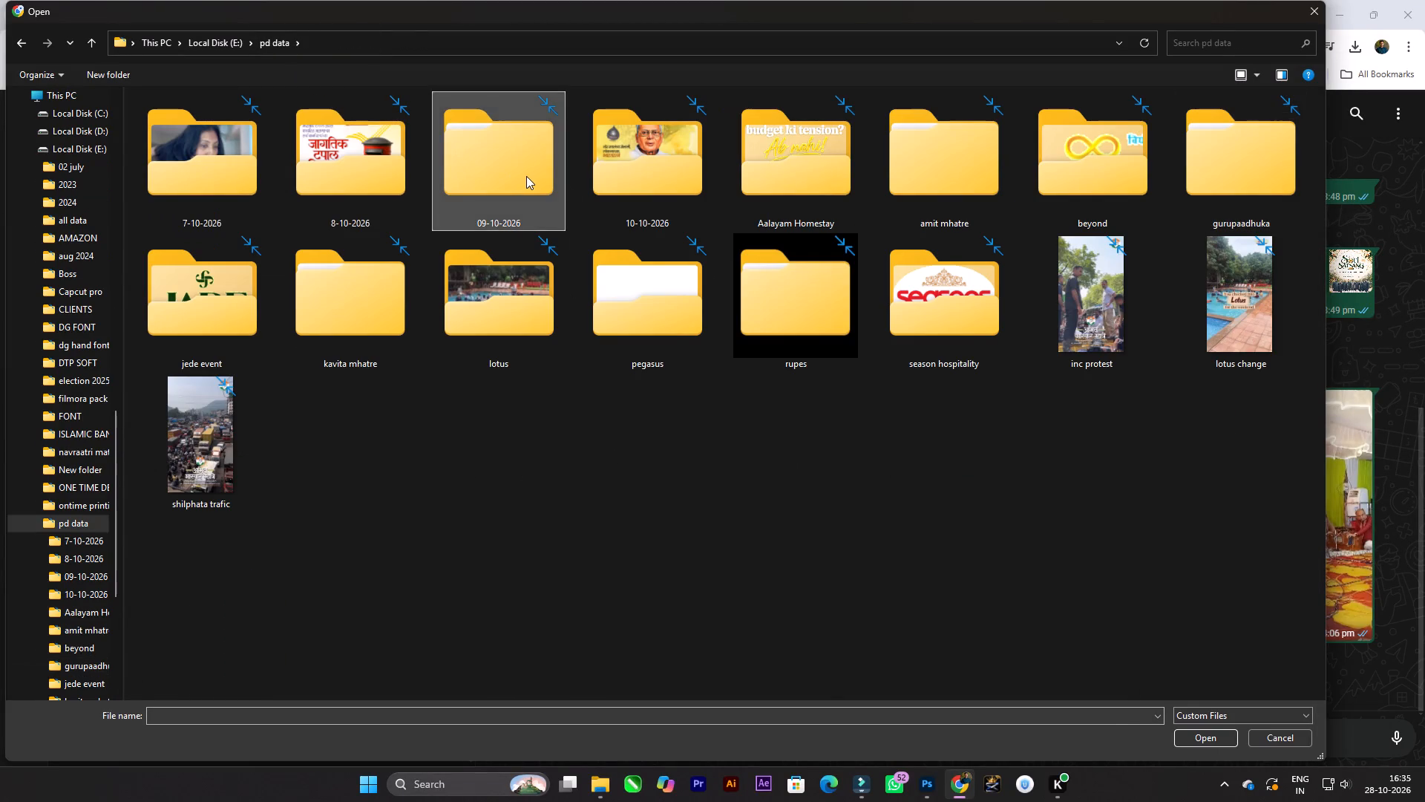
pyautogui.press('b')
pyautogui.doubleClick(1153, 177)
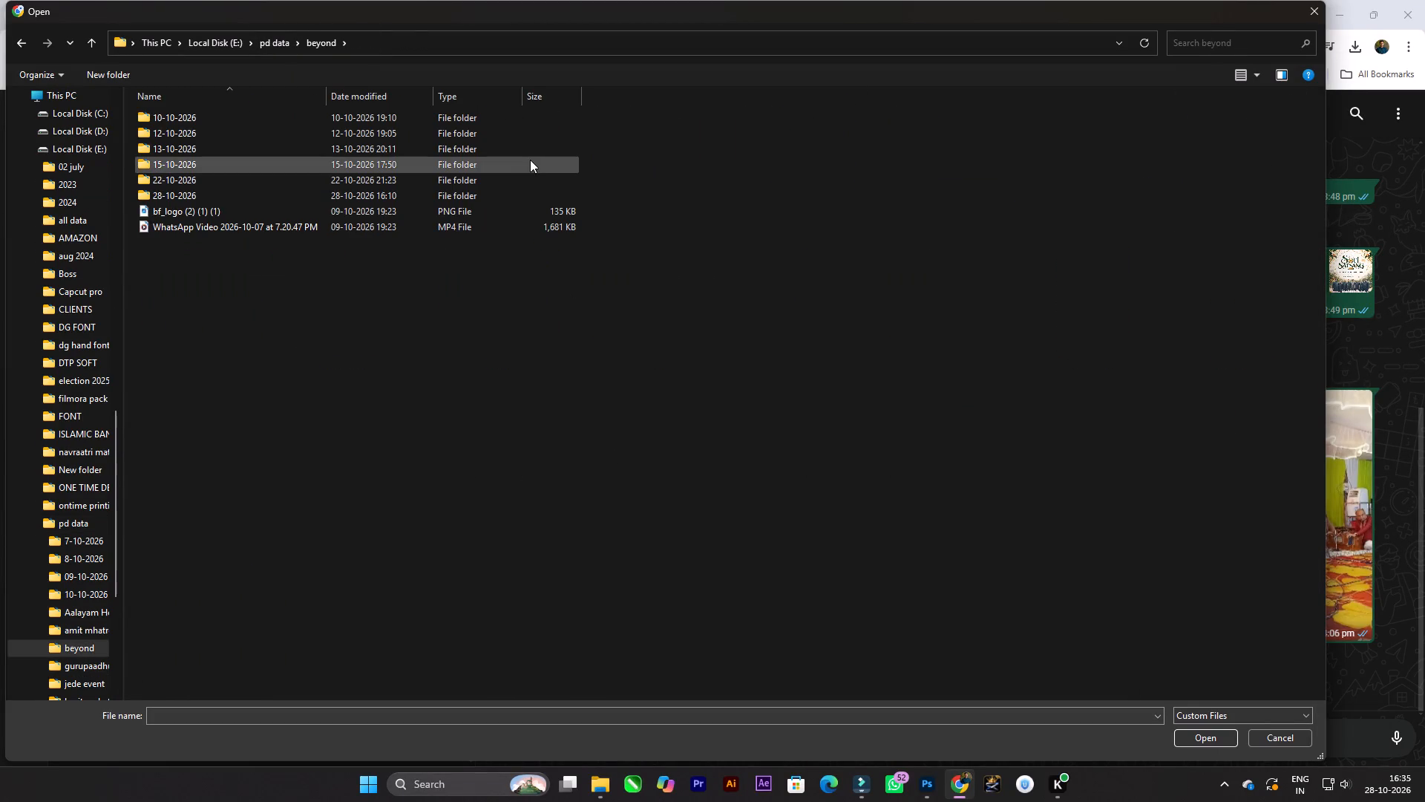
pyautogui.doubleClick(240, 198)
pyautogui.doubleClick(210, 153)
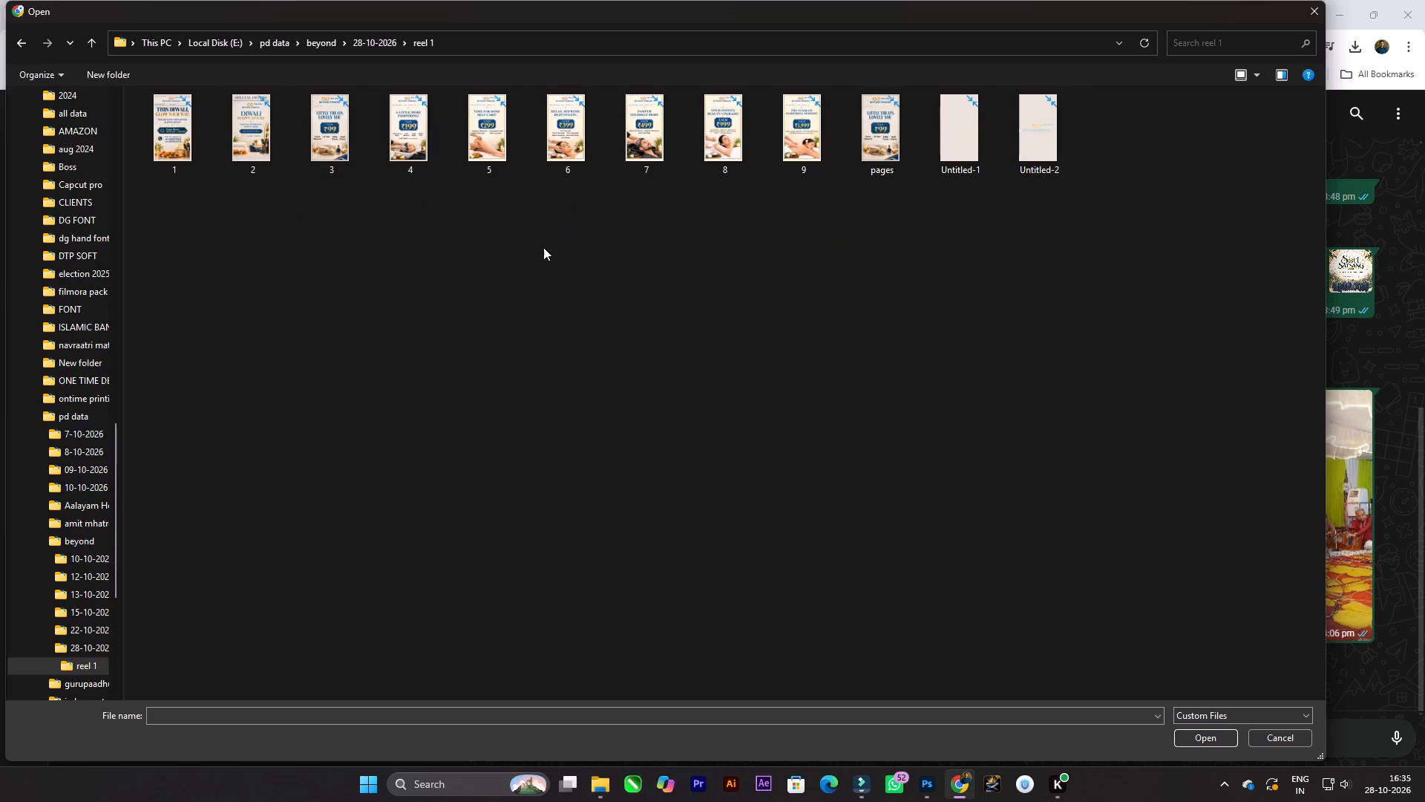
# Preview the pages video in Media Player from the start to about 12 seconds, and close the player.
pyautogui.click(920, 150)
pyautogui.rightClick(880, 147)
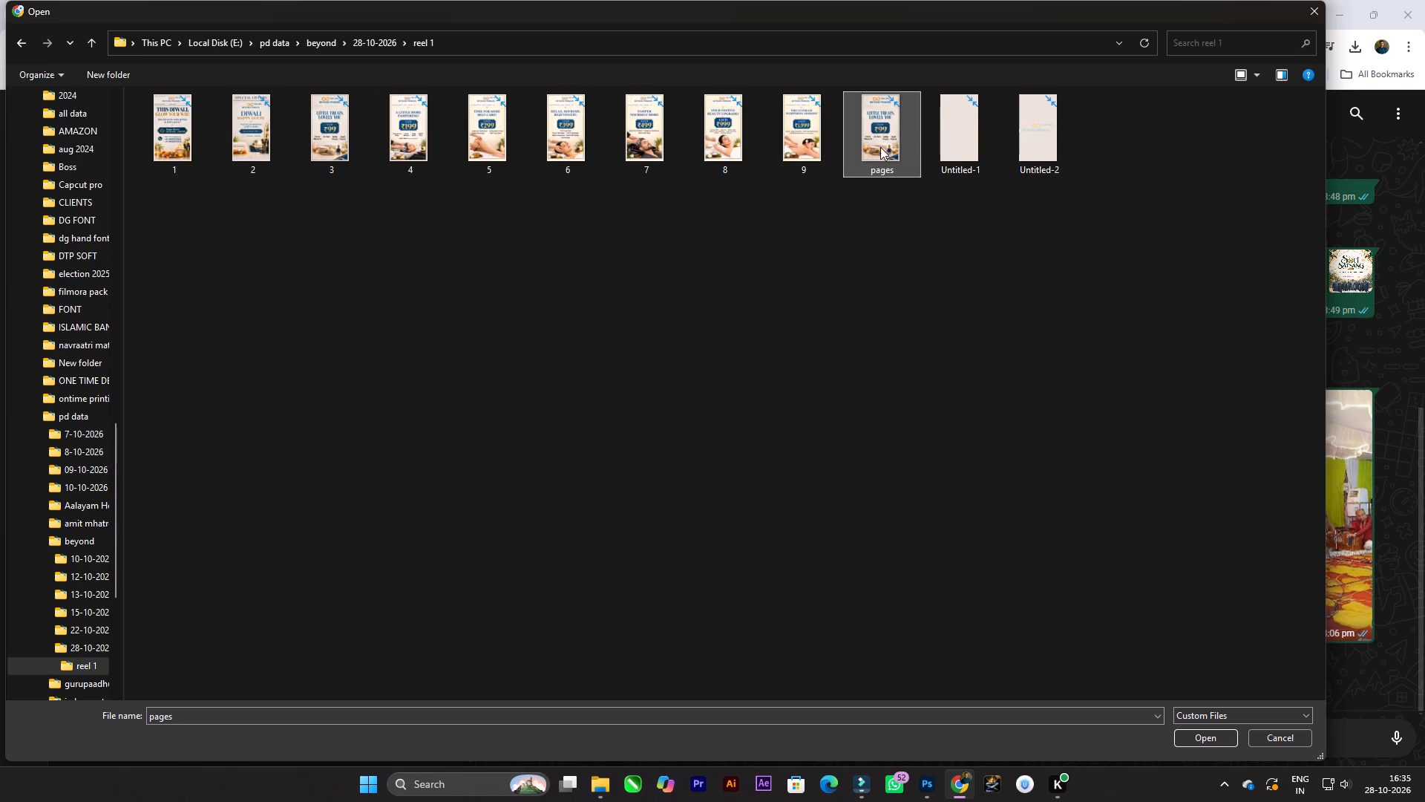
pyautogui.click(923, 187)
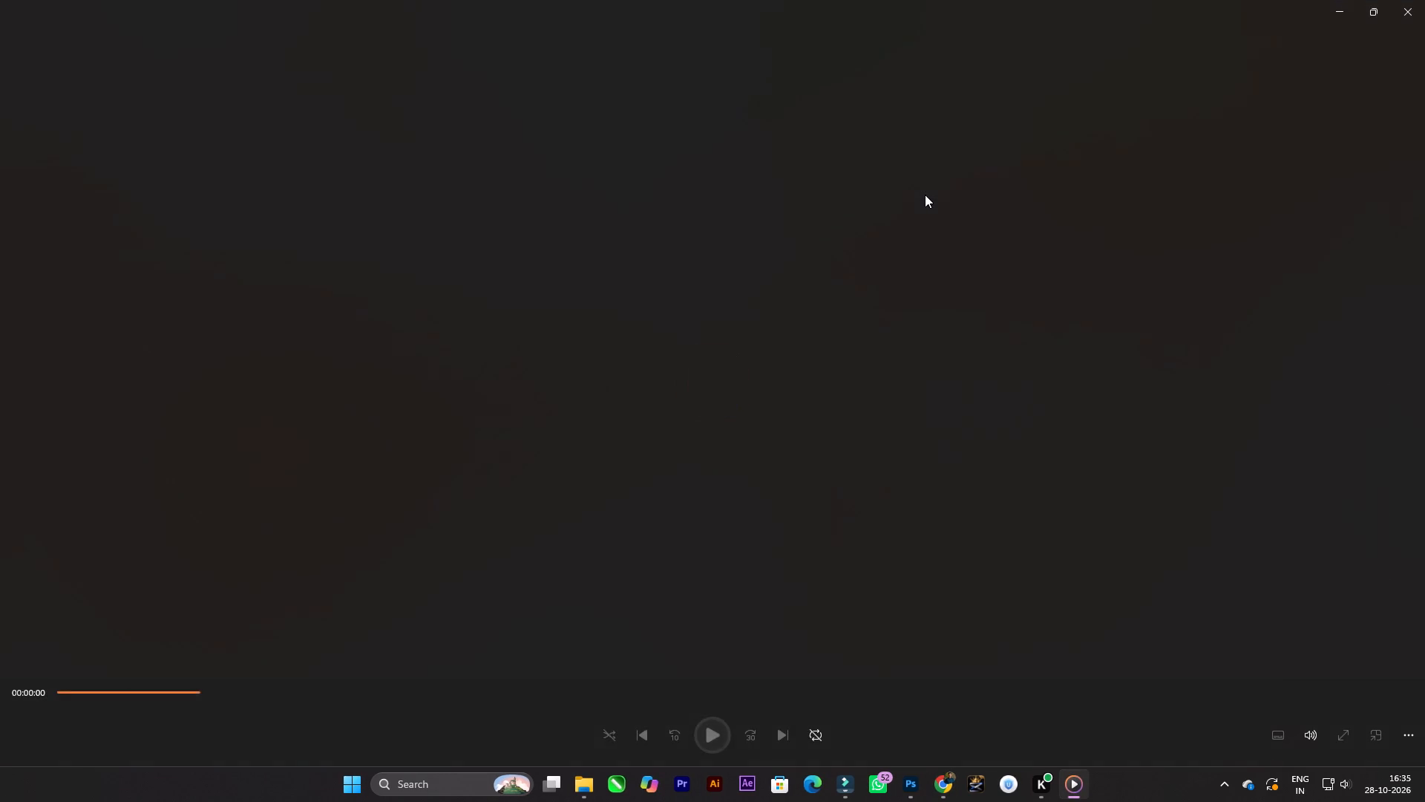
pyautogui.press('space')
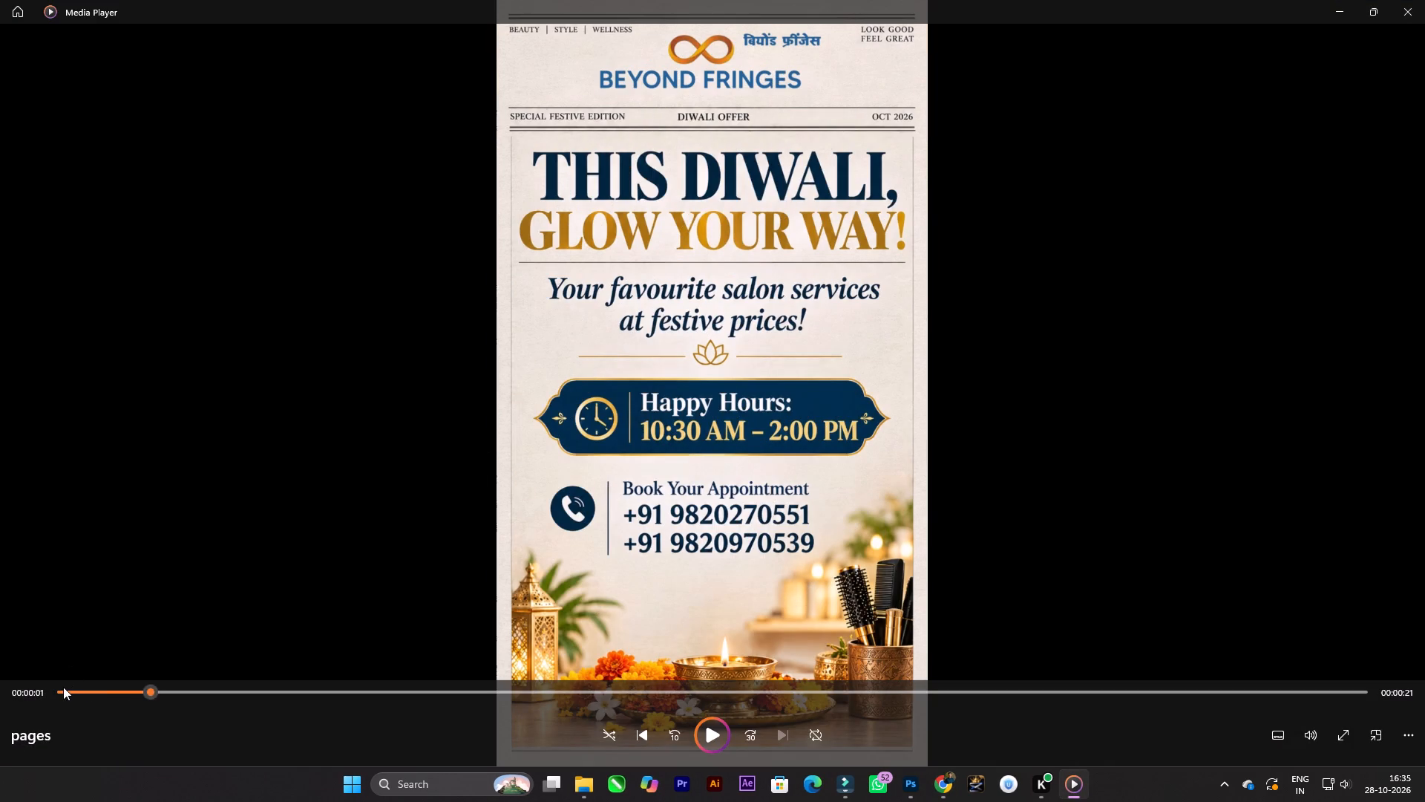
pyautogui.moveTo(62, 691); pyautogui.dragTo(0, 677)
pyautogui.press('space')
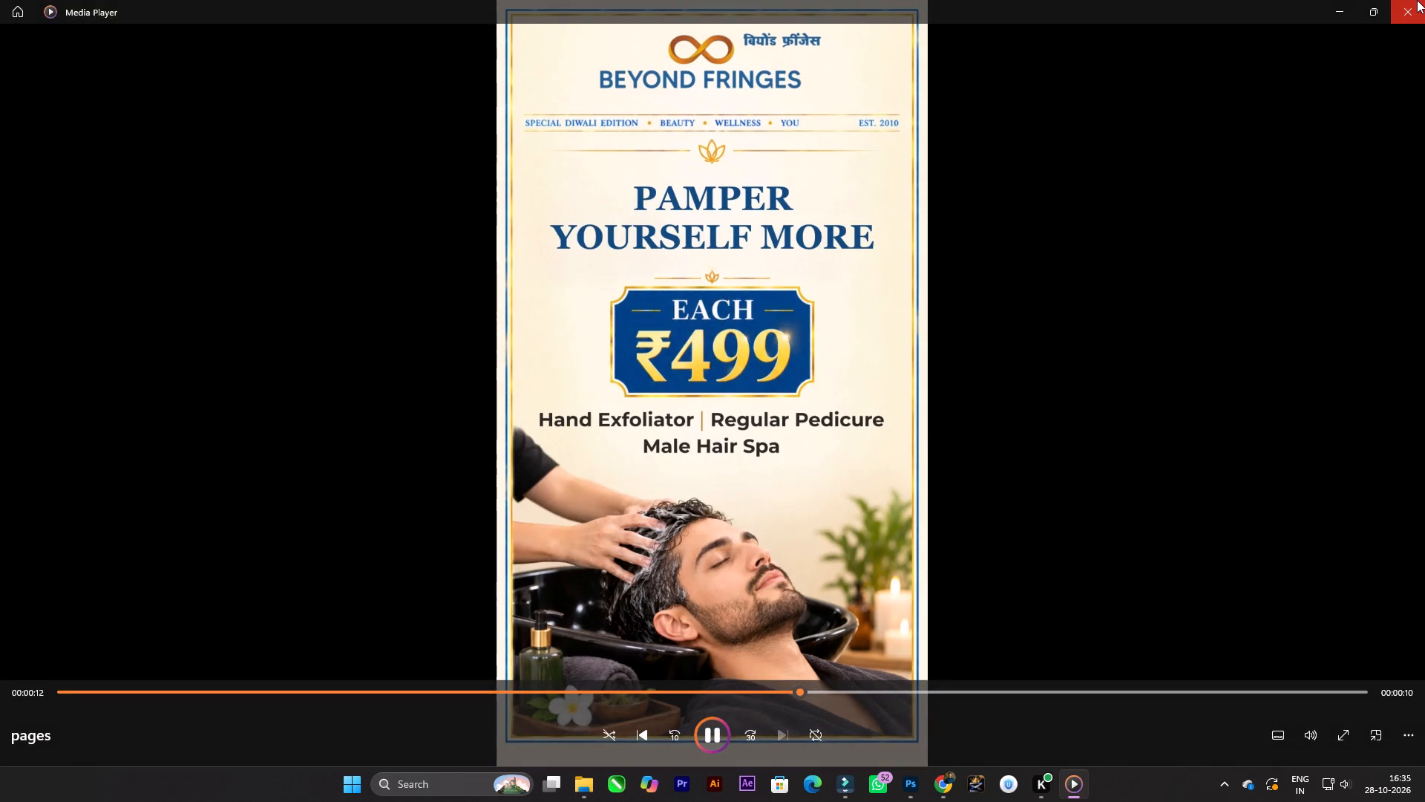
pyautogui.click(1417, 0)
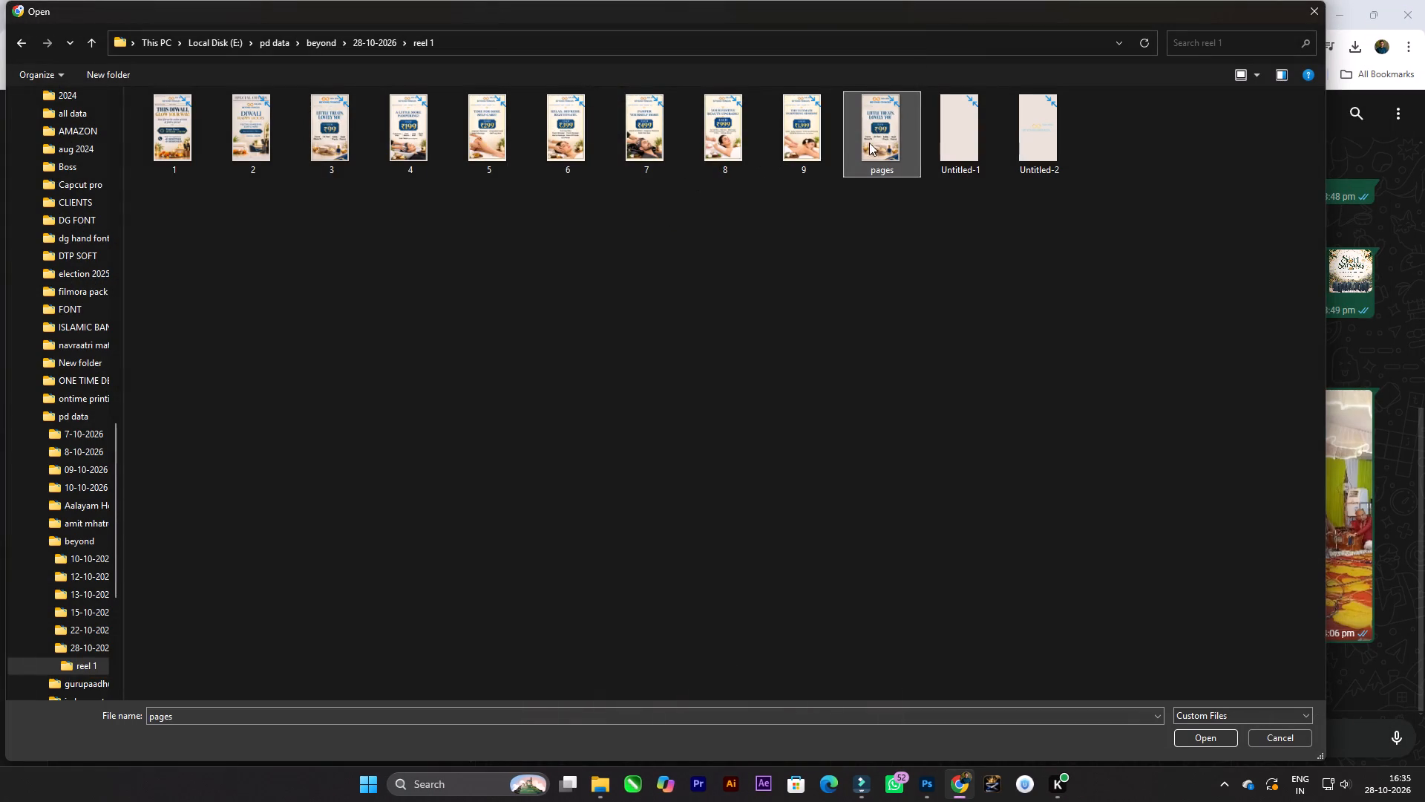